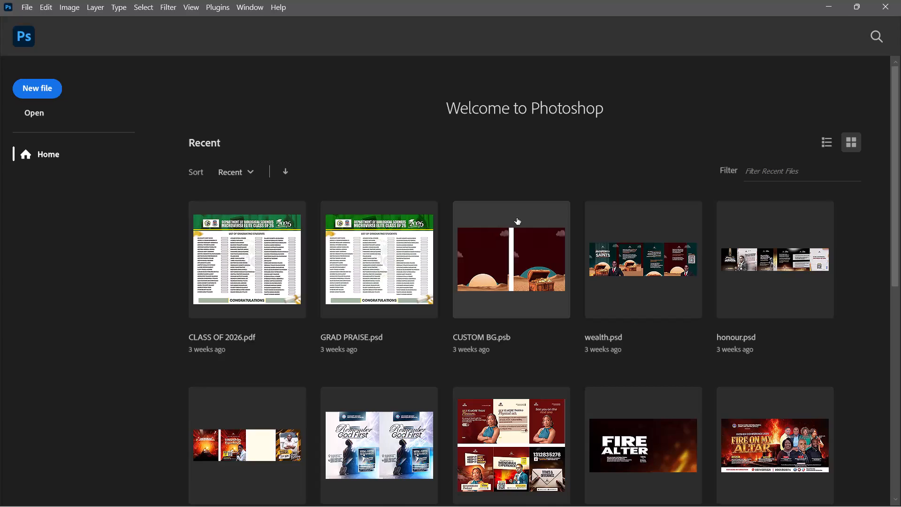
Create a new 1080 x 1350 px artboard document at 75 ppi named "Quotes Menorah".
{"action": "left_click", "coordinate": [42, 94]}
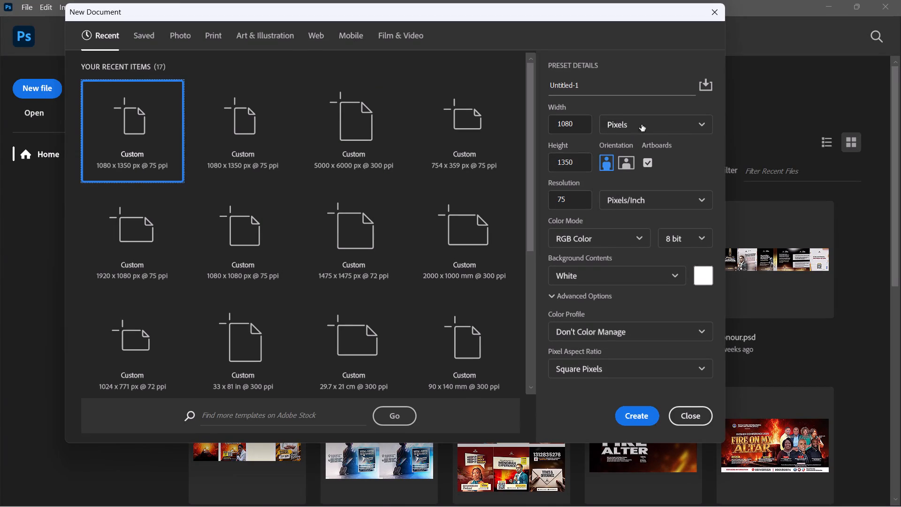
{"action": "left_click", "coordinate": [641, 123]}
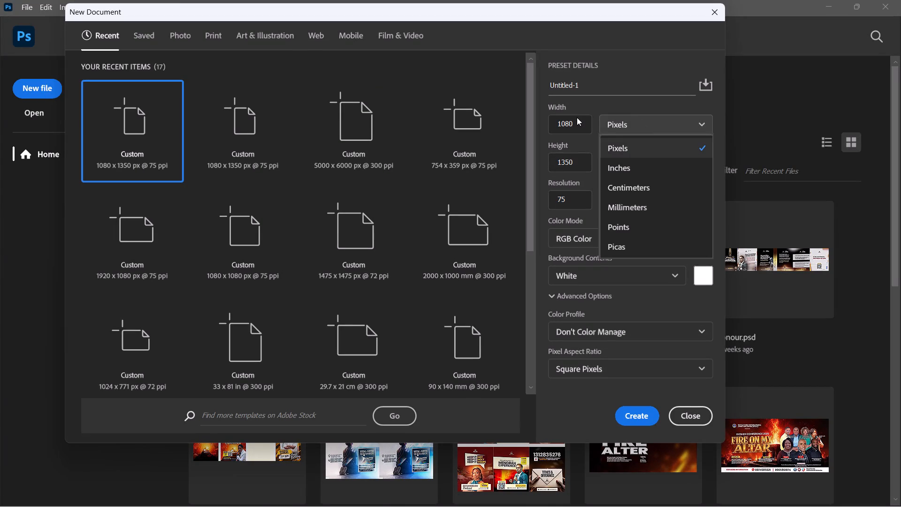
{"action": "left_click", "coordinate": [577, 117]}
{"action": "left_click", "coordinate": [582, 84]}
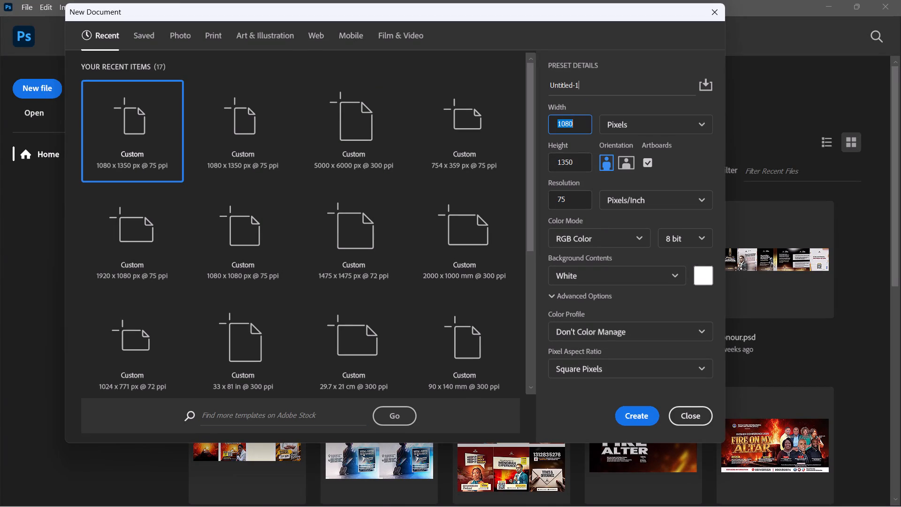
{"action": "key", "text": "ctrl+a"}
{"action": "key", "text": "u"}
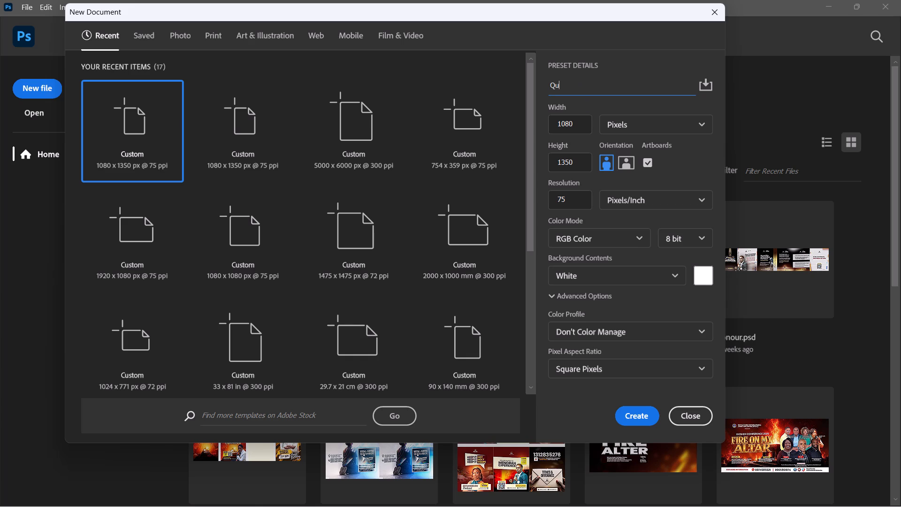
{"action": "type", "text": "oy"}
{"action": "key", "text": "BackSpace"}
{"action": "key", "text": "Return"}
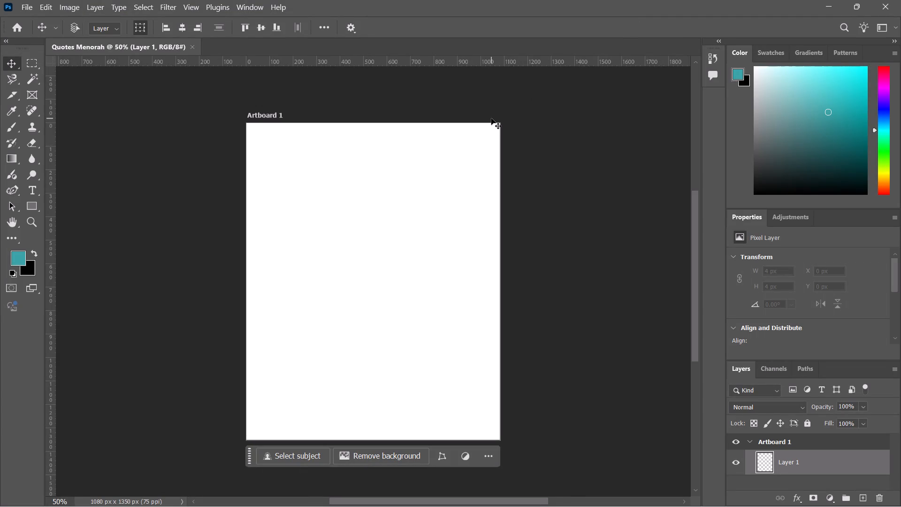
{"action": "key", "text": "ctrl+0"}
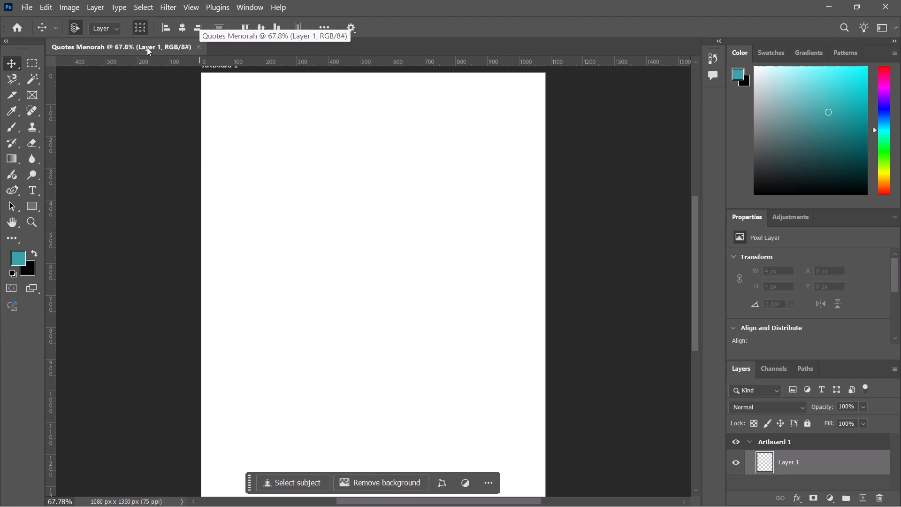
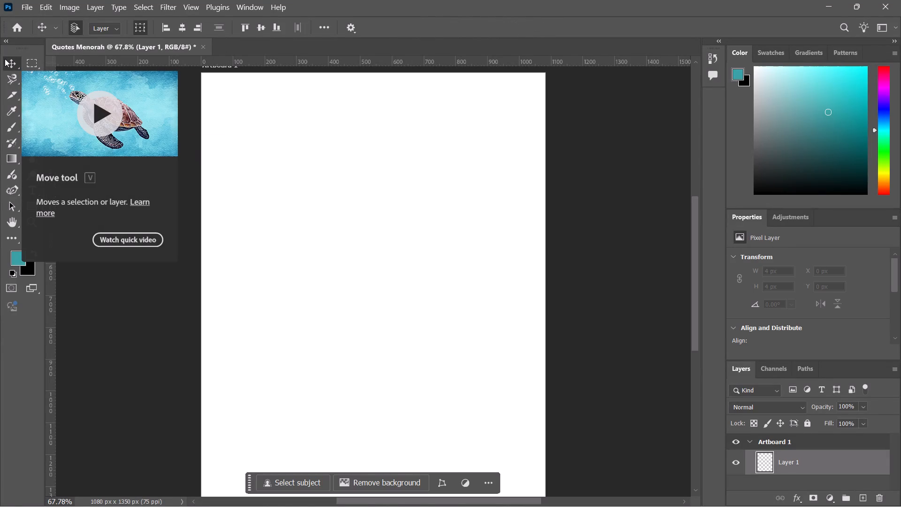
Add a 20 pt Poppins Bold paragraph text box near the artboard's top containing the copied quote "Discipleship is the mentoring of believers unto maturity".
{"action": "key", "text": "t"}
{"action": "left_click", "coordinate": [308, 25]}
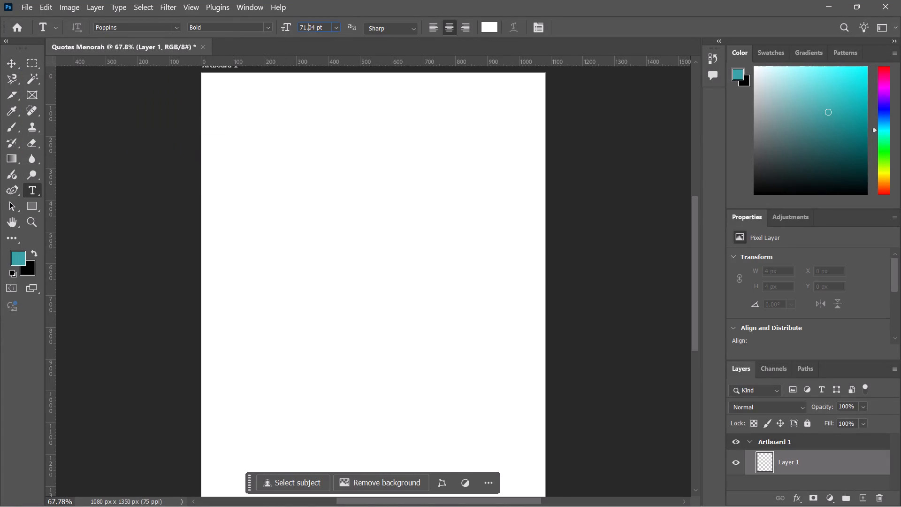
{"action": "key", "text": "ctrl+a"}
{"action": "type", "text": "20"}
{"action": "key", "text": "Return"}
{"action": "left_click_drag", "start_coordinate": [231, 119], "coordinate": [422, 176]}
{"action": "key", "text": "ctrl+v"}
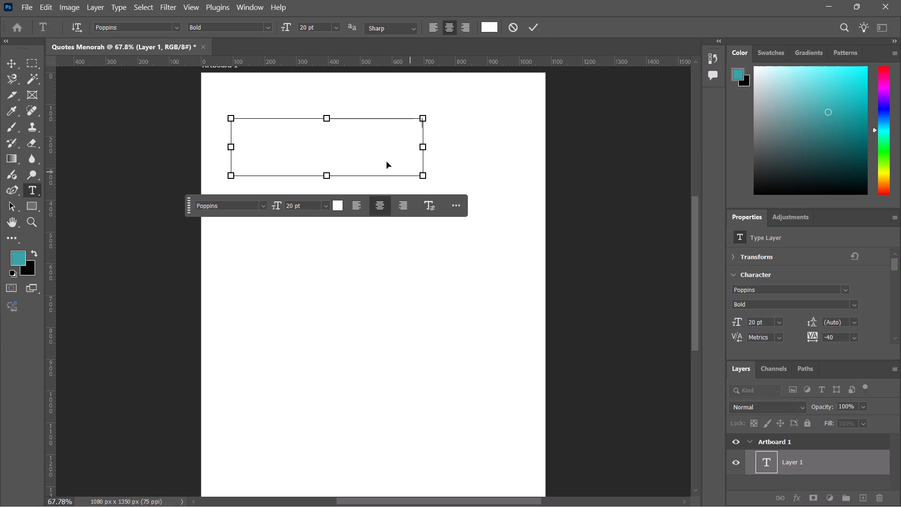
Set the colour of all the quote text to black (000000).
{"action": "key", "text": "ctrl+a"}
{"action": "left_click", "coordinate": [338, 206]}
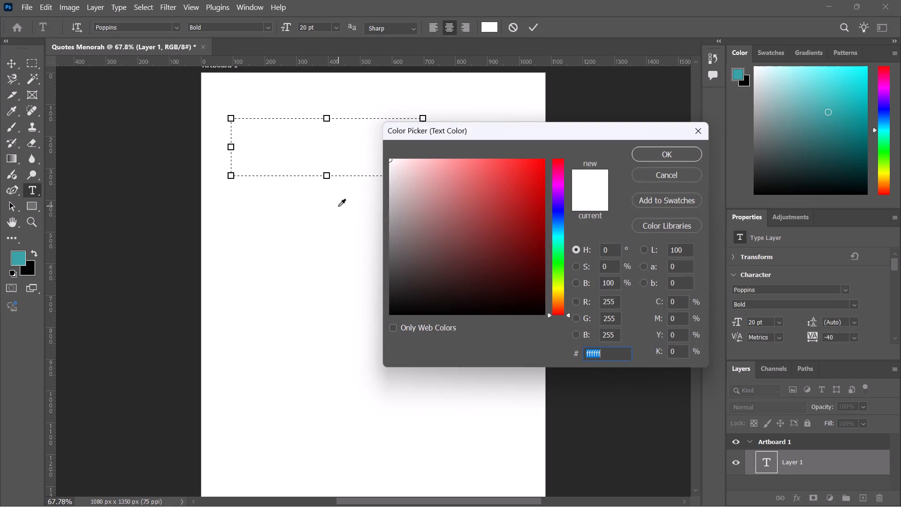
{"action": "left_click", "coordinate": [420, 299]}
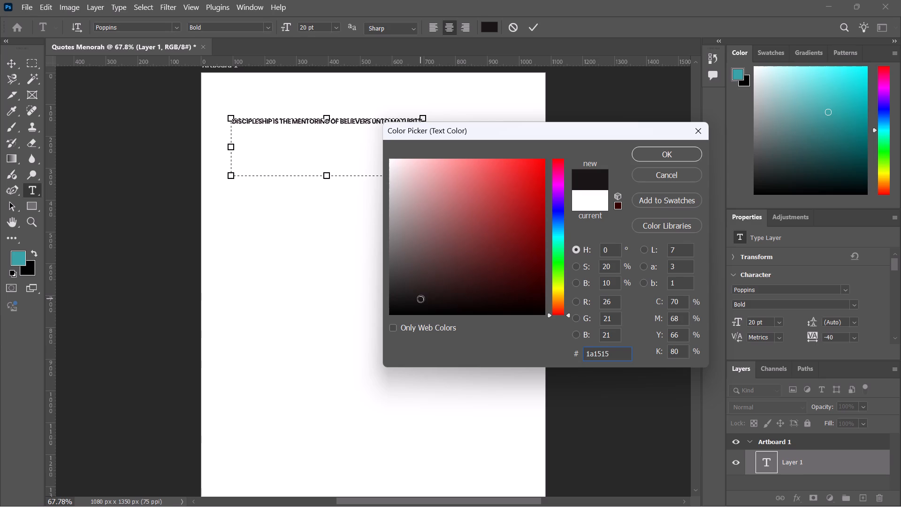
{"action": "left_click_drag", "start_coordinate": [420, 299], "coordinate": [342, 322]}
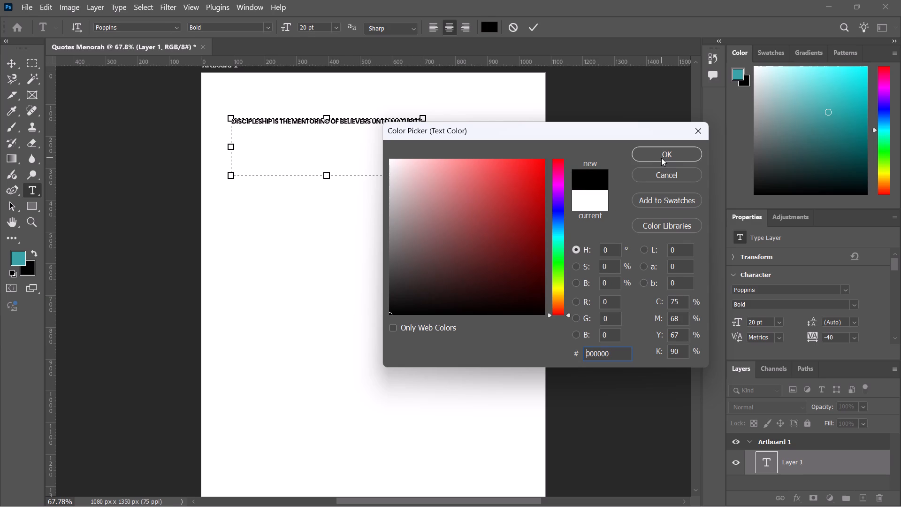
{"action": "left_click", "coordinate": [661, 158]}
Turn off All Caps for the quote text.
{"action": "scroll", "coordinate": [825, 300], "scroll_direction": "down", "scroll_amount": 3}
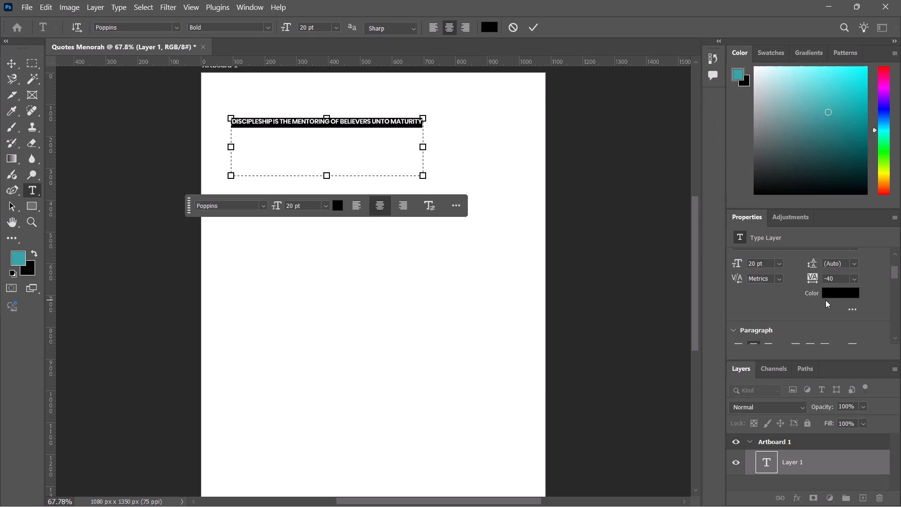
{"action": "scroll", "coordinate": [825, 300], "scroll_direction": "down", "scroll_amount": 2}
{"action": "scroll", "coordinate": [761, 314], "scroll_direction": "down", "scroll_amount": 3}
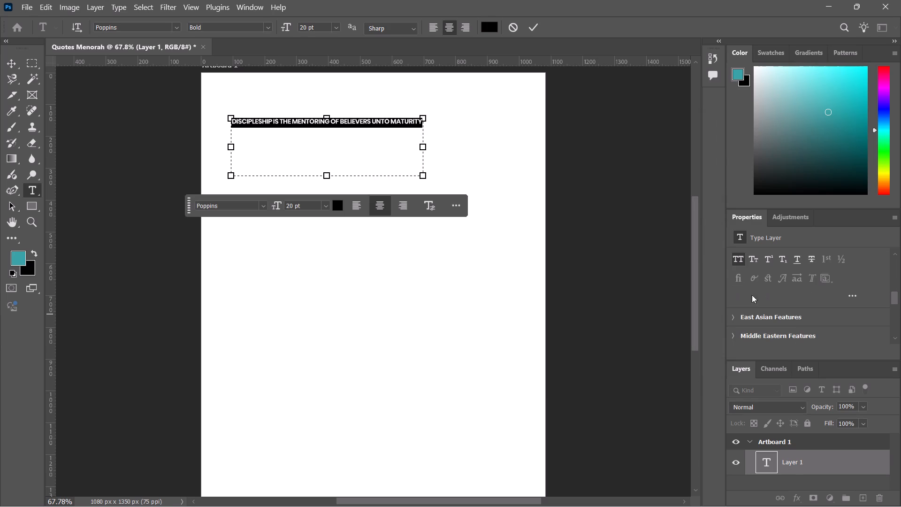
{"action": "left_click", "coordinate": [740, 260]}
Left-align the quote paragraph.
{"action": "scroll", "coordinate": [740, 260], "scroll_direction": "up", "scroll_amount": 3}
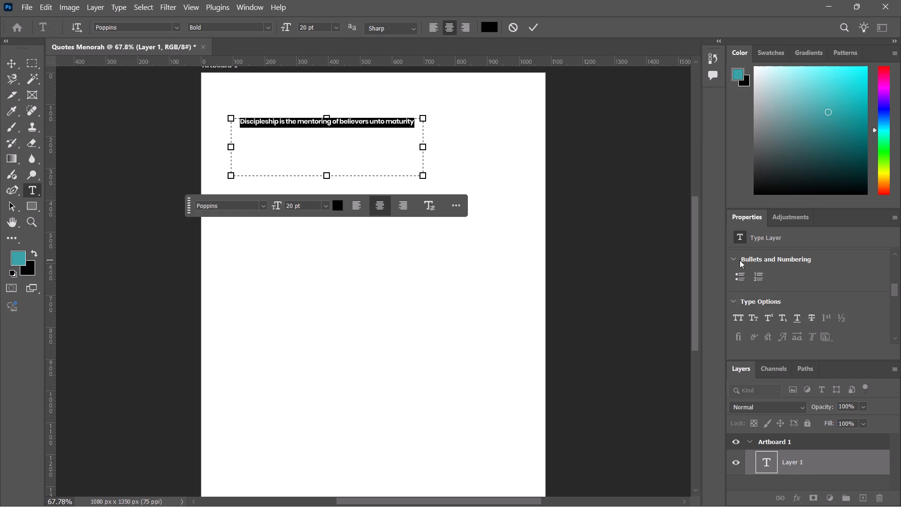
{"action": "scroll", "coordinate": [743, 303], "scroll_direction": "up", "scroll_amount": 1}
{"action": "left_click", "coordinate": [740, 260]}
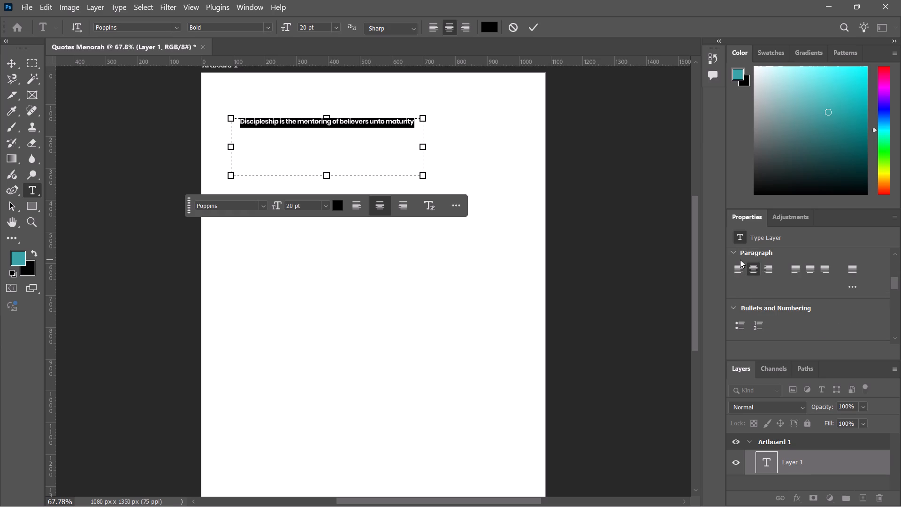
{"action": "left_click", "coordinate": [739, 268]}
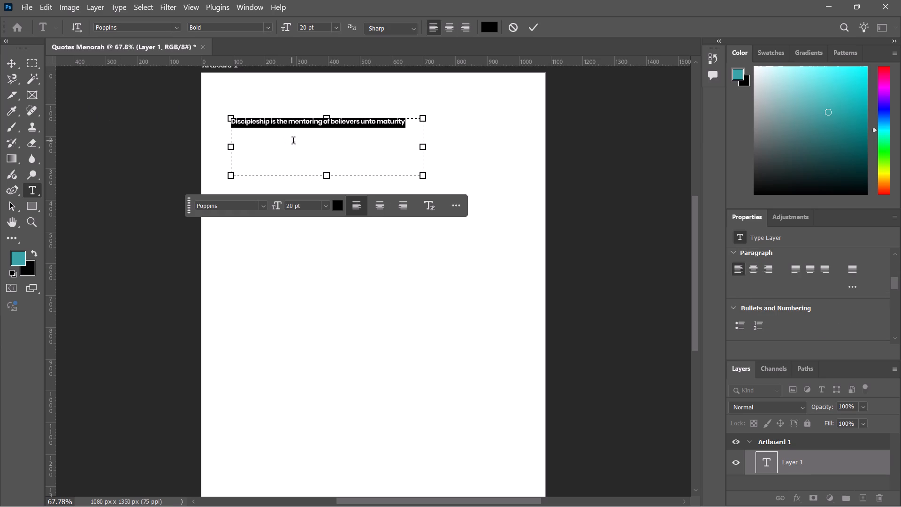
Shorten the quote's text box from its bottom edge to fit the single line, and commit the text.
{"action": "left_click", "coordinate": [331, 151]}
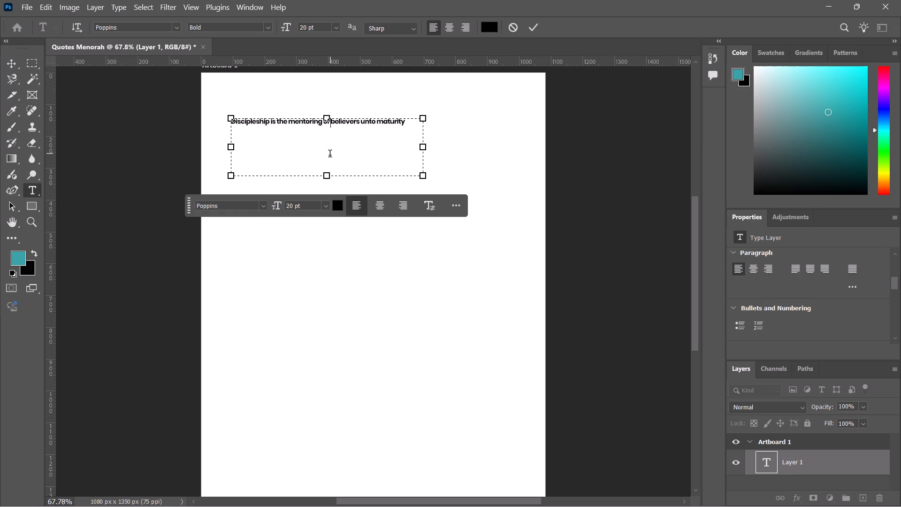
{"action": "left_click_drag", "start_coordinate": [328, 174], "coordinate": [343, 128]}
{"action": "left_click", "coordinate": [15, 67]}
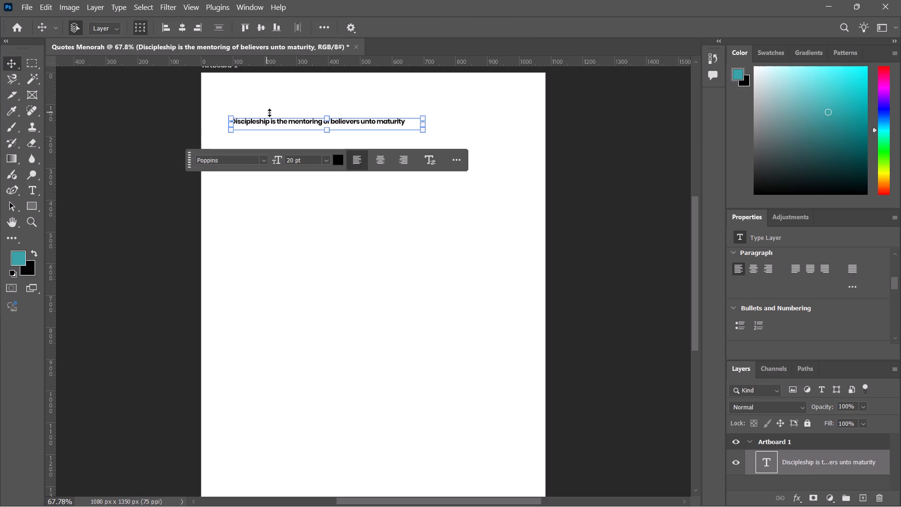
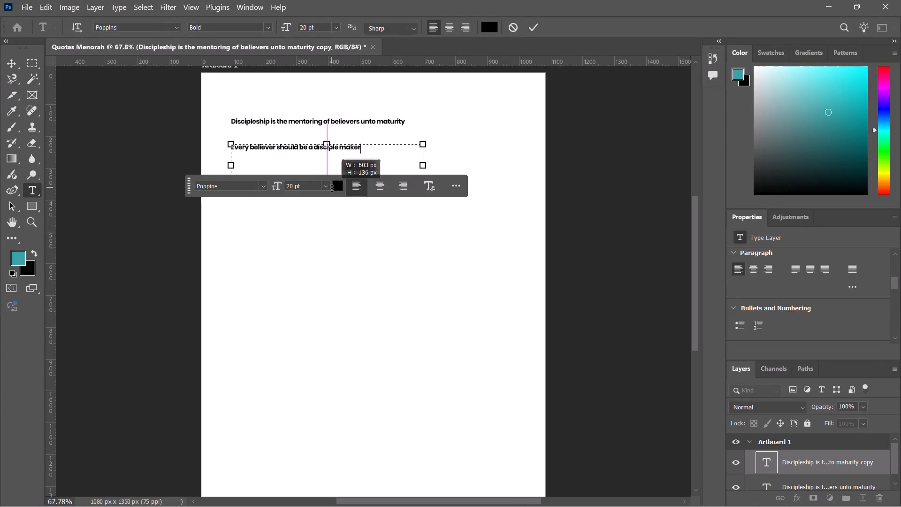
Shorten the text box of "Every believer should be a disciple maker" from its bottom edge to fit the single line, and commit the text.
{"action": "left_click_drag", "start_coordinate": [332, 188], "coordinate": [332, 189]}
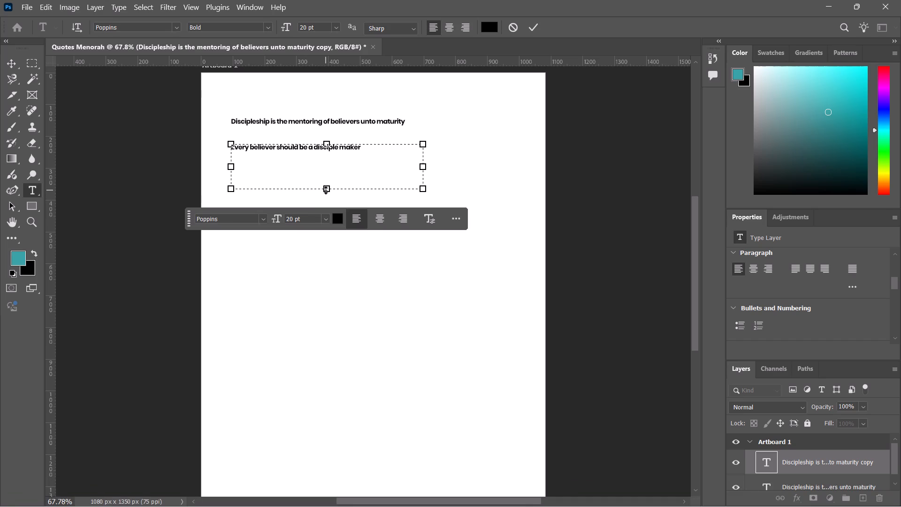
{"action": "left_click_drag", "start_coordinate": [326, 190], "coordinate": [336, 159]}
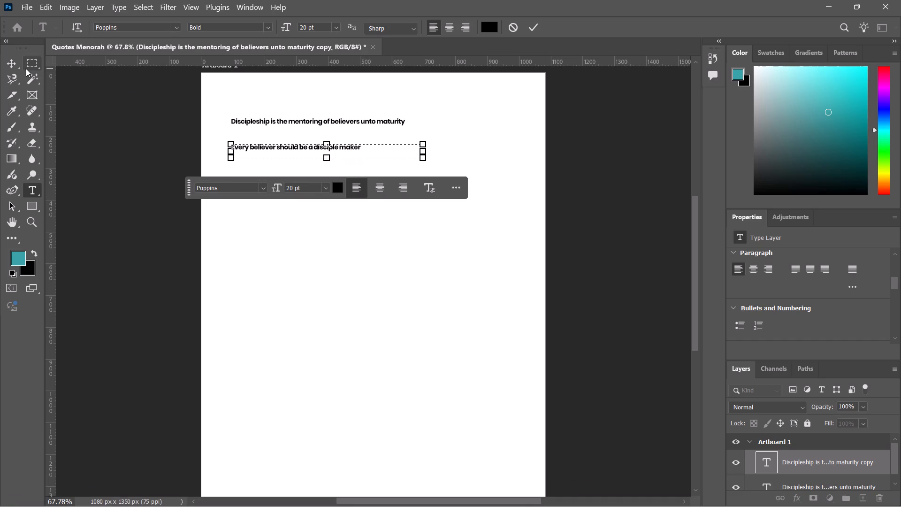
{"action": "left_click", "coordinate": [14, 67]}
Duplicate the "Every believer should be a disciple maker" text layer and place the copy directly below as a third, left-aligned line.
{"action": "key", "text": "ctrl+j"}
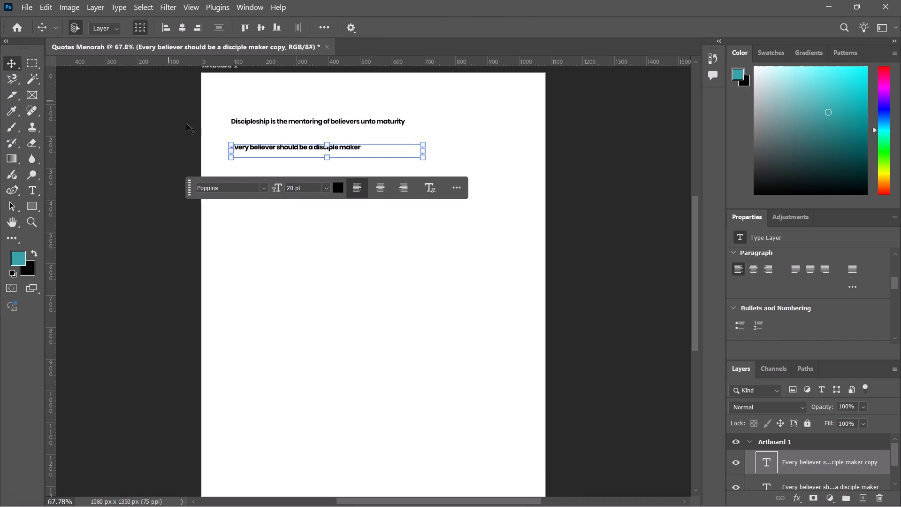
{"action": "left_click_drag", "start_coordinate": [252, 147], "coordinate": [256, 178]}
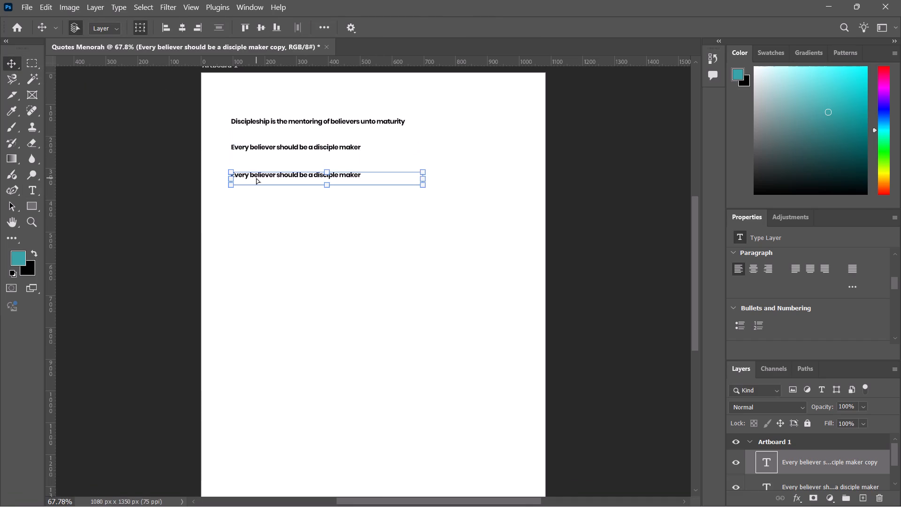
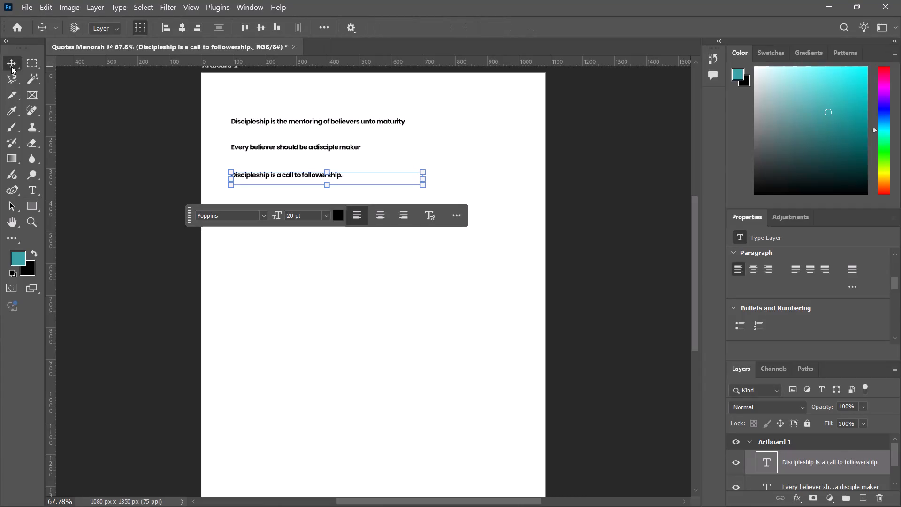
Duplicate the "Discipleship is a call to followership." line directly below as a fourth, left-aligned line reading "Growth comes with a cost".
{"action": "left_click_drag", "start_coordinate": [252, 176], "coordinate": [252, 185]}
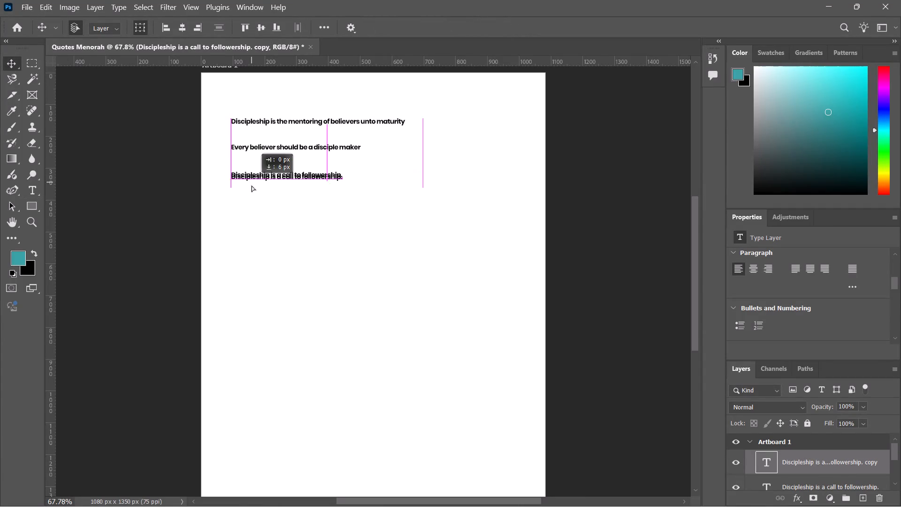
{"action": "left_click_drag", "start_coordinate": [252, 185], "coordinate": [253, 198]}
{"action": "triple_click", "coordinate": [253, 198]}
{"action": "key", "text": "ctrl+v"}
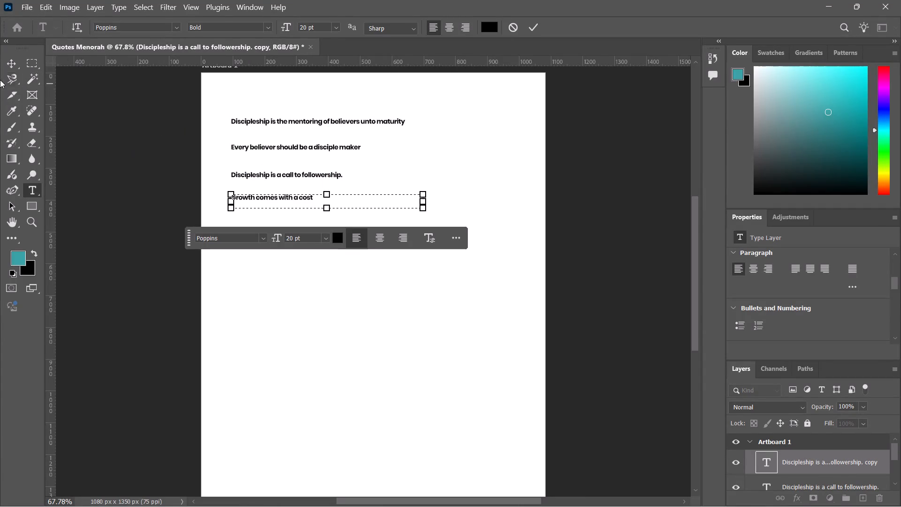
{"action": "left_click", "coordinate": [14, 66]}
Duplicate the "Growth comes with a cost" text layer.
{"action": "key", "text": "ctrl+j"}
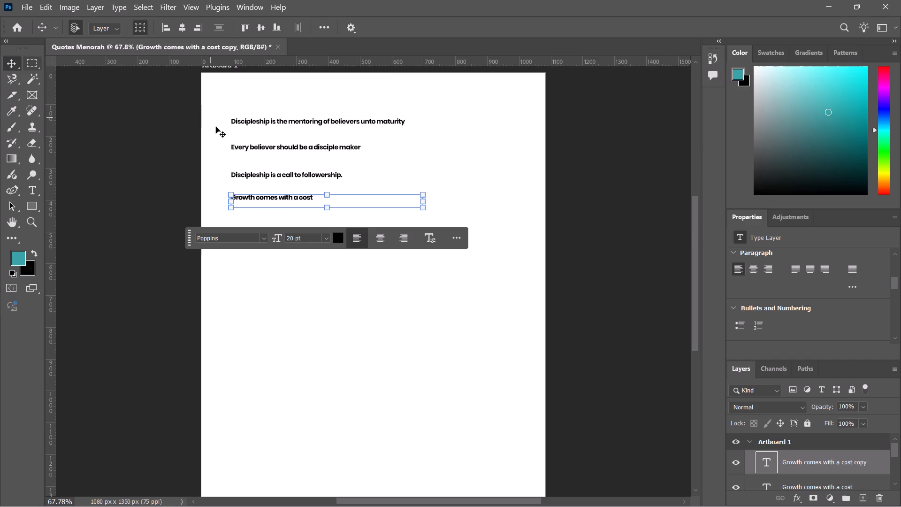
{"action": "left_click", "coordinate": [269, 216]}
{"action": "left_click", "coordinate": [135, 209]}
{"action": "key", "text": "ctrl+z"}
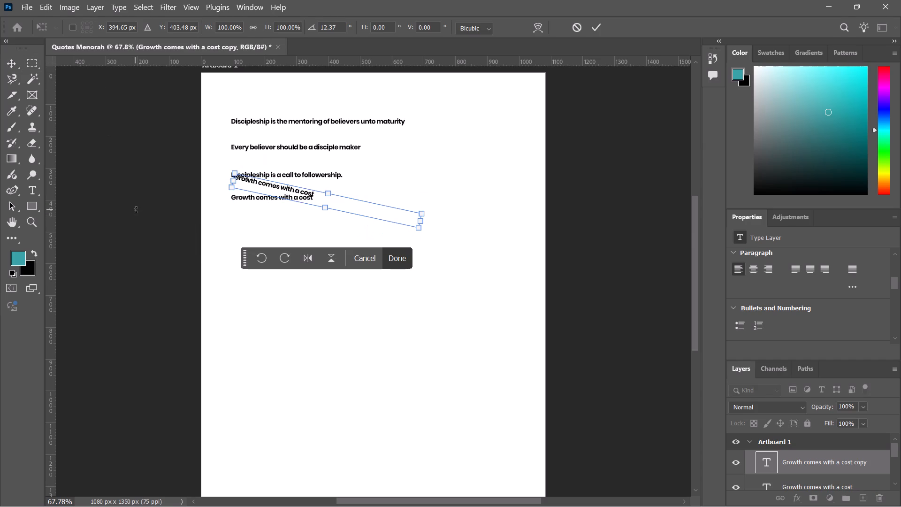
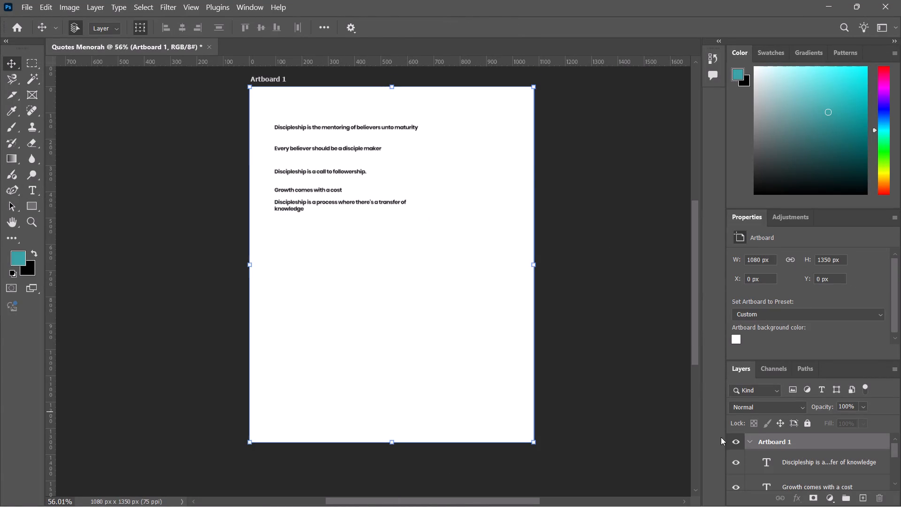
Widen Artboard 1 to three page widths by setting its width to 1080 + 1080 + 1080 px.
{"action": "left_click", "coordinate": [754, 443]}
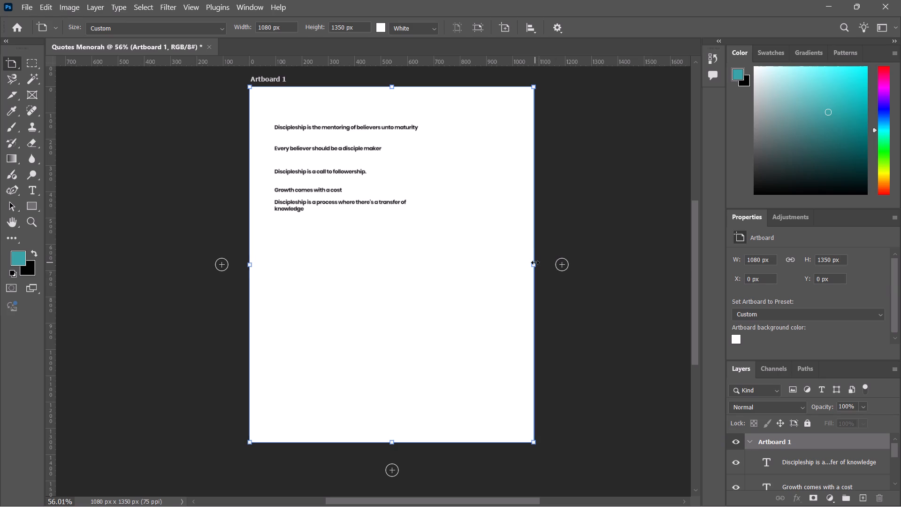
{"action": "left_click", "coordinate": [771, 258]}
{"action": "key", "text": "BackSpace"}
{"action": "key", "text": "BackSpace"}
{"action": "type", "text": "+ 1"}
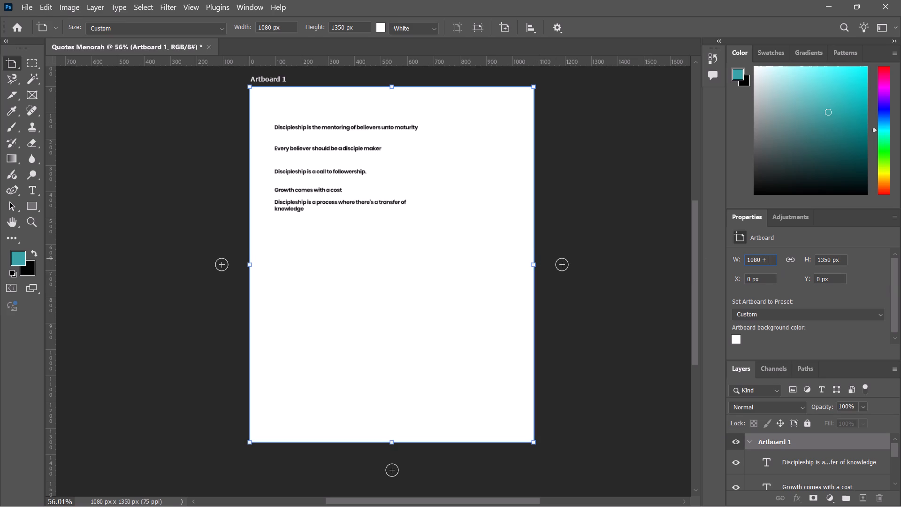
{"action": "type", "text": "080"}
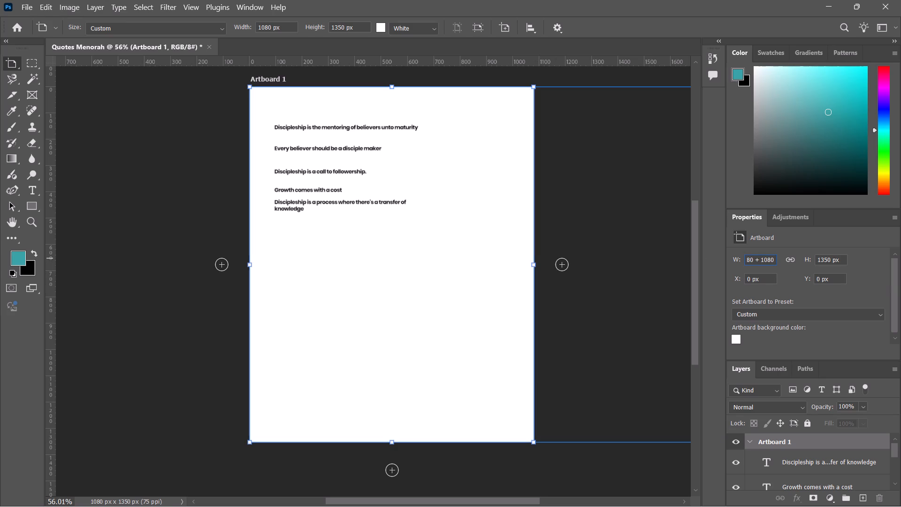
{"action": "key", "text": "space"}
{"action": "type", "text": "+"}
{"action": "key", "text": "space"}
{"action": "type", "text": "1080"}
{"action": "key", "text": "Return"}
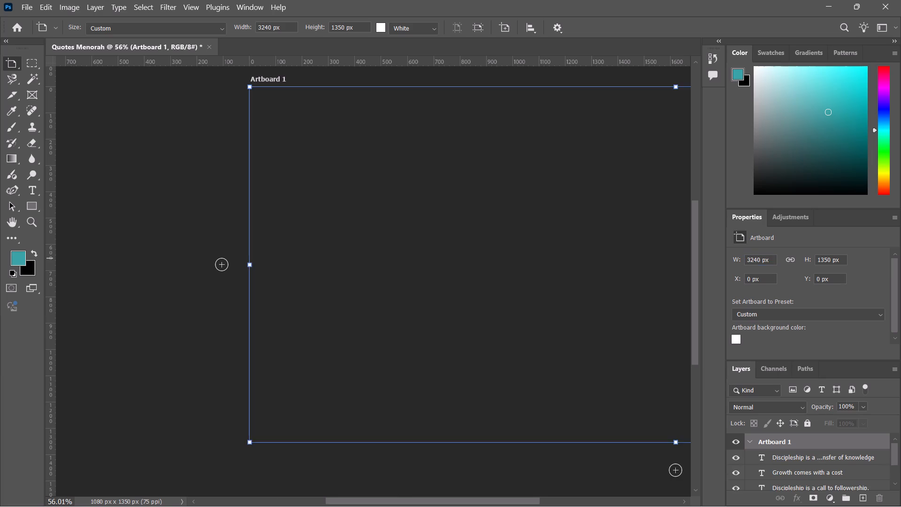
Create a 1080 x 1350 px rectangle shape on the artboard and square off its rounded corners.
{"action": "key", "text": "ctrl+0"}
{"action": "scroll", "coordinate": [443, 229], "scroll_direction": "down", "scroll_amount": 3, "text": "ctrl+alt"}
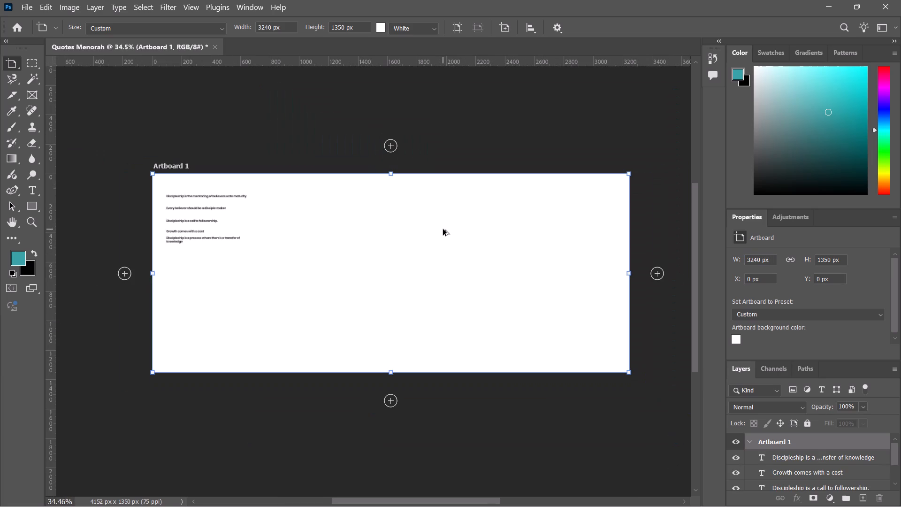
{"action": "left_click", "coordinate": [12, 68]}
{"action": "right_click", "coordinate": [12, 68]}
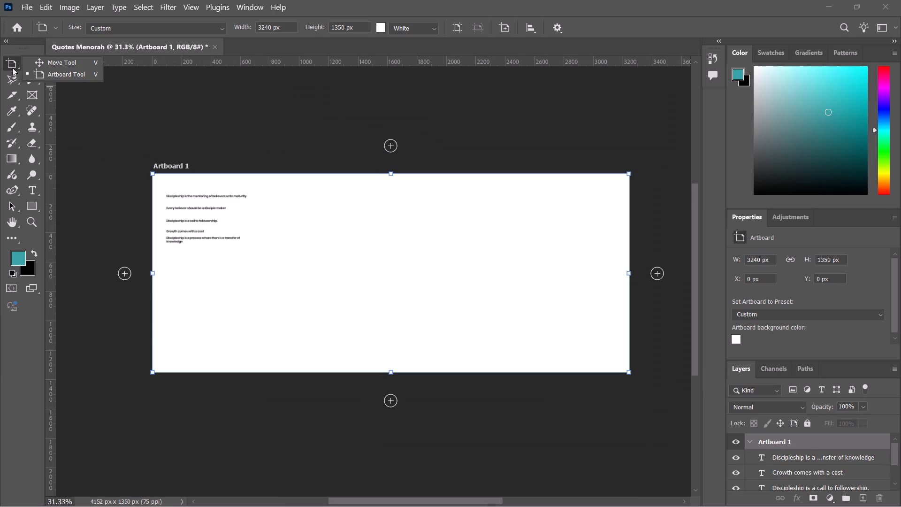
{"action": "left_click", "coordinate": [46, 61]}
{"action": "left_click", "coordinate": [245, 259]}
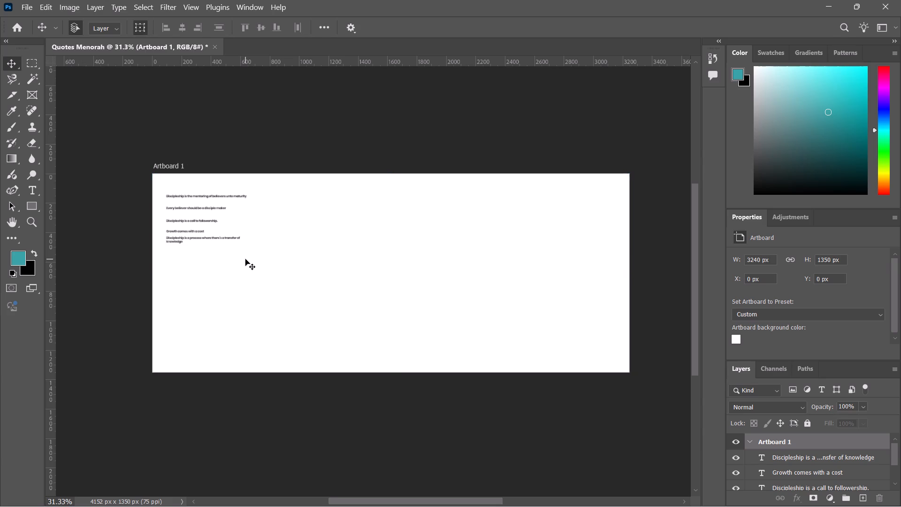
{"action": "key", "text": "u"}
{"action": "left_click", "coordinate": [245, 259]}
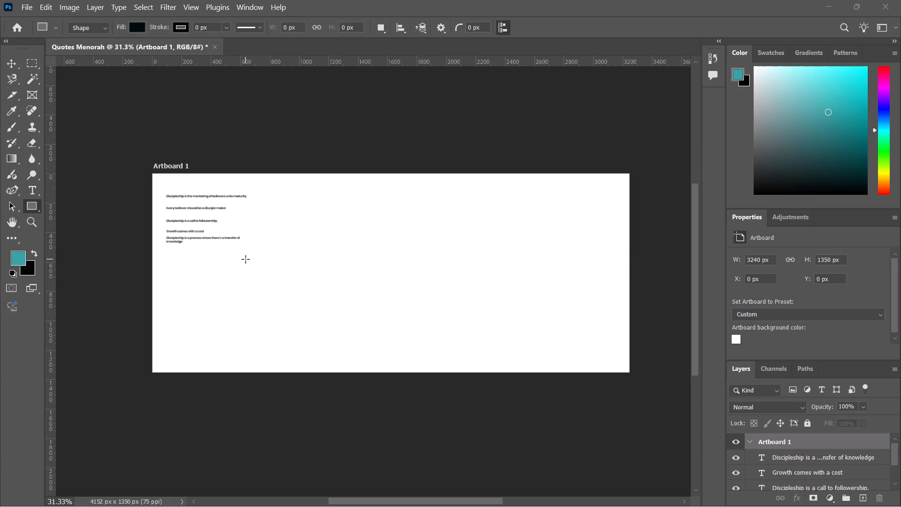
{"action": "type", "text": "1080"}
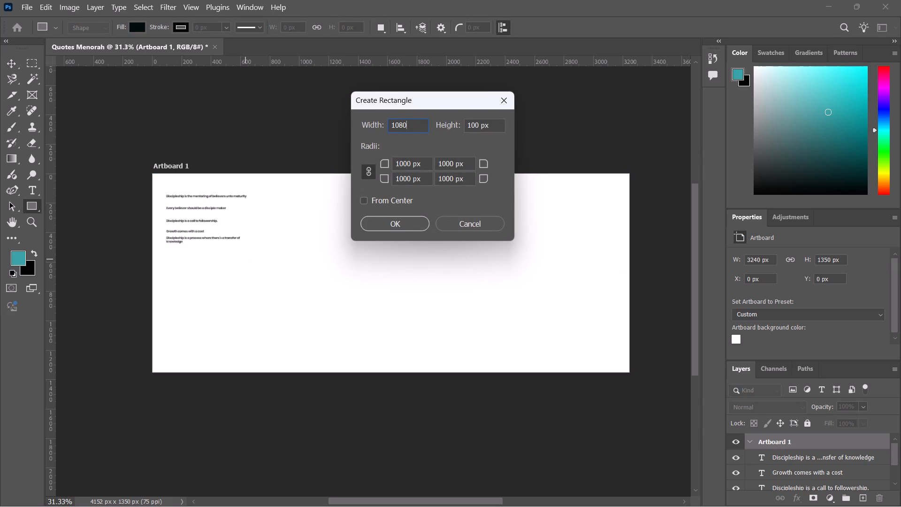
{"action": "key", "text": "Tab"}
{"action": "type", "text": "1350"}
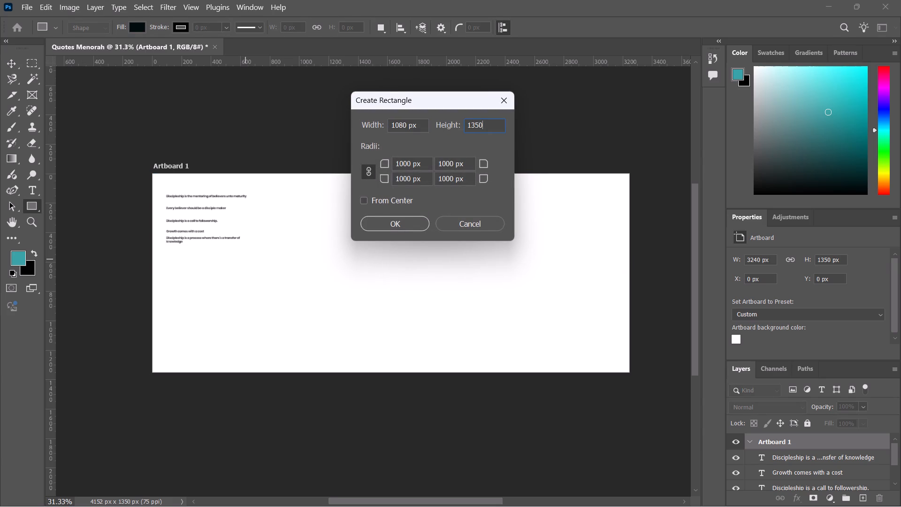
{"action": "key", "text": "Return"}
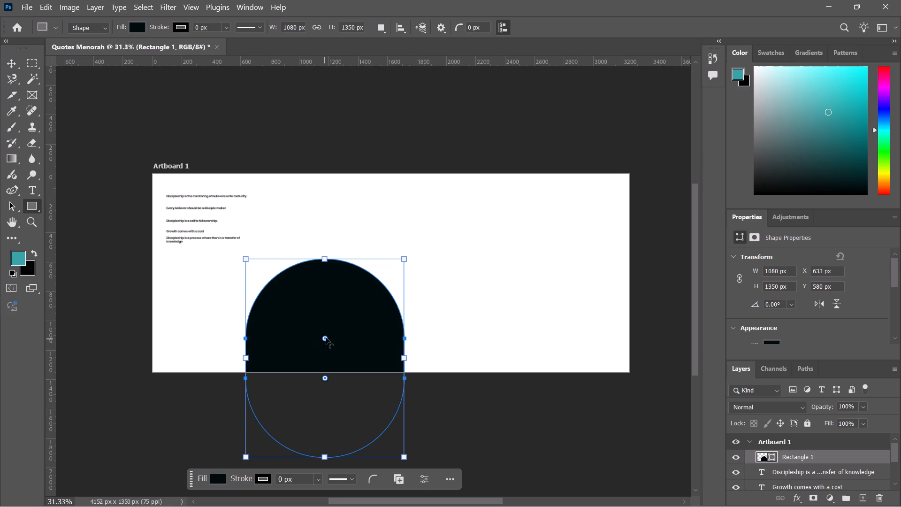
{"action": "left_click_drag", "start_coordinate": [326, 338], "coordinate": [171, 226]}
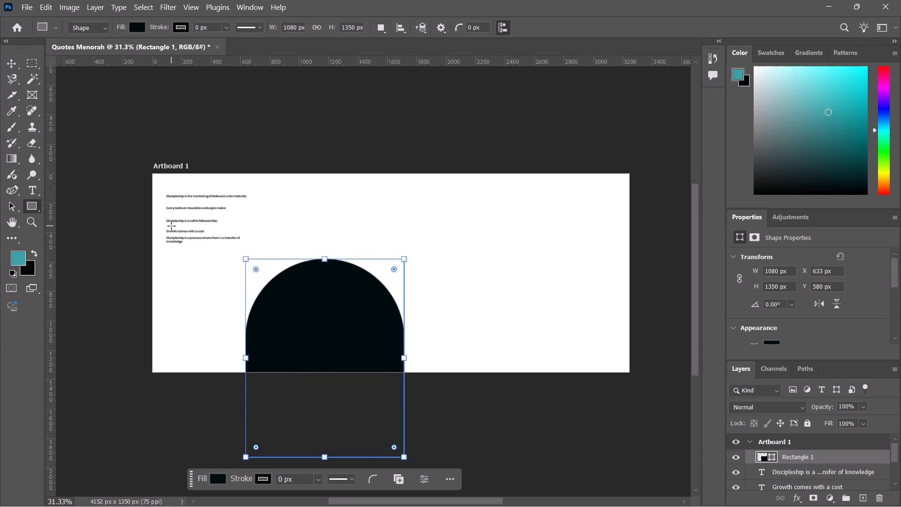
Align the black rectangle to the artboard's horizontal and vertical centres.
{"action": "left_click", "coordinate": [9, 65]}
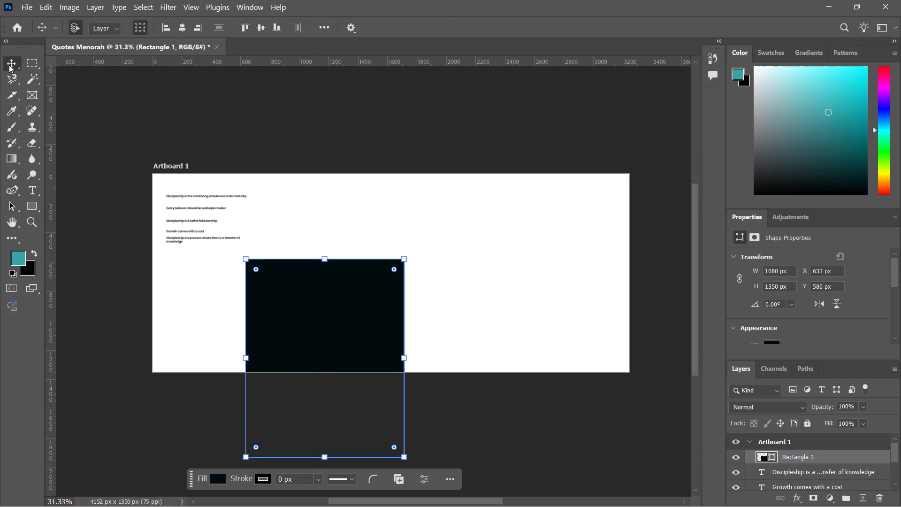
{"action": "left_click", "coordinate": [167, 28]}
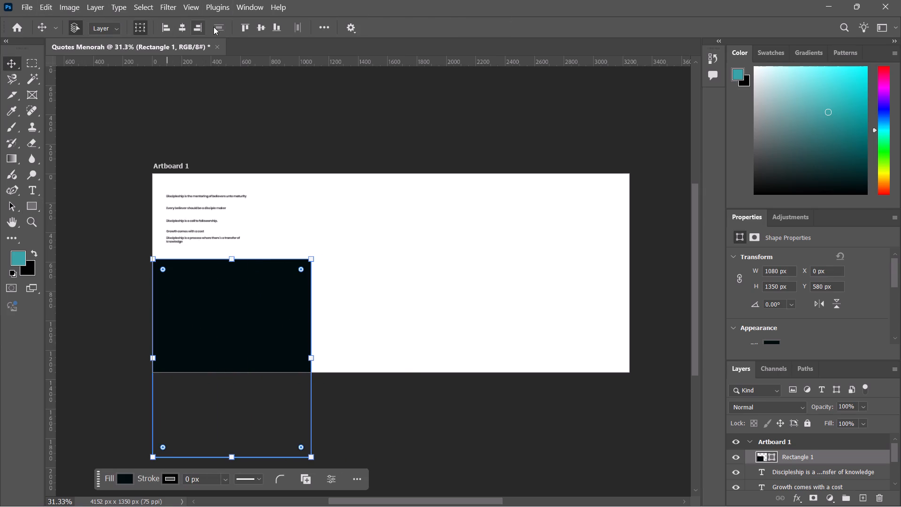
{"action": "left_click", "coordinate": [186, 28]}
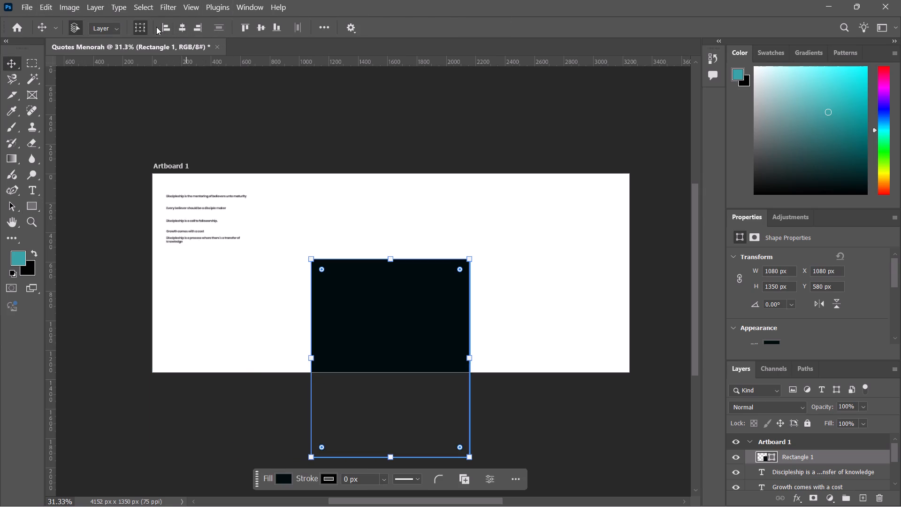
{"action": "left_click", "coordinate": [167, 25]}
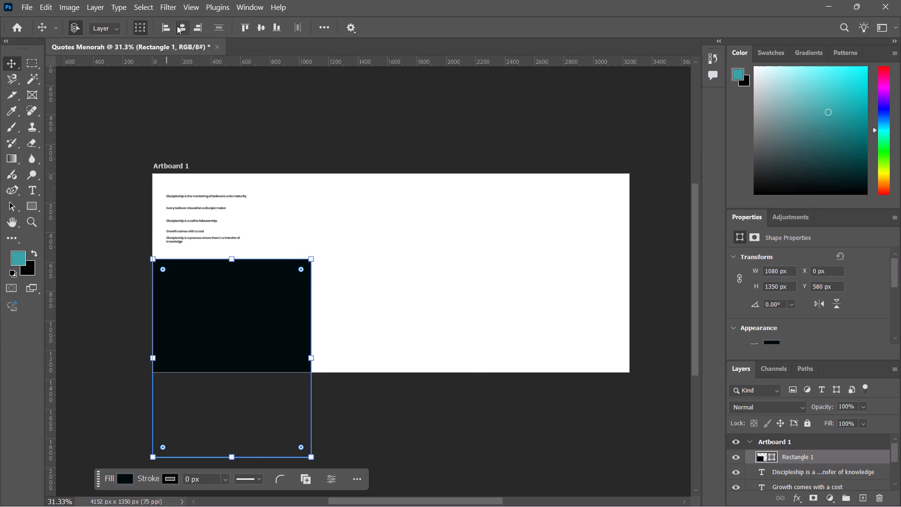
{"action": "left_click", "coordinate": [188, 26]}
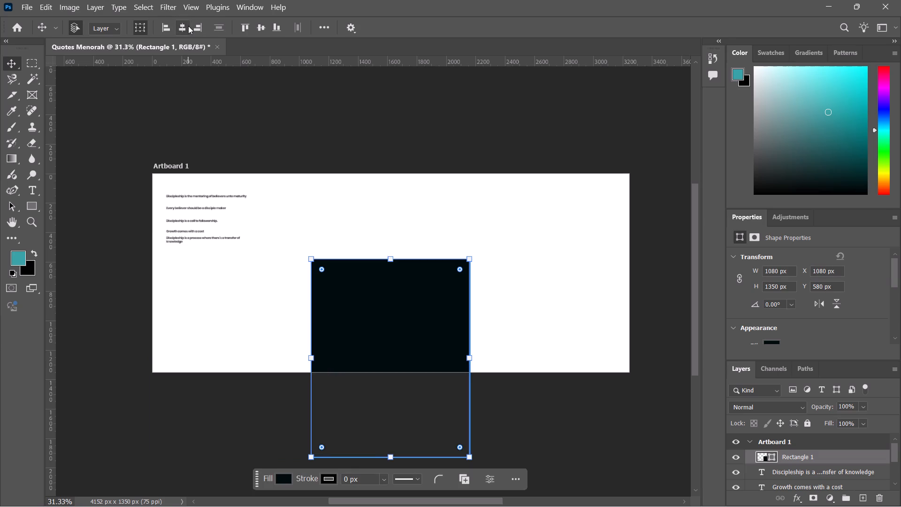
{"action": "left_click", "coordinate": [258, 28]}
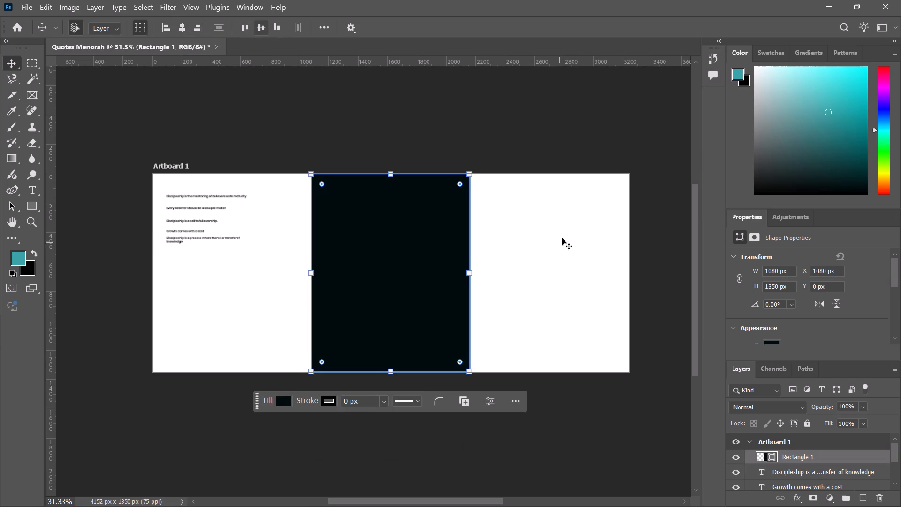
Place a vertical guide along the rectangle's left edge, at about 1080 px.
{"action": "left_click", "coordinate": [520, 113]}
{"action": "scroll", "coordinate": [520, 113], "scroll_direction": "up", "scroll_amount": 6, "text": "ctrl+alt"}
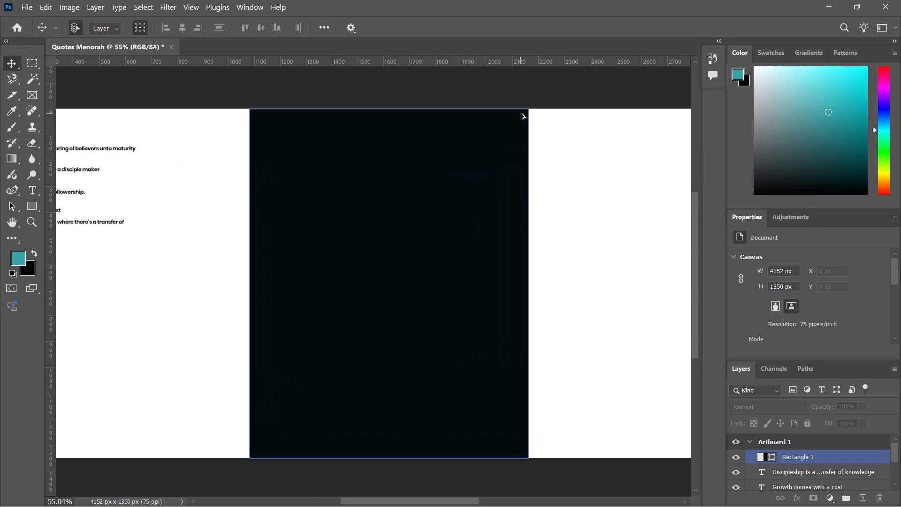
{"action": "scroll", "coordinate": [520, 113], "scroll_direction": "up", "scroll_amount": 2, "text": "ctrl+alt"}
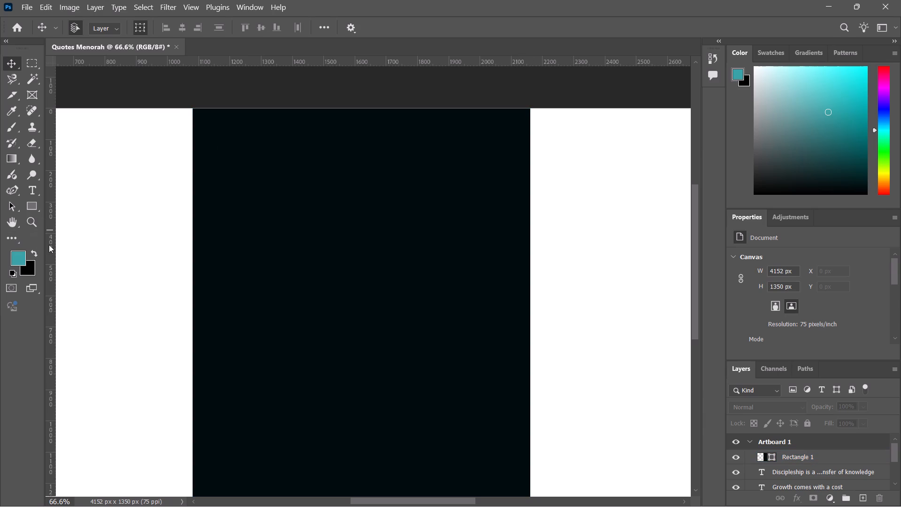
{"action": "left_click_drag", "start_coordinate": [55, 244], "coordinate": [199, 243]}
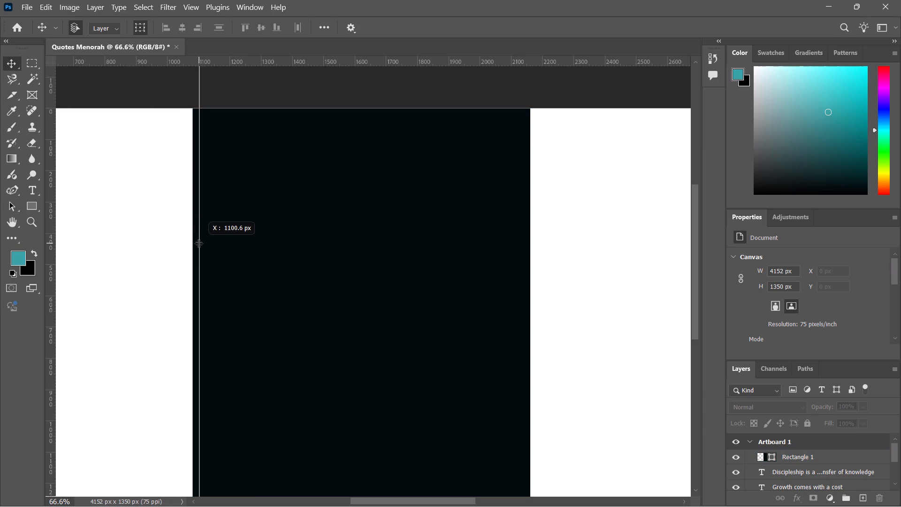
{"action": "left_click_drag", "start_coordinate": [199, 243], "coordinate": [194, 241]}
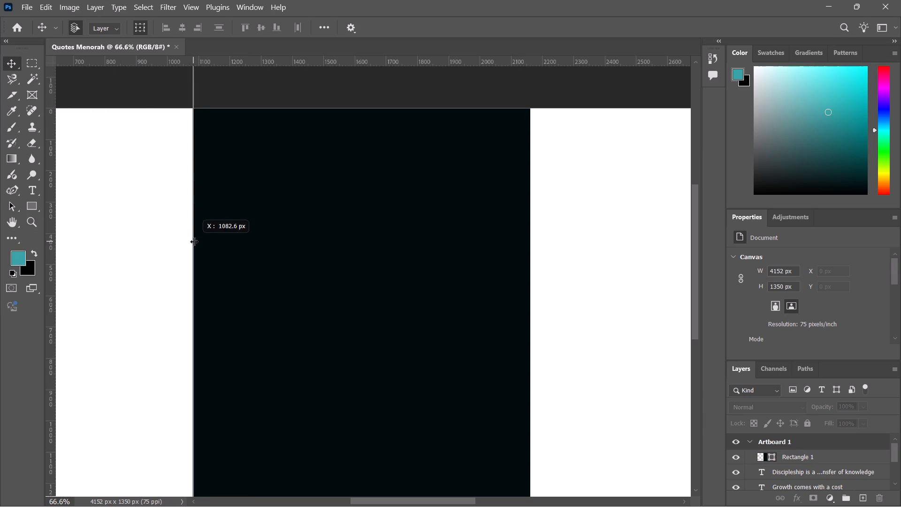
{"action": "left_click_drag", "start_coordinate": [194, 241], "coordinate": [193, 241]}
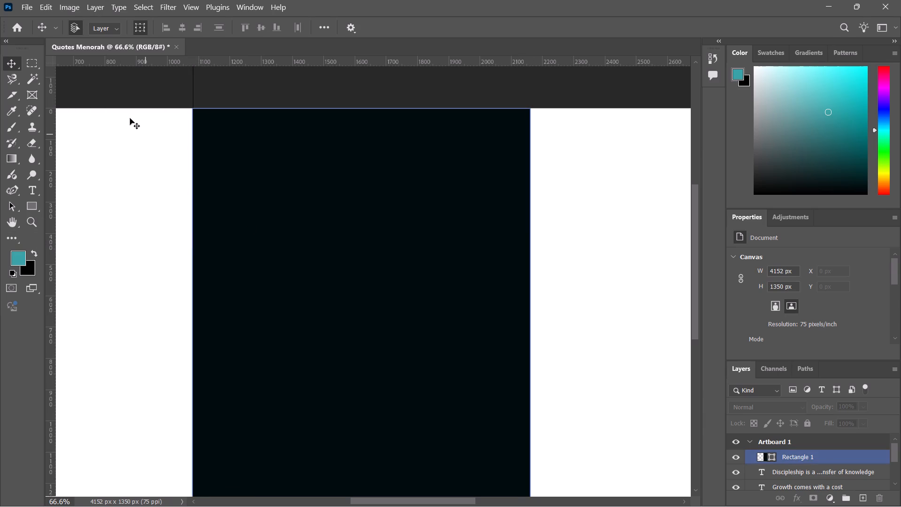
{"action": "left_click", "coordinate": [106, 87]}
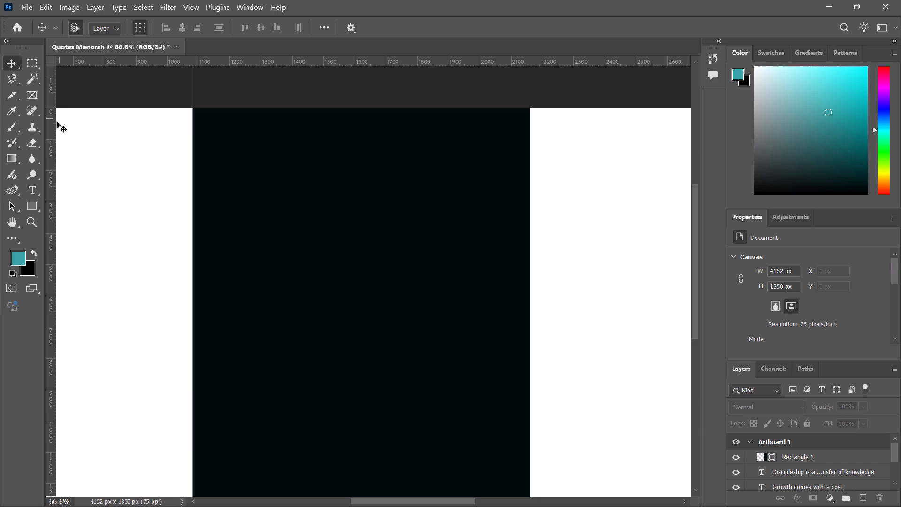
Place a second vertical guide along the rectangle's right edge, at about 2160 px.
{"action": "left_click_drag", "start_coordinate": [53, 124], "coordinate": [527, 140]}
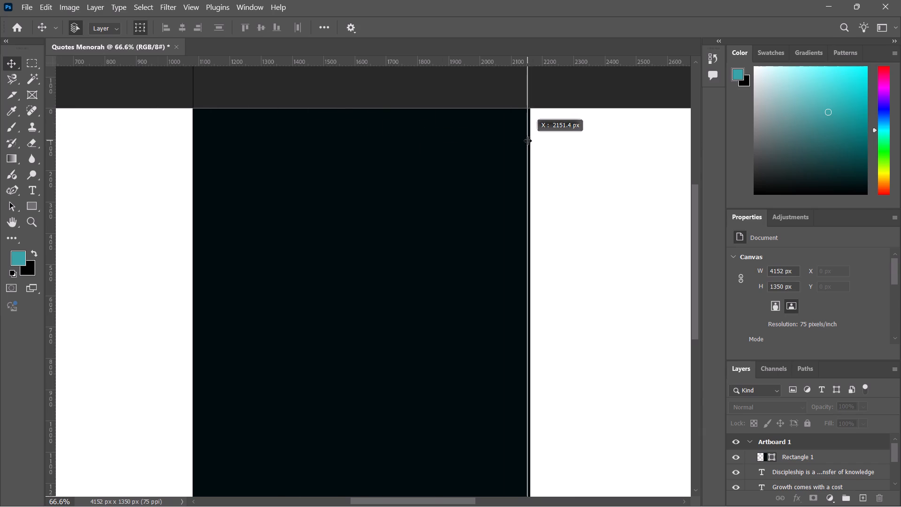
{"action": "left_click_drag", "start_coordinate": [527, 140], "coordinate": [531, 142]}
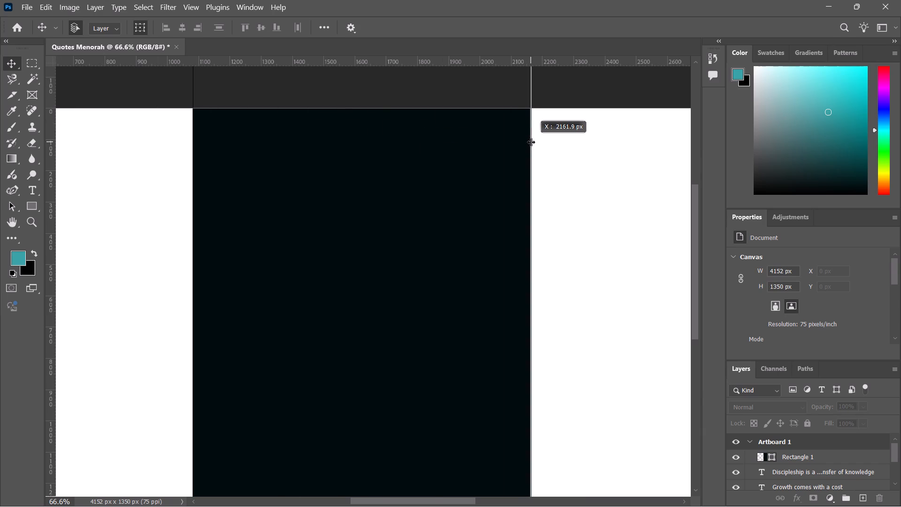
{"action": "left_click_drag", "start_coordinate": [531, 142], "coordinate": [530, 142]}
{"action": "left_click", "coordinate": [585, 86]}
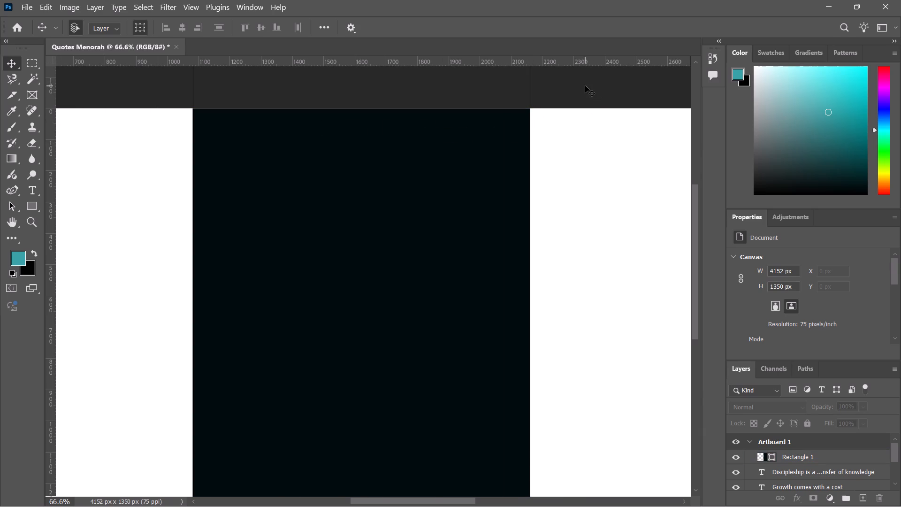
Delete the black helper rectangle between the two guides.
{"action": "left_click", "coordinate": [455, 192]}
{"action": "key", "text": "BackSpace"}
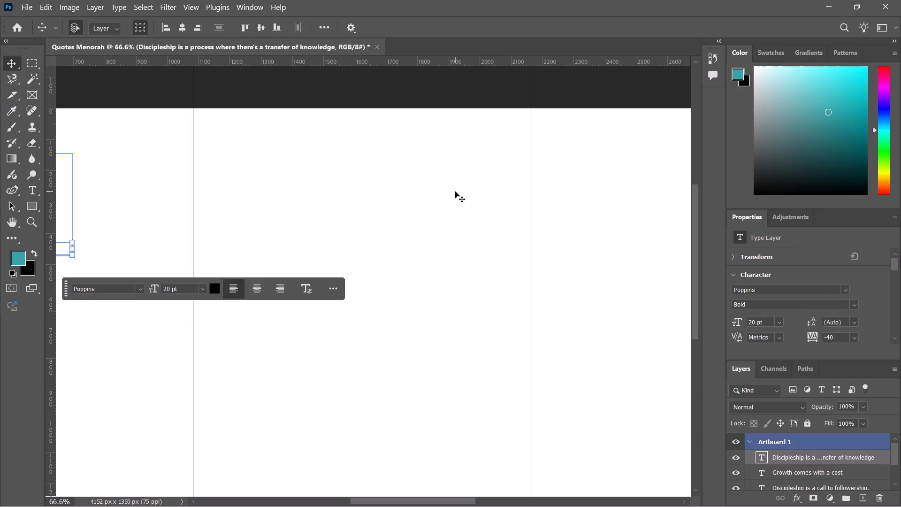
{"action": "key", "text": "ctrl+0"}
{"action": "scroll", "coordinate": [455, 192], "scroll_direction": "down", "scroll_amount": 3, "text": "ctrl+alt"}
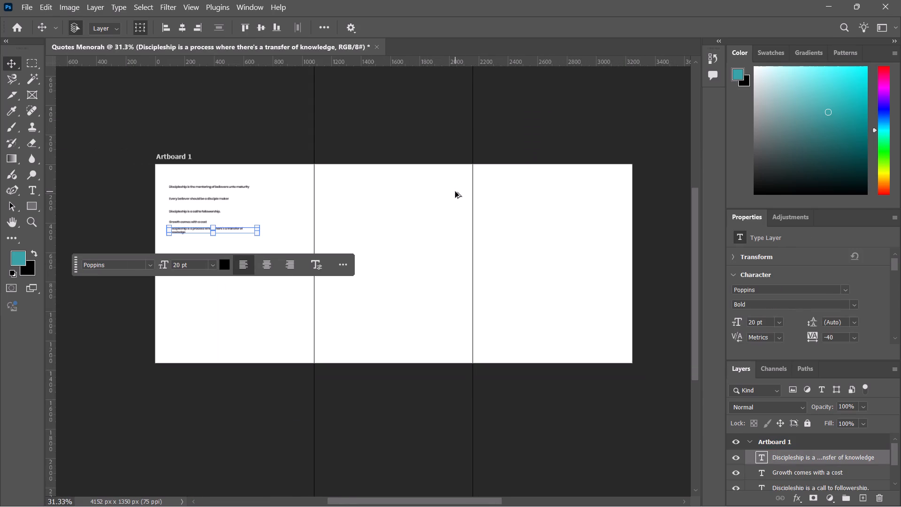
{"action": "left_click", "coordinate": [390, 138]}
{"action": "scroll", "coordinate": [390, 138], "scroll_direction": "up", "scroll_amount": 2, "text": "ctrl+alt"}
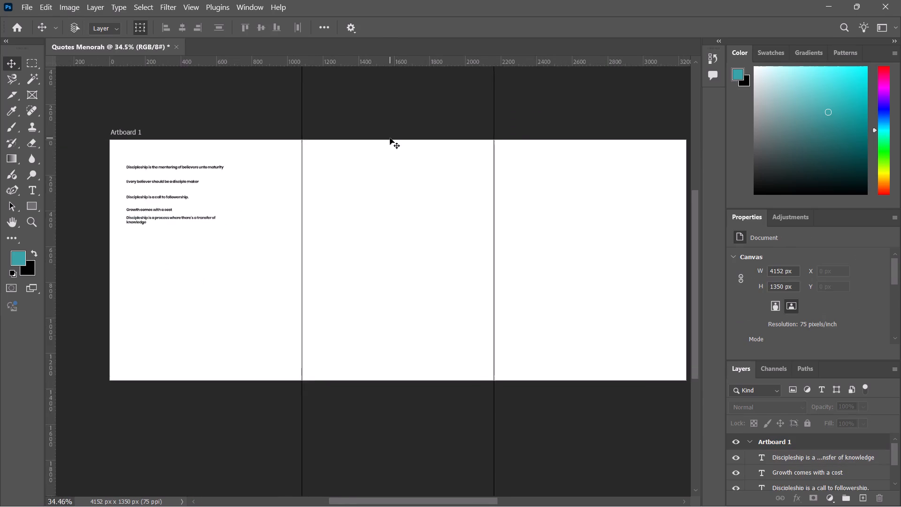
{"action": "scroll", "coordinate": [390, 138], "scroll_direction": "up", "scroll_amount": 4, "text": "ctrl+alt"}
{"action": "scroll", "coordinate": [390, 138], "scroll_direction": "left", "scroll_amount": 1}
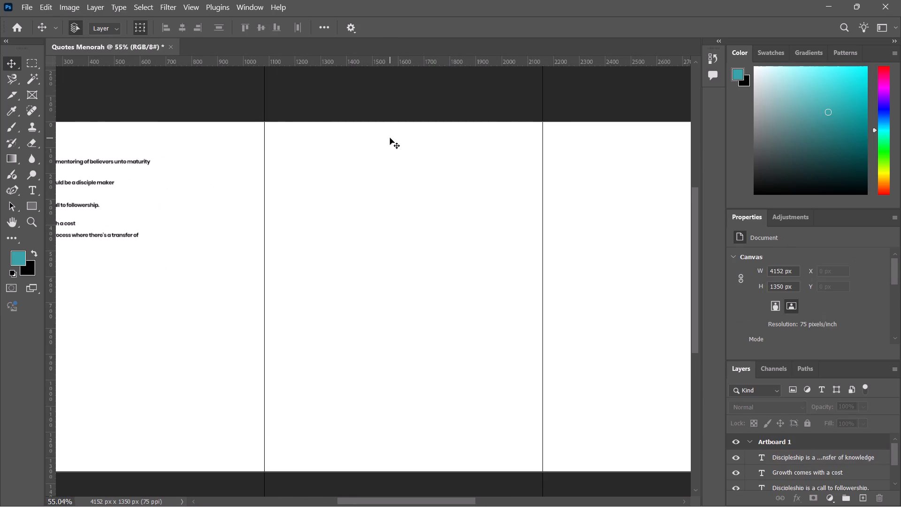
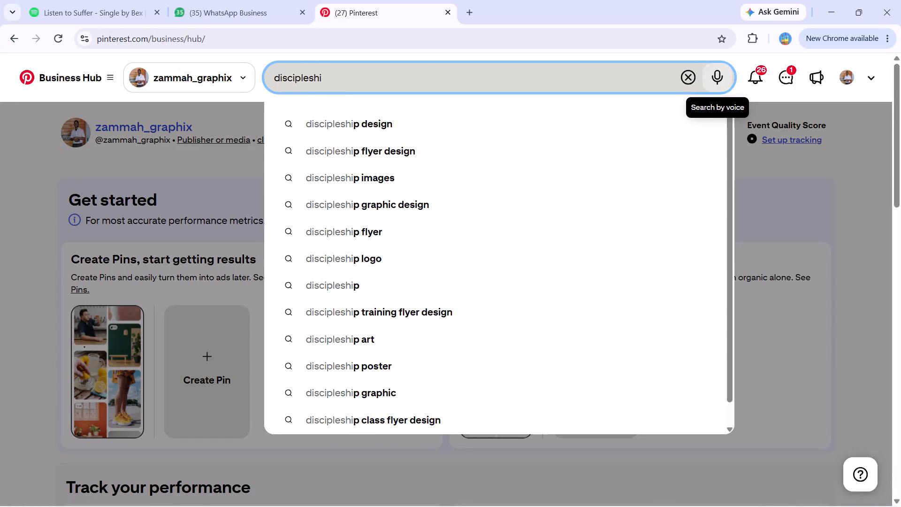
Search Pinterest for discipleship flyer design and look through the results for a reference design.
{"action": "left_click", "coordinate": [542, 158]}
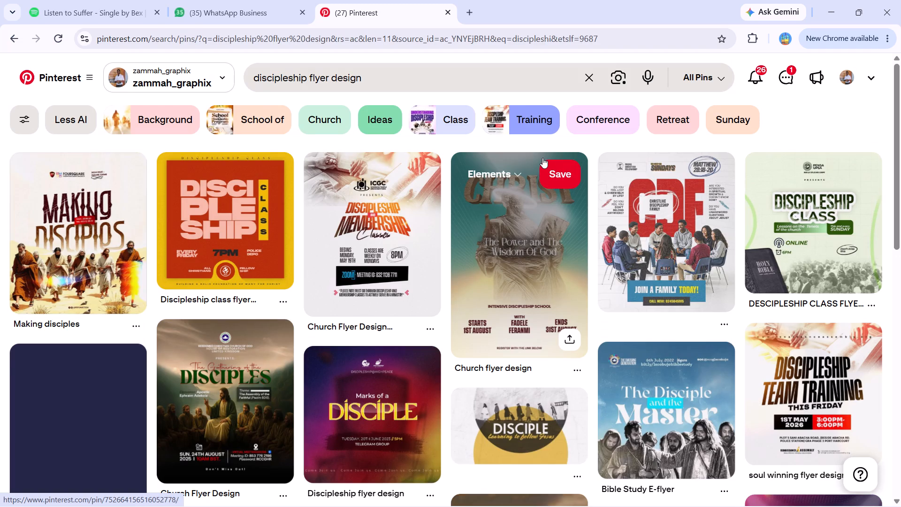
{"action": "scroll", "coordinate": [438, 342], "scroll_direction": "down", "scroll_amount": 1}
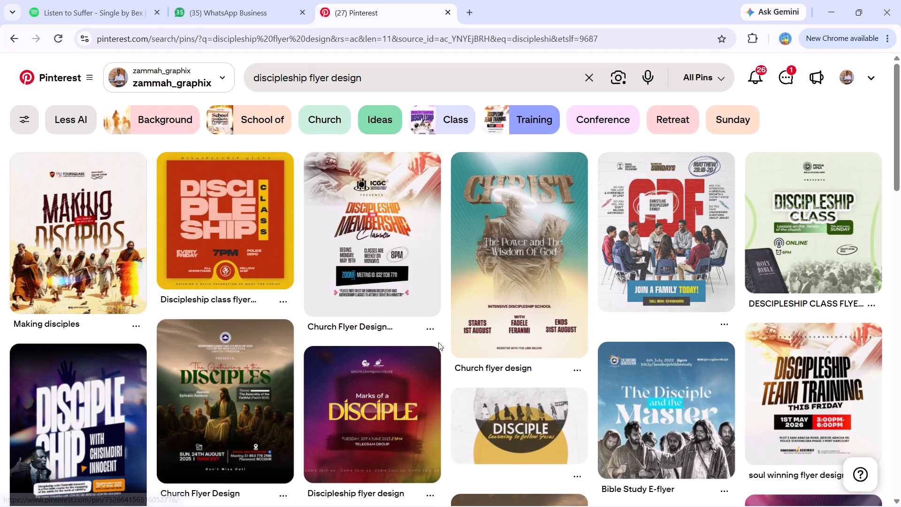
{"action": "scroll", "coordinate": [438, 342], "scroll_direction": "down", "scroll_amount": 3}
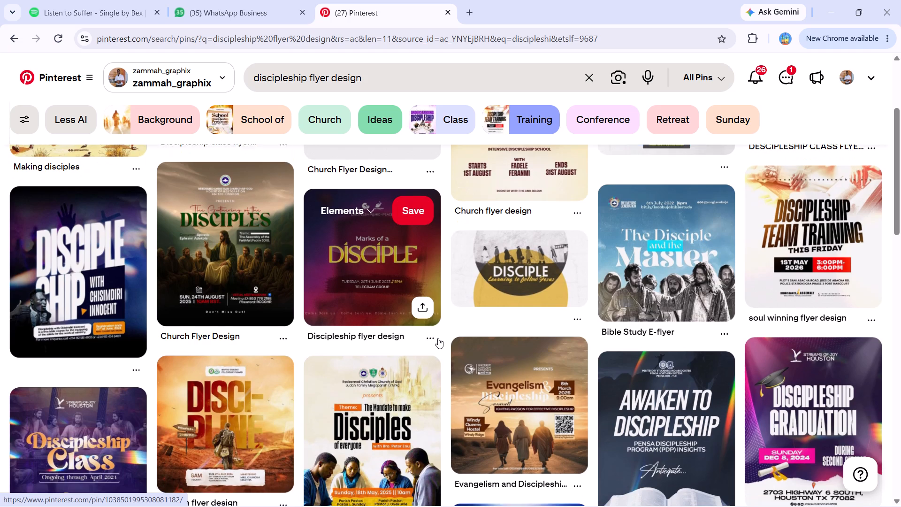
{"action": "scroll", "coordinate": [438, 338], "scroll_direction": "down", "scroll_amount": 3}
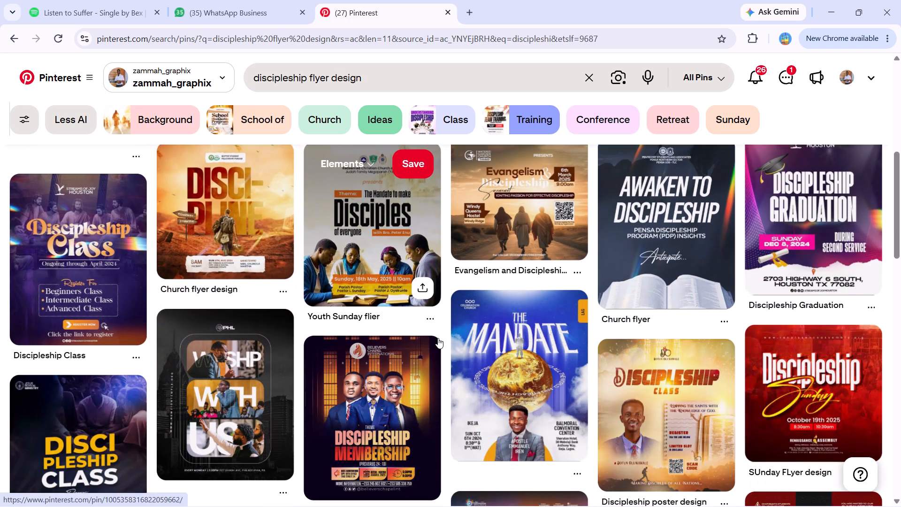
{"action": "scroll", "coordinate": [438, 338], "scroll_direction": "up", "scroll_amount": 1}
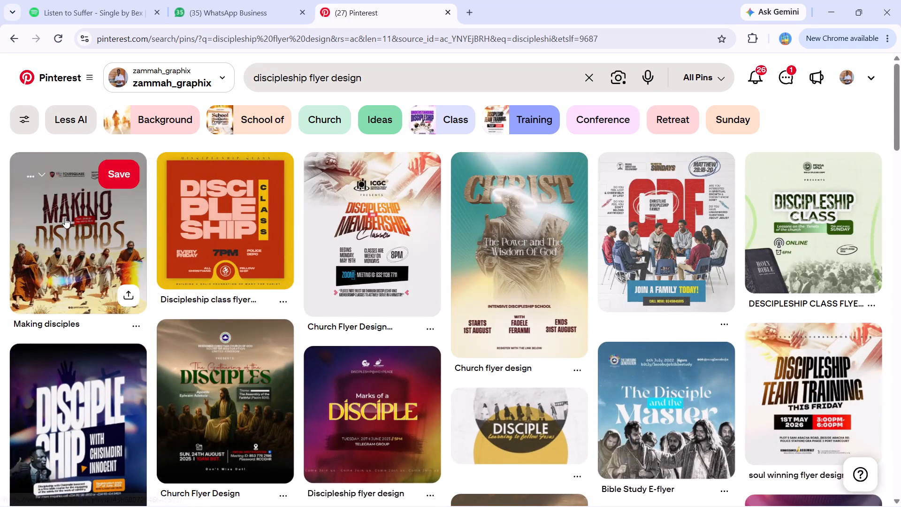
Open the Making disciples pin and look through its related church flyers.
{"action": "left_click", "coordinate": [65, 218]}
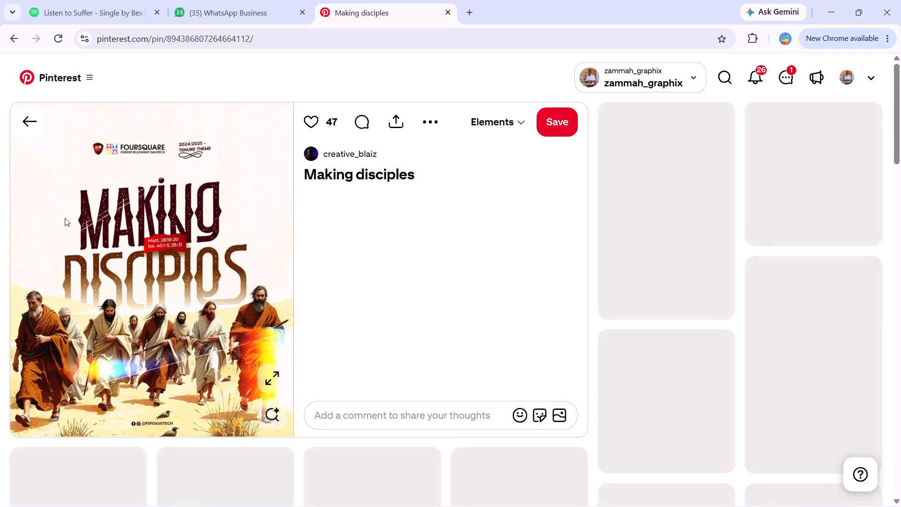
{"action": "scroll", "coordinate": [65, 218], "scroll_direction": "down", "scroll_amount": 2}
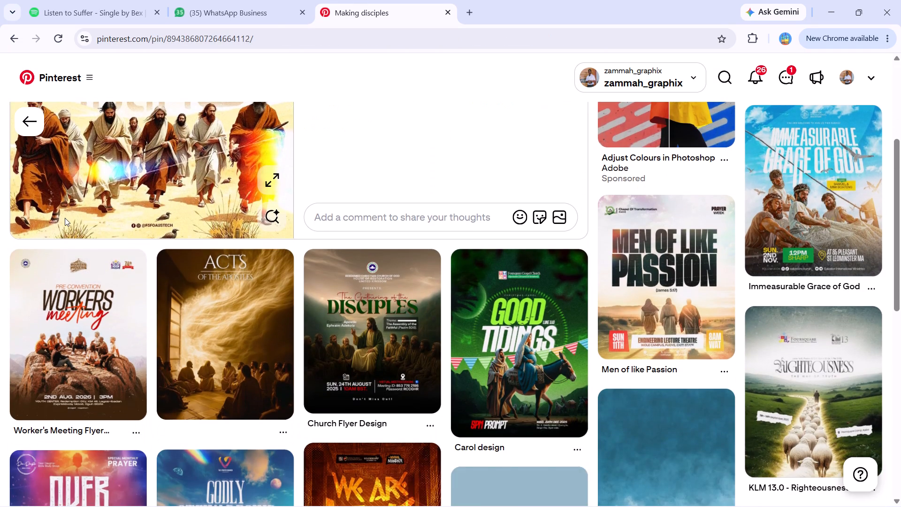
{"action": "scroll", "coordinate": [65, 218], "scroll_direction": "down", "scroll_amount": 3}
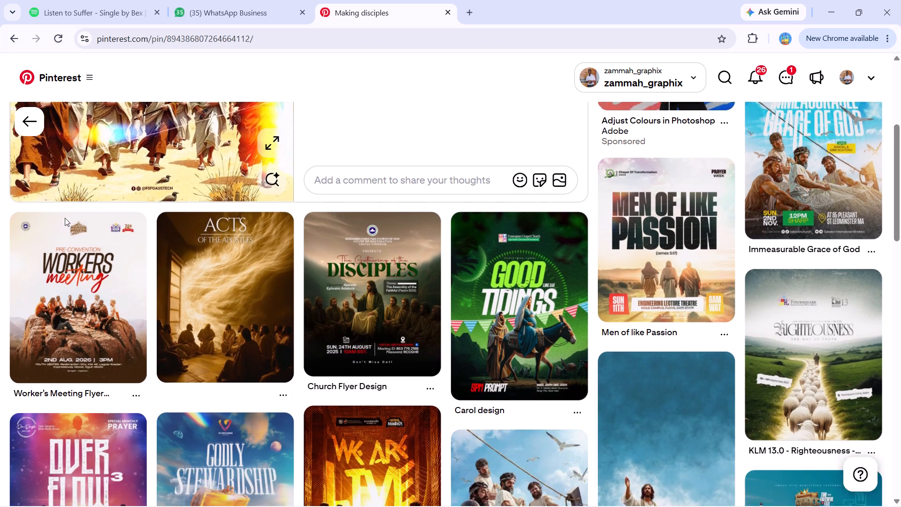
{"action": "left_click", "coordinate": [66, 238]}
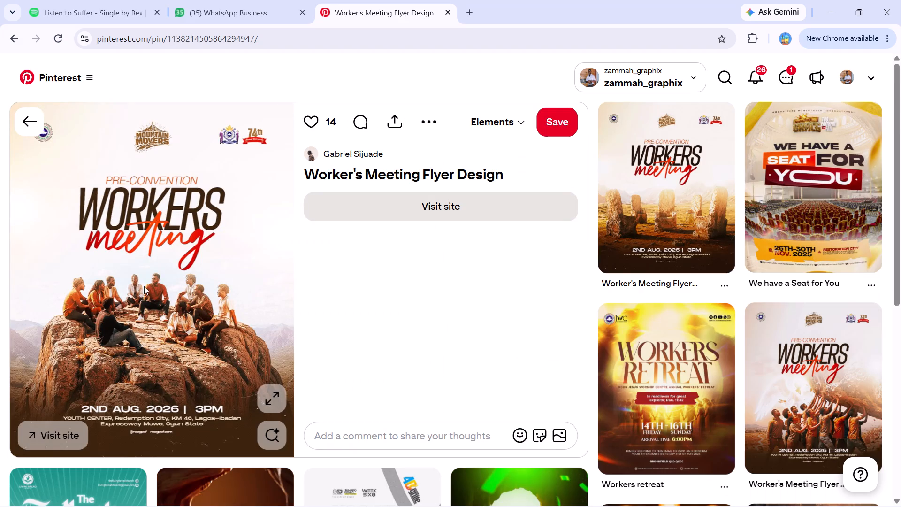
{"action": "left_click", "coordinate": [274, 443]}
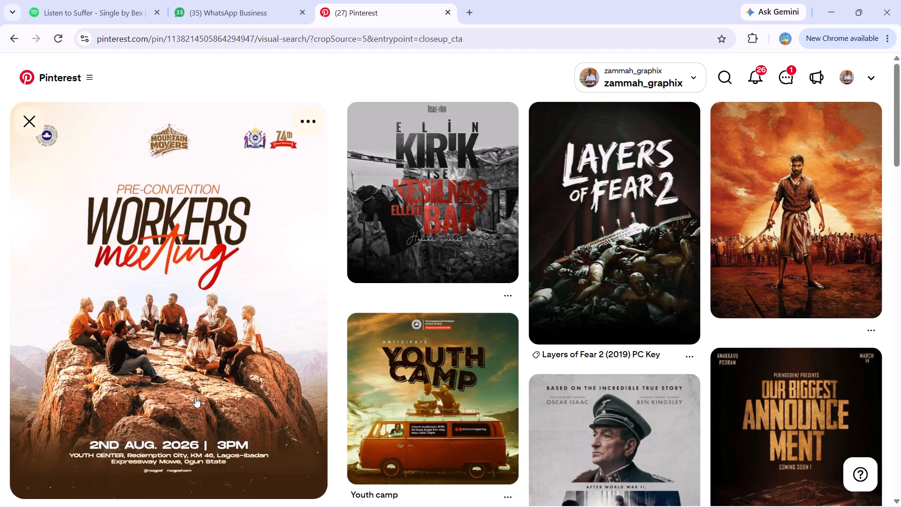
{"action": "left_click", "coordinate": [29, 116]}
{"action": "left_click", "coordinate": [201, 250]}
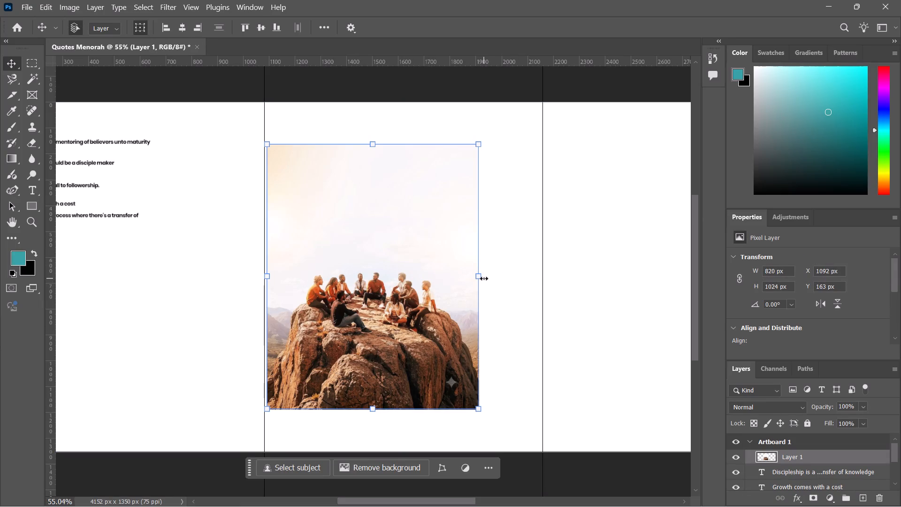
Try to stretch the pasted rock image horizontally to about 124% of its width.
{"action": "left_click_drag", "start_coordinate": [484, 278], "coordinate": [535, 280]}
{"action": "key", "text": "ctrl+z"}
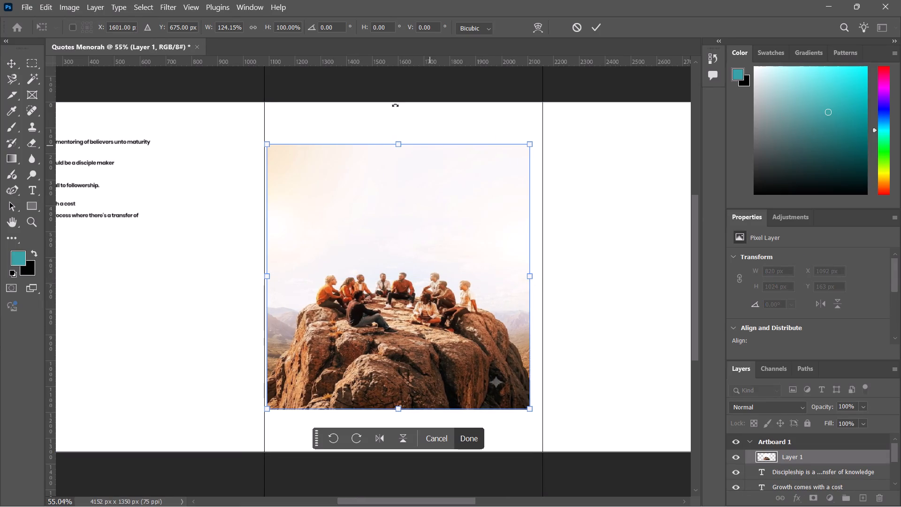
Scale the rock image proportionally to about 1084 x 1354 px so it fills the middle page between the guides.
{"action": "left_click", "coordinate": [248, 25]}
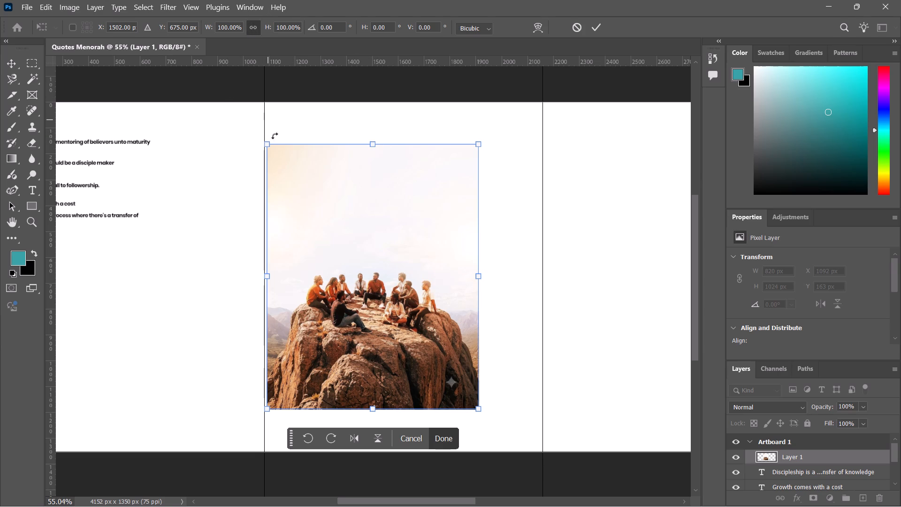
{"action": "left_click_drag", "start_coordinate": [264, 142], "coordinate": [221, 115]}
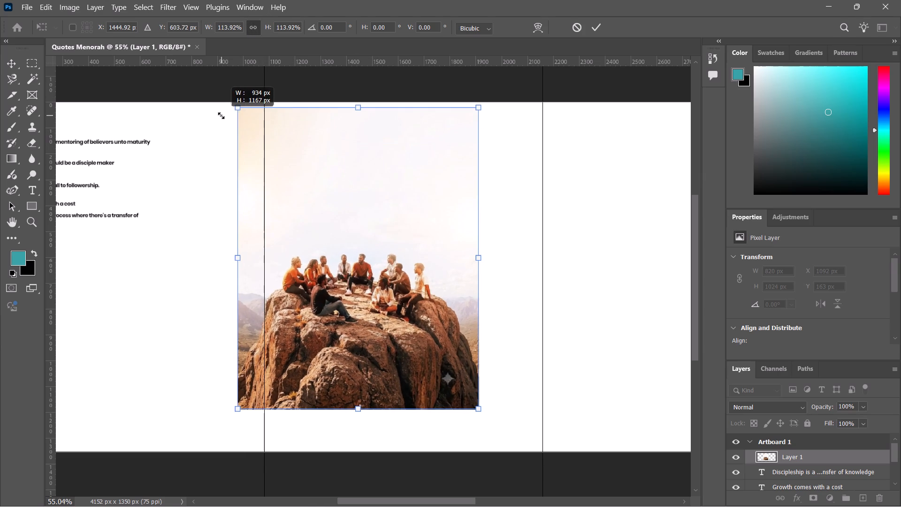
{"action": "left_click_drag", "start_coordinate": [221, 115], "coordinate": [213, 113]}
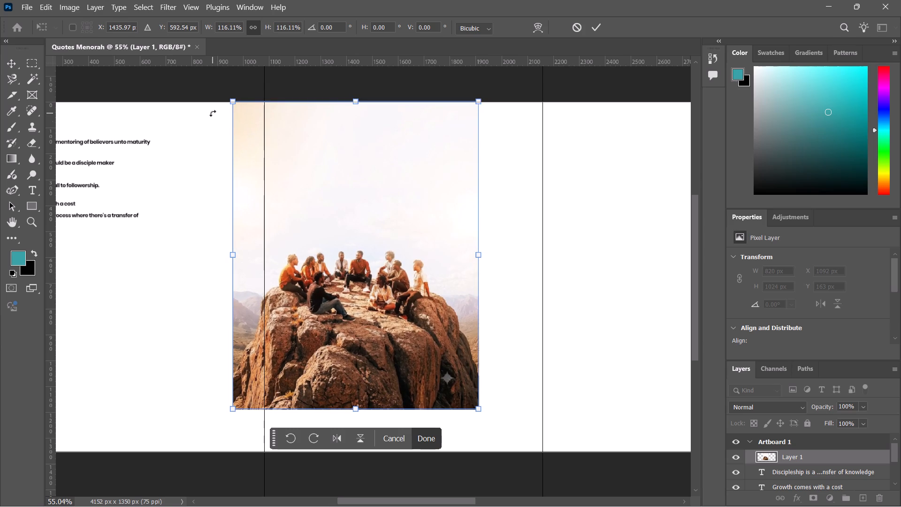
{"action": "left_click_drag", "start_coordinate": [326, 248], "coordinate": [361, 246]}
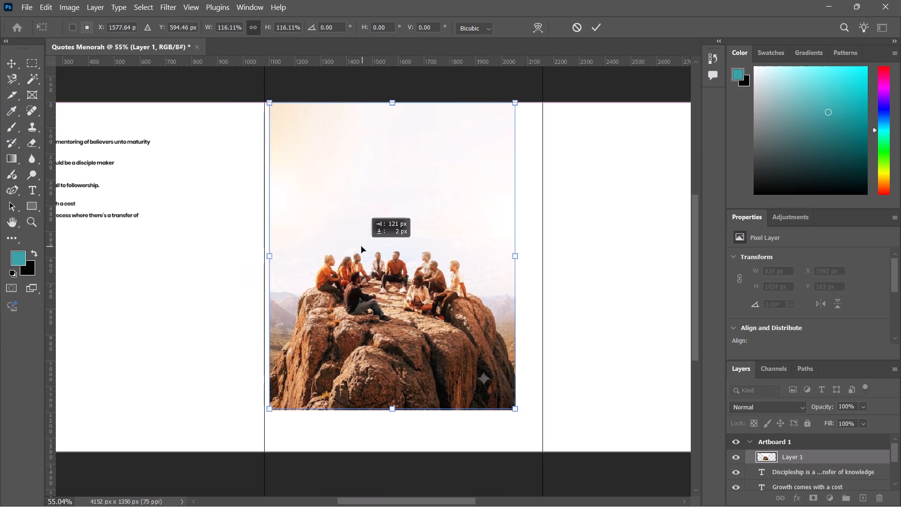
{"action": "left_click_drag", "start_coordinate": [361, 246], "coordinate": [359, 246]}
{"action": "left_click_drag", "start_coordinate": [511, 411], "coordinate": [544, 454]}
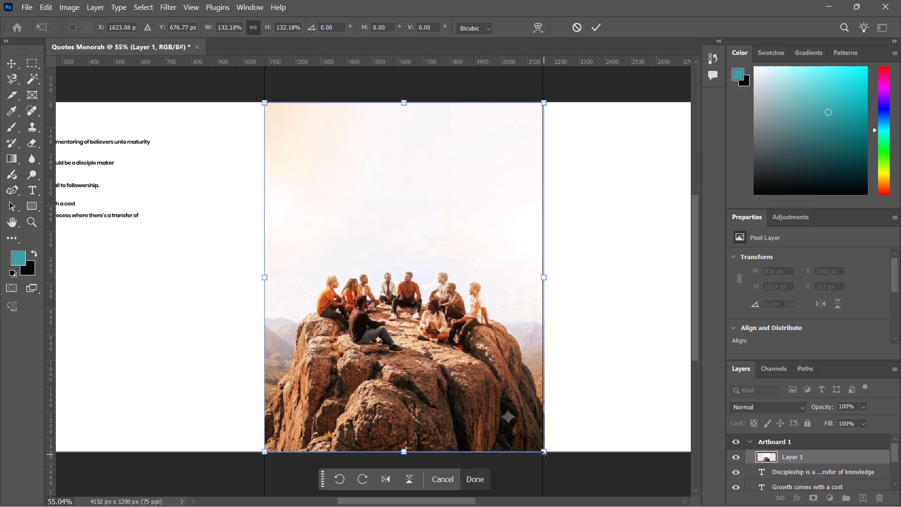
{"action": "left_click", "coordinate": [470, 484]}
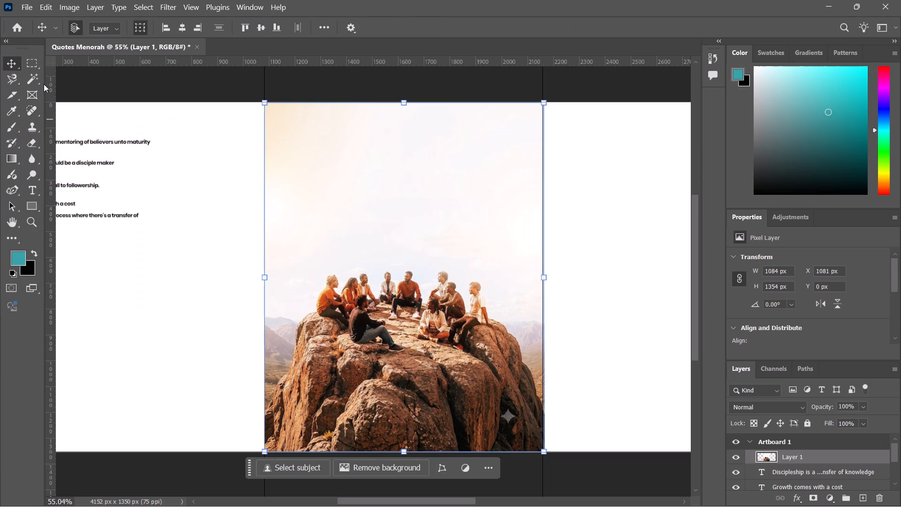
Patch out the sparkle watermark on the lower part of the rock using nearby rock texture, and clear the selection.
{"action": "right_click", "coordinate": [31, 158]}
{"action": "left_click", "coordinate": [31, 158]}
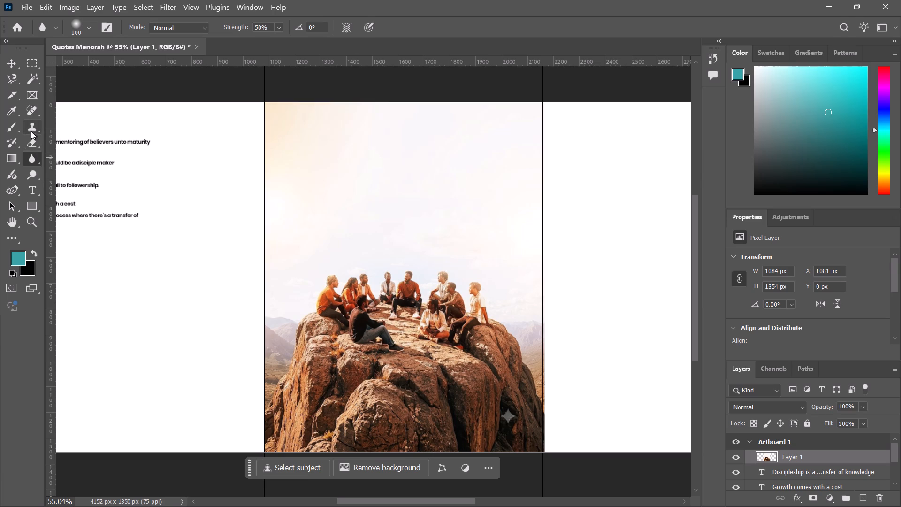
{"action": "left_click", "coordinate": [29, 109]}
{"action": "right_click", "coordinate": [29, 109]}
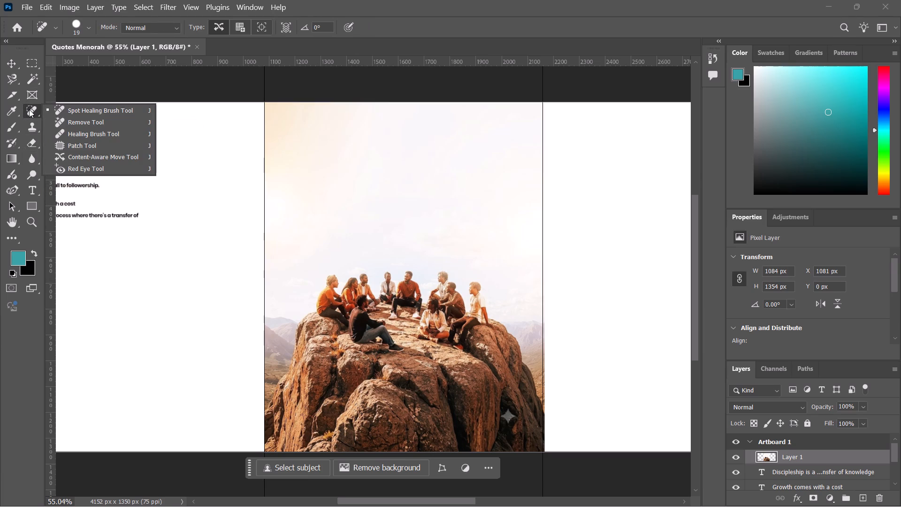
{"action": "left_click", "coordinate": [75, 146]}
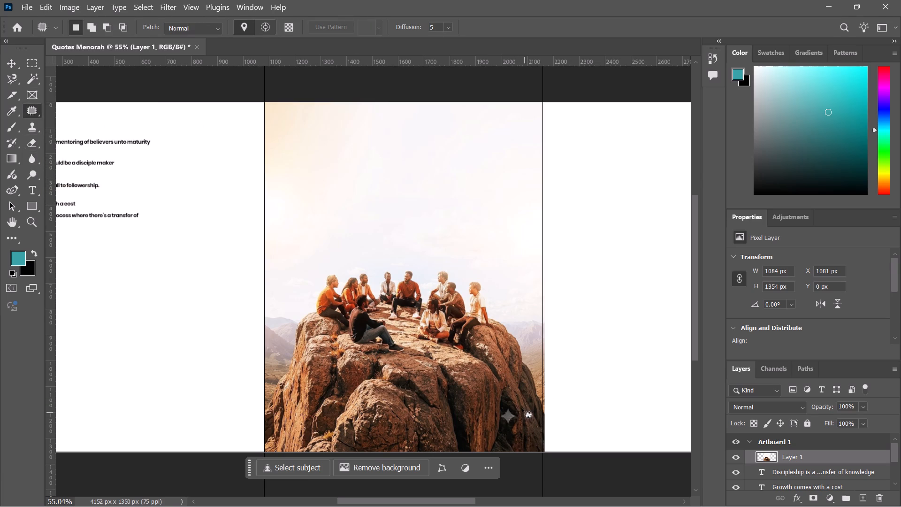
{"action": "left_click", "coordinate": [506, 398]}
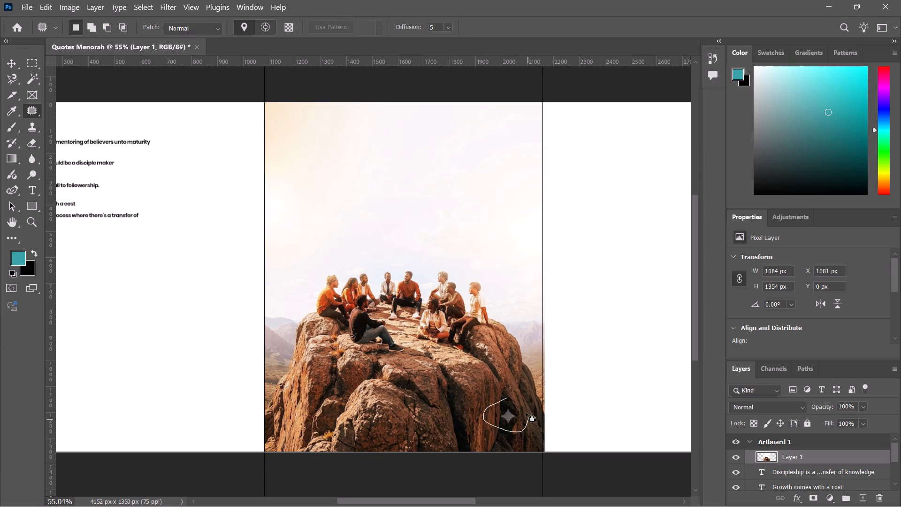
{"action": "left_click_drag", "start_coordinate": [509, 409], "coordinate": [478, 411]}
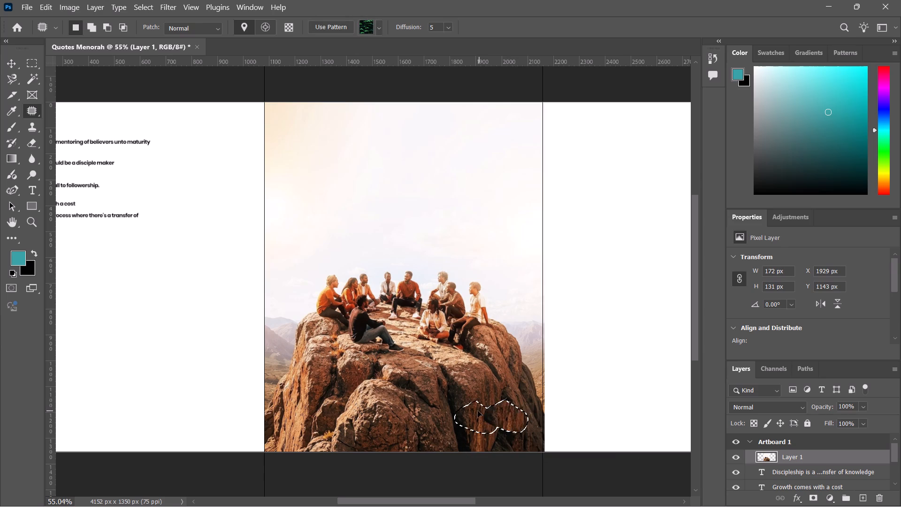
{"action": "left_click_drag", "start_coordinate": [478, 411], "coordinate": [448, 372]}
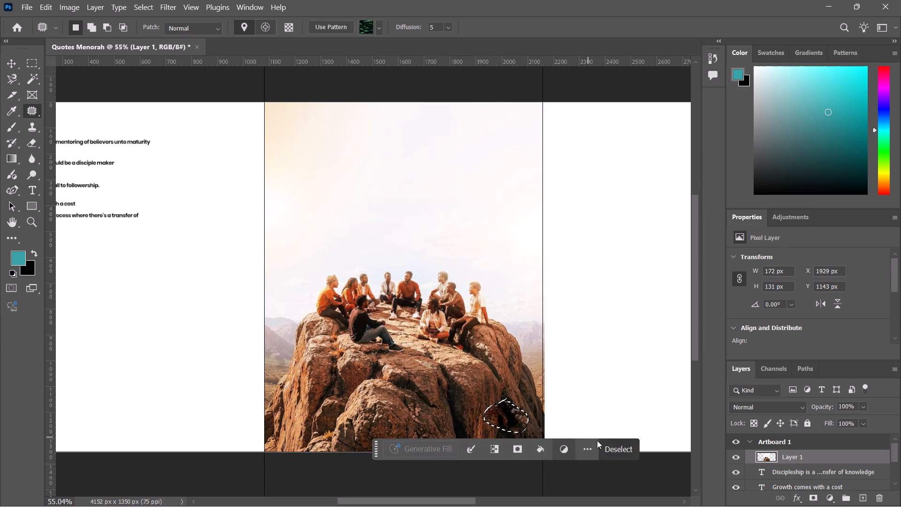
{"action": "left_click", "coordinate": [611, 446]}
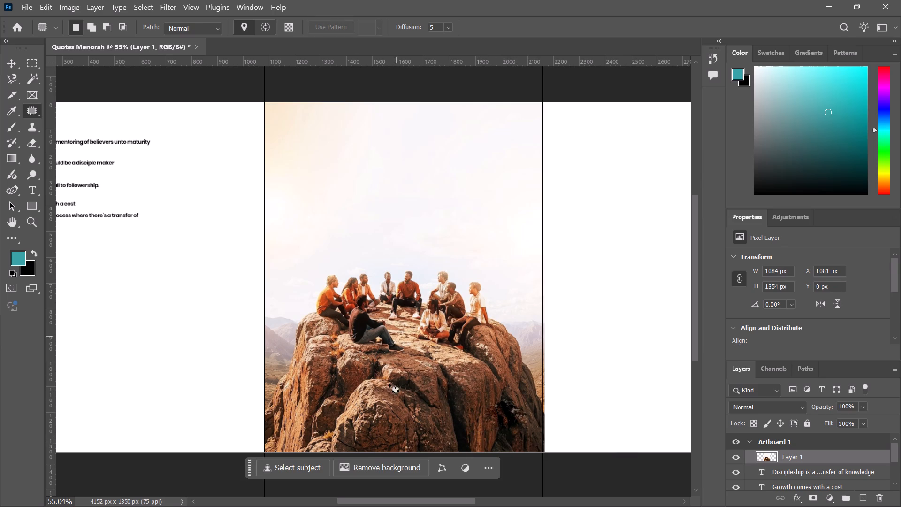
Select the rock image layer on the middle page and lock it.
{"action": "left_click", "coordinate": [9, 65]}
{"action": "left_click", "coordinate": [583, 247]}
{"action": "left_click", "coordinate": [427, 258]}
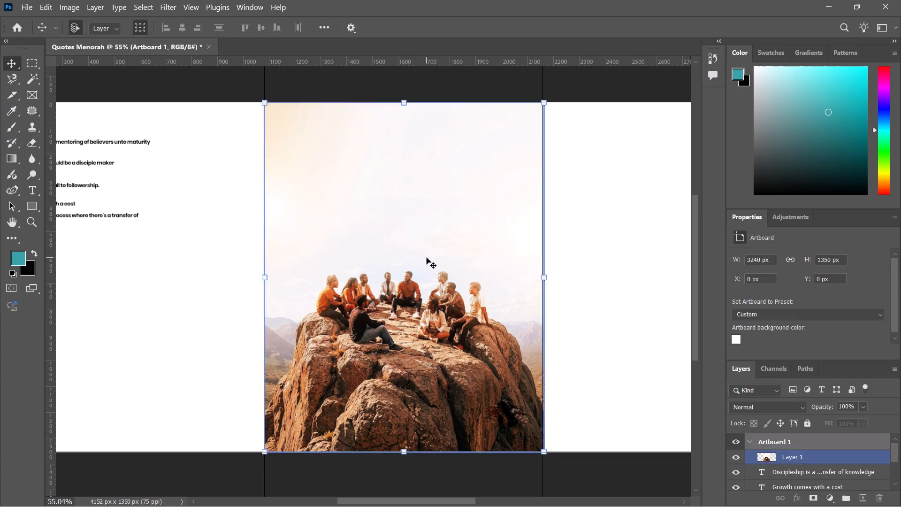
{"action": "left_click", "coordinate": [808, 423]}
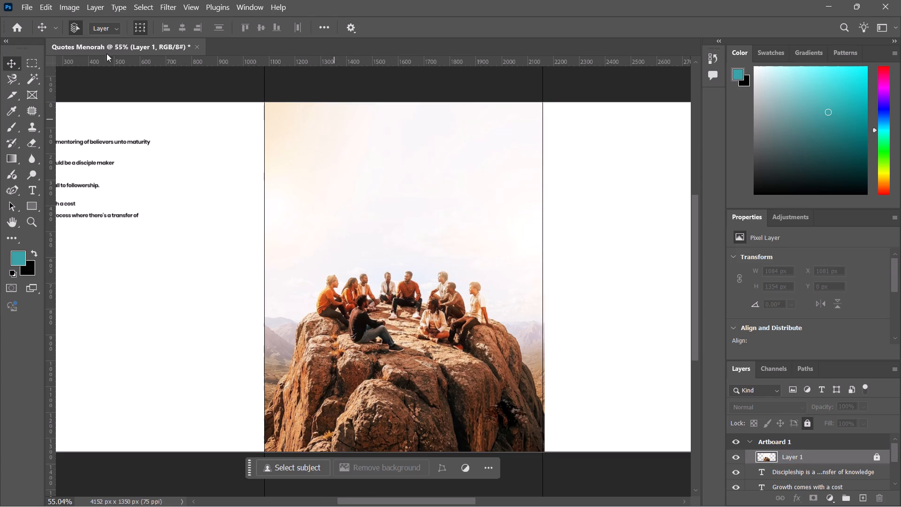
Open the recent file wealth.psd, copy the Menorah logo from its first page and paste it into the Quotes Menorah document.
{"action": "left_click", "coordinate": [17, 29]}
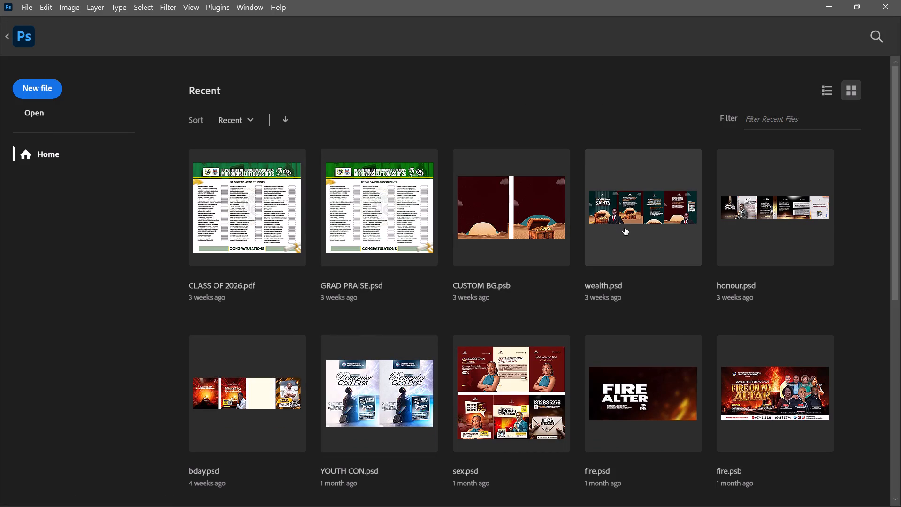
{"action": "double_click", "coordinate": [625, 228]}
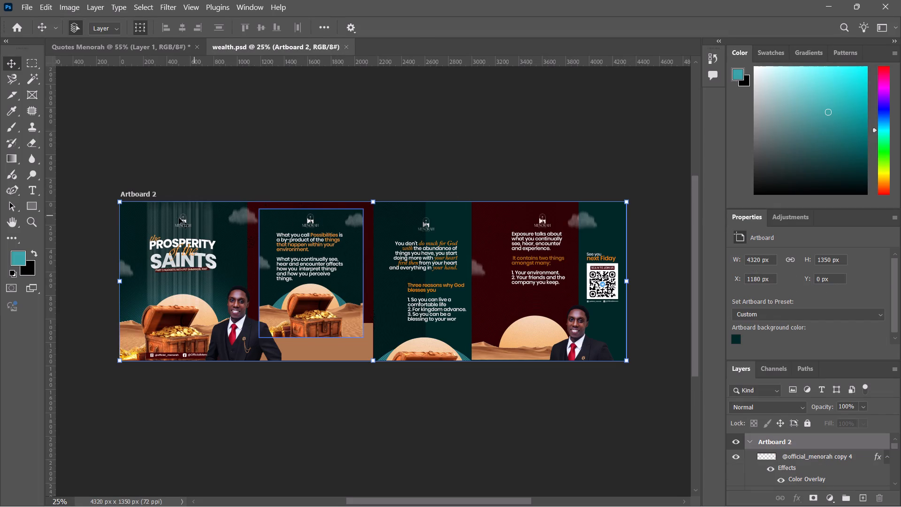
{"action": "left_click", "coordinate": [183, 222]}
{"action": "key", "text": "ctrl+c"}
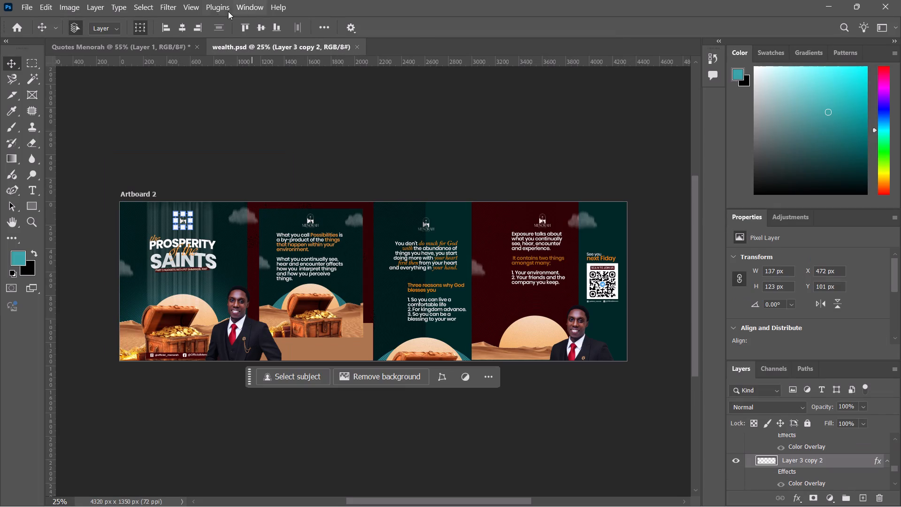
{"action": "left_click", "coordinate": [147, 48]}
{"action": "left_click", "coordinate": [452, 208]}
{"action": "key", "text": "ctrl+v"}
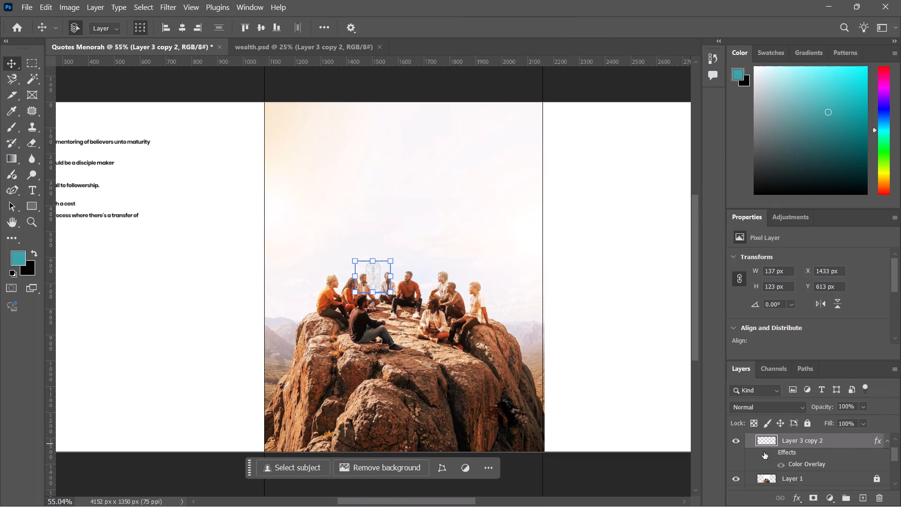
Turn on the pasted logo's Color Overlay effect so the logo shows in black.
{"action": "left_click", "coordinate": [764, 452]}
{"action": "left_click", "coordinate": [771, 452]}
Move the Menorah logo to the upper centre of the middle page at about X 1552, Y 98 px, and align its horizontal centre.
{"action": "left_click_drag", "start_coordinate": [373, 275], "coordinate": [393, 250]}
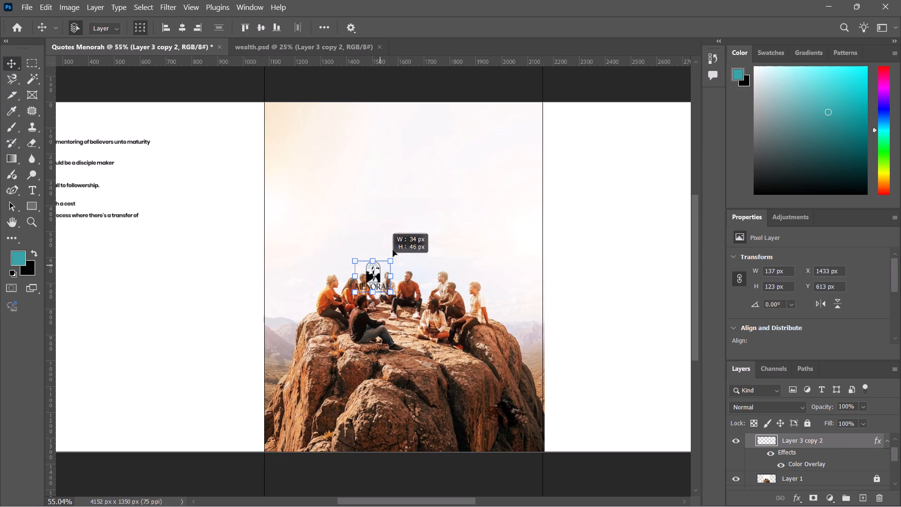
{"action": "left_click_drag", "start_coordinate": [393, 250], "coordinate": [407, 195]}
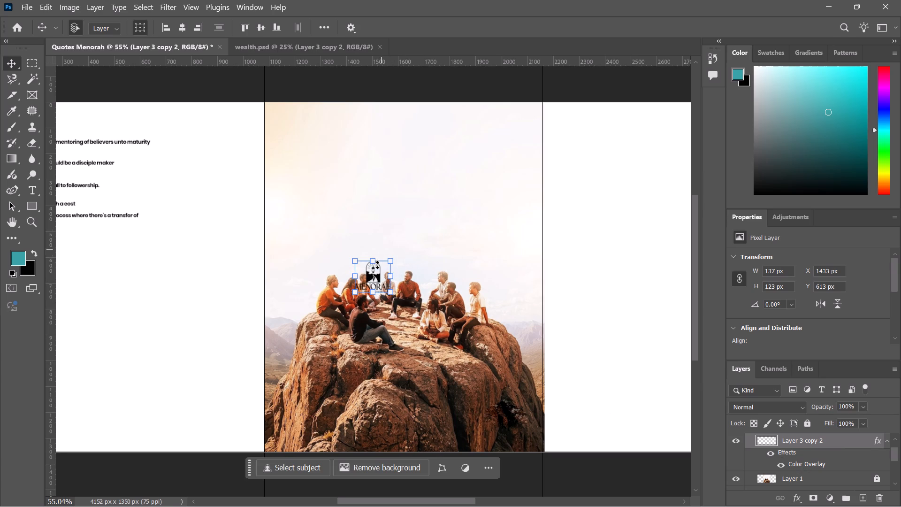
{"action": "left_click_drag", "start_coordinate": [371, 277], "coordinate": [402, 138]}
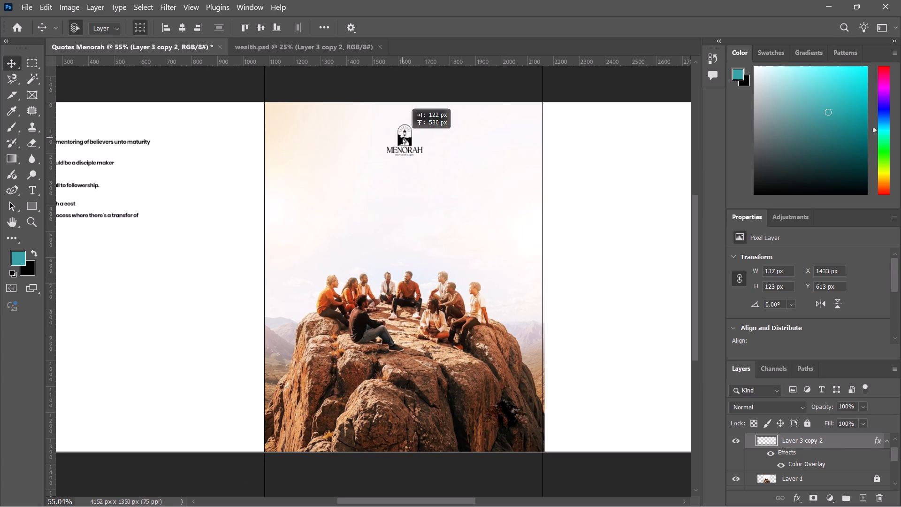
{"action": "left_click_drag", "start_coordinate": [402, 138], "coordinate": [397, 144]}
{"action": "left_click", "coordinate": [188, 32]}
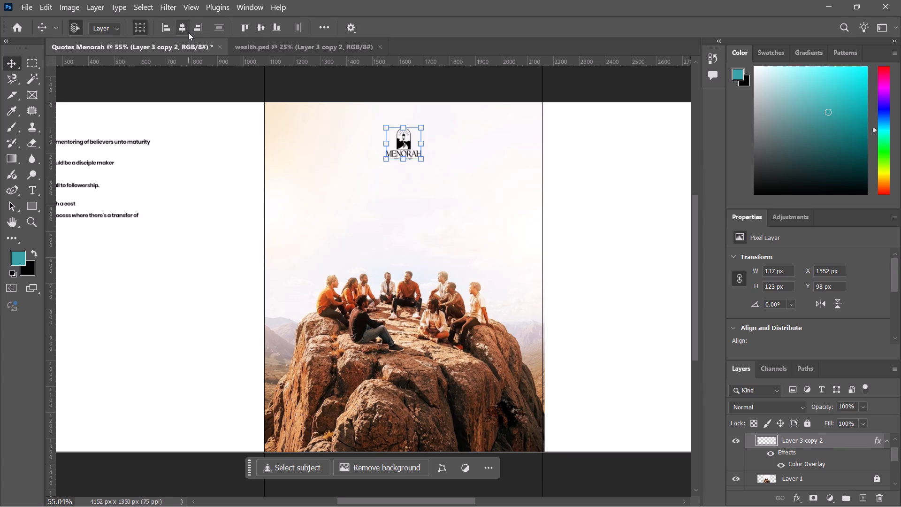
{"action": "left_click", "coordinate": [188, 32]}
{"action": "left_click", "coordinate": [183, 31]}
{"action": "left_click", "coordinate": [487, 84]}
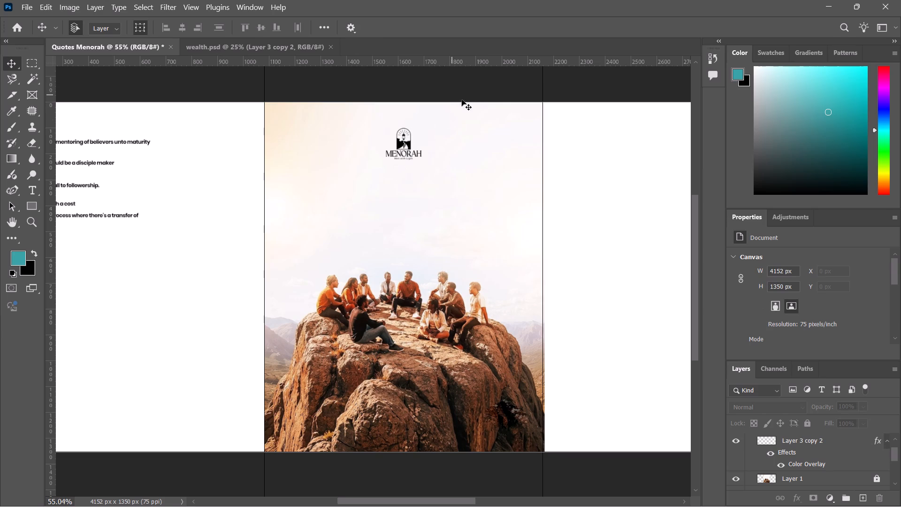
Raise the Menorah logo about 15 px, keeping it horizontally centred on the middle page.
{"action": "left_click", "coordinate": [403, 145]}
{"action": "left_click_drag", "start_coordinate": [403, 145], "coordinate": [402, 139]}
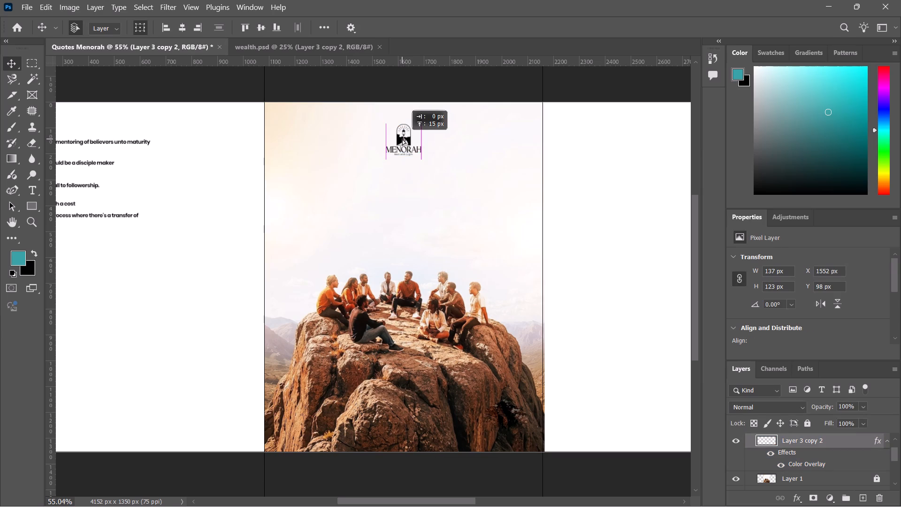
{"action": "left_click_drag", "start_coordinate": [402, 139], "coordinate": [402, 138]}
{"action": "left_click", "coordinate": [445, 93]}
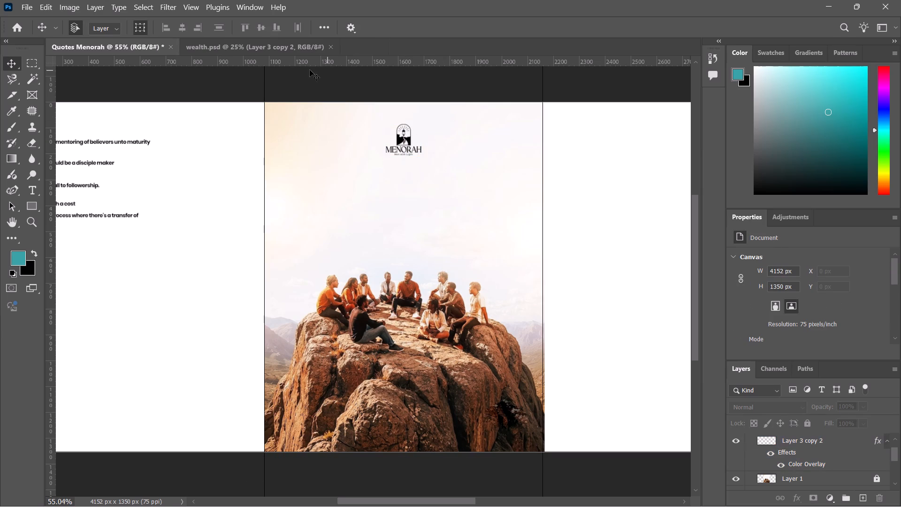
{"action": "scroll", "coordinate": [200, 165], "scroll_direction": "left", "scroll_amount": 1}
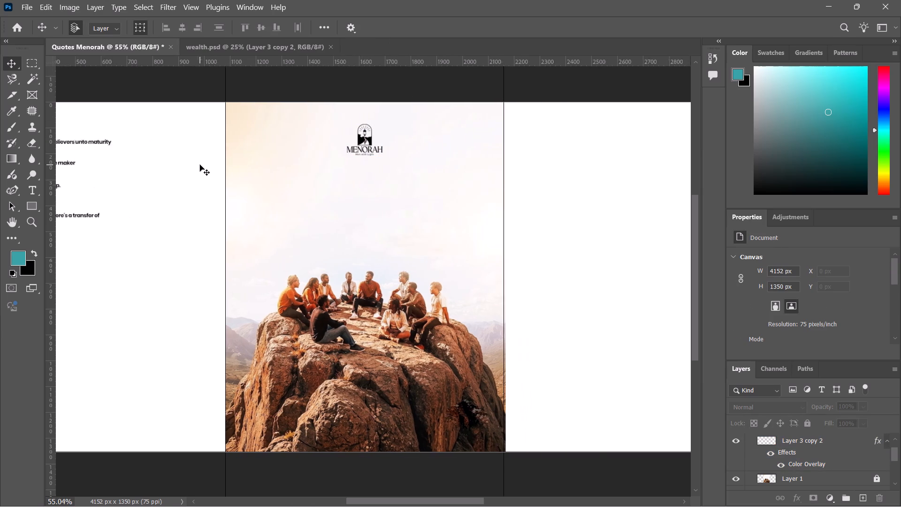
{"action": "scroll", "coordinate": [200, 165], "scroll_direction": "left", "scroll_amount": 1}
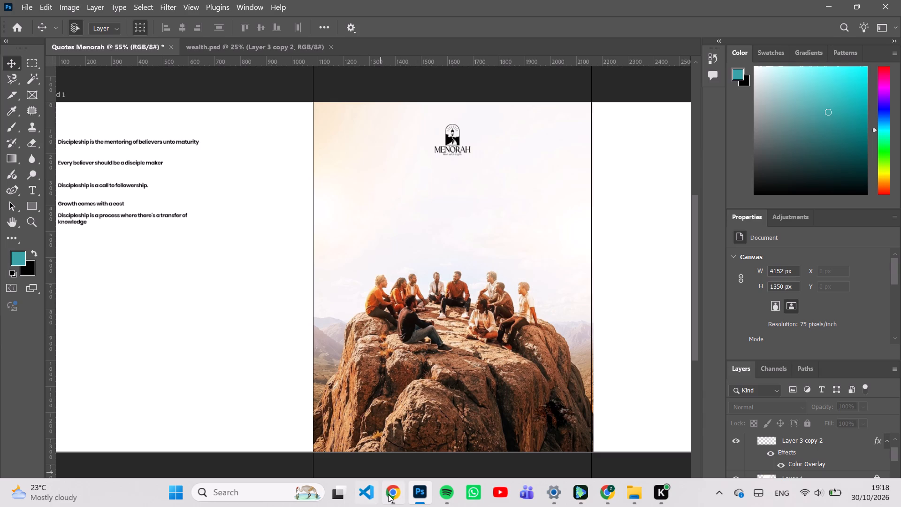
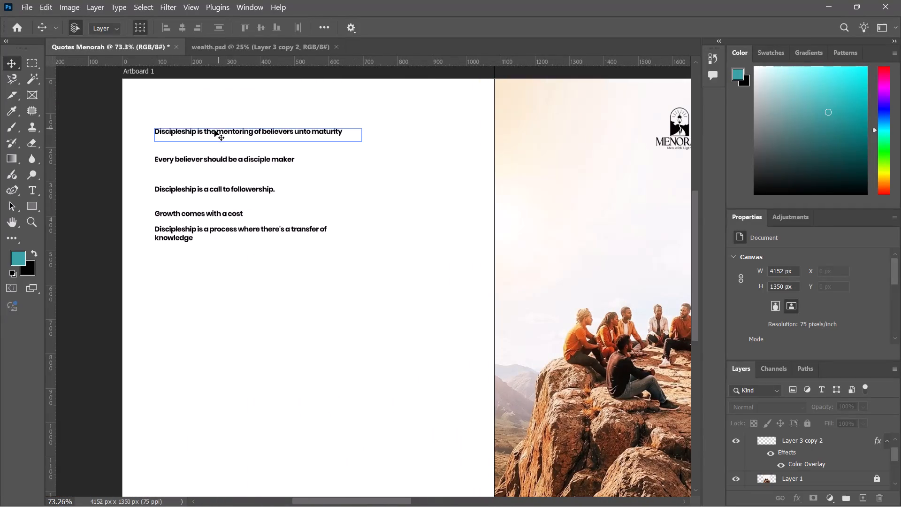
Copy the word "Discipleship" from the first quote line on the first page.
{"action": "triple_click", "coordinate": [210, 131]}
{"action": "left_click", "coordinate": [210, 131]}
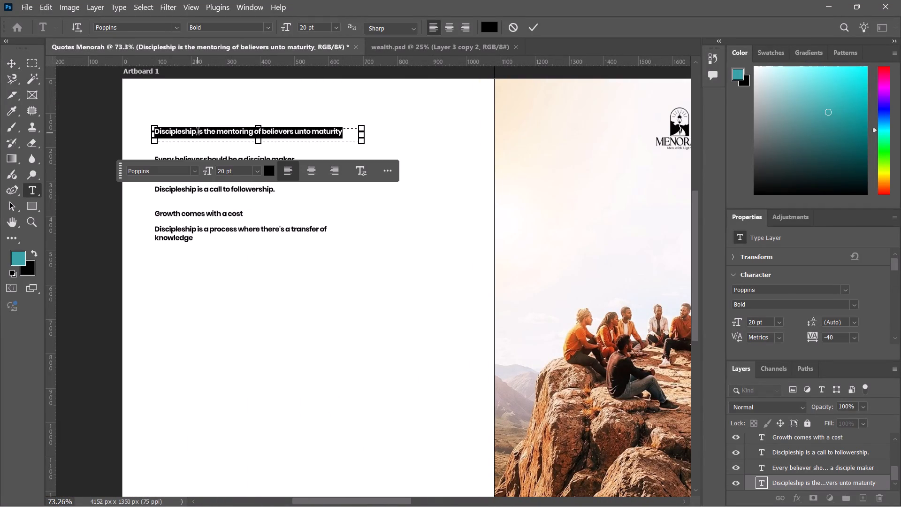
{"action": "key", "text": "Left"}
{"action": "key", "text": "shift+Right"}
{"action": "key", "text": "shift+Right"}
{"action": "key", "text": "shift+Right"}
{"action": "key", "text": "shift+Right"}
{"action": "key", "text": "shift+Right"}
{"action": "key", "text": "shift+Right"}
{"action": "key", "text": "shift+Right"}
{"action": "key", "text": "shift+Right"}
{"action": "key", "text": "shift+Right"}
{"action": "key", "text": "shift+Right"}
{"action": "key", "text": "shift+Right"}
{"action": "key", "text": "shift+Right"}
{"action": "key", "text": "shift+Right"}
{"action": "key", "text": "shift+Right"}
{"action": "key", "text": "shift+Right"}
{"action": "key", "text": "shift+Right"}
{"action": "key", "text": "shift+Right"}
{"action": "key", "text": "shift+Right"}
{"action": "key", "text": "shift+Right"}
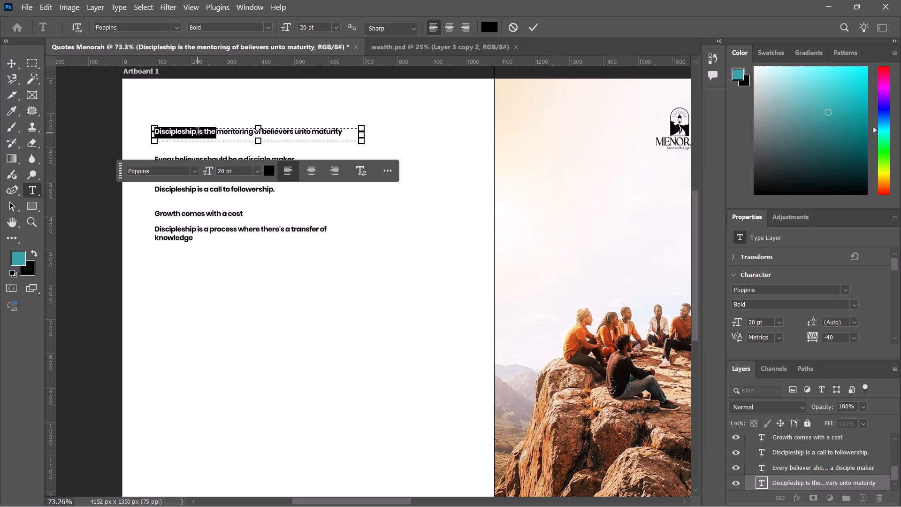
{"action": "key", "text": "shift+Left"}
{"action": "key", "text": "shift+Left"}
{"action": "key", "text": "shift+Left"}
{"action": "key", "text": "shift+Left"}
{"action": "key", "text": "shift+Left"}
{"action": "key", "text": "shift+Left"}
{"action": "key", "text": "shift+Left"}
{"action": "key", "text": "shift+Left"}
{"action": "key", "text": "ctrl+c"}
Draw a wide text box about 160 px high below the Menorah logo on the middle page and paste "Discipleship" into it.
{"action": "scroll", "coordinate": [540, 259], "scroll_direction": "right", "scroll_amount": 2}
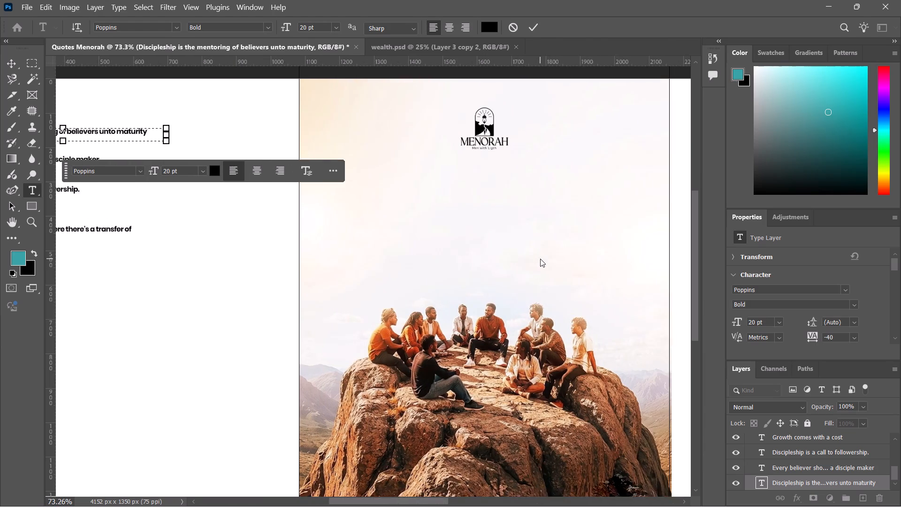
{"action": "scroll", "coordinate": [540, 259], "scroll_direction": "right", "scroll_amount": 1}
{"action": "left_click", "coordinate": [540, 259]}
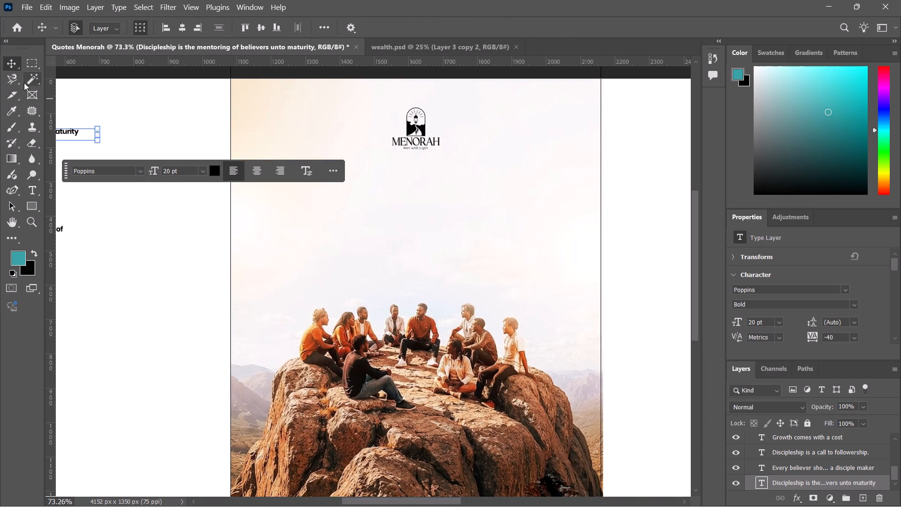
{"action": "left_click", "coordinate": [476, 308]}
{"action": "key", "text": "t"}
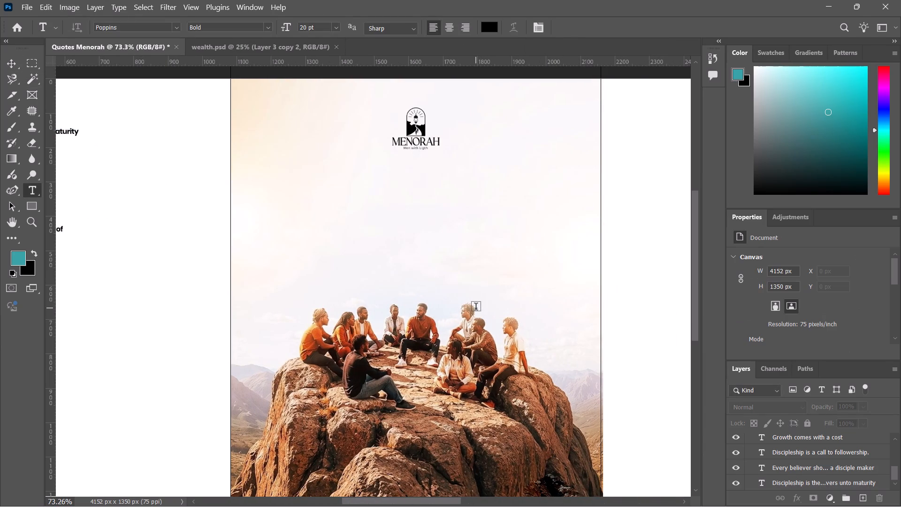
{"action": "left_click_drag", "start_coordinate": [285, 178], "coordinate": [553, 233]}
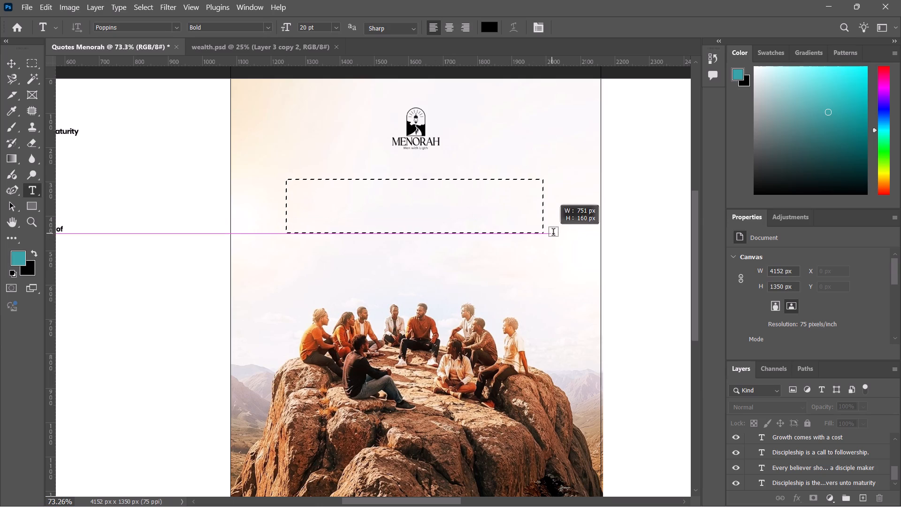
{"action": "left_click_drag", "start_coordinate": [553, 233], "coordinate": [554, 233]}
{"action": "key", "text": "ctrl+v"}
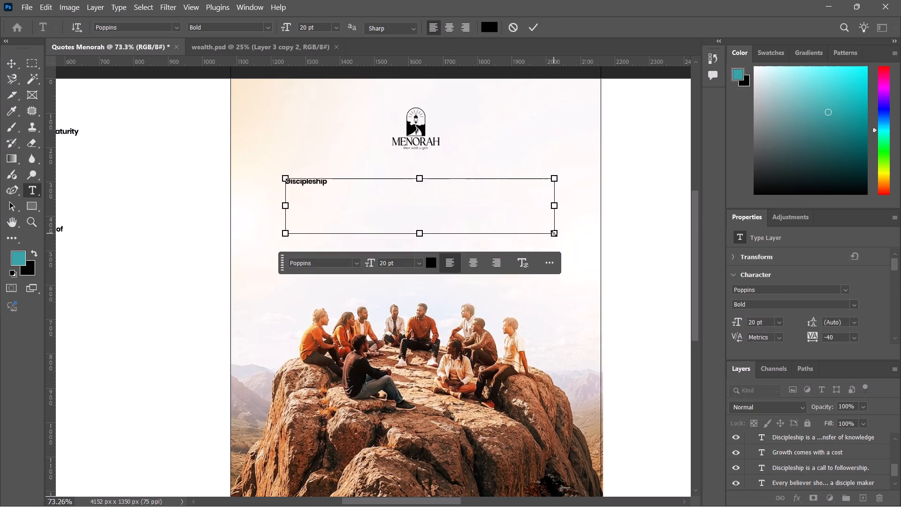
Set the "Discipleship" heading to 105 pt and narrow its text box to just fit the word on one line.
{"action": "key", "text": "ctrl+a"}
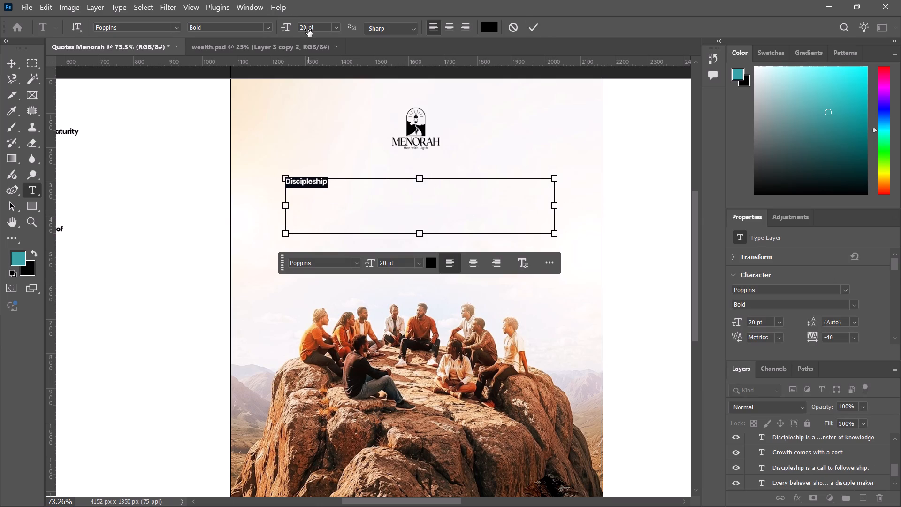
{"action": "left_click_drag", "start_coordinate": [308, 30], "coordinate": [360, 19], "text": "ctrl"}
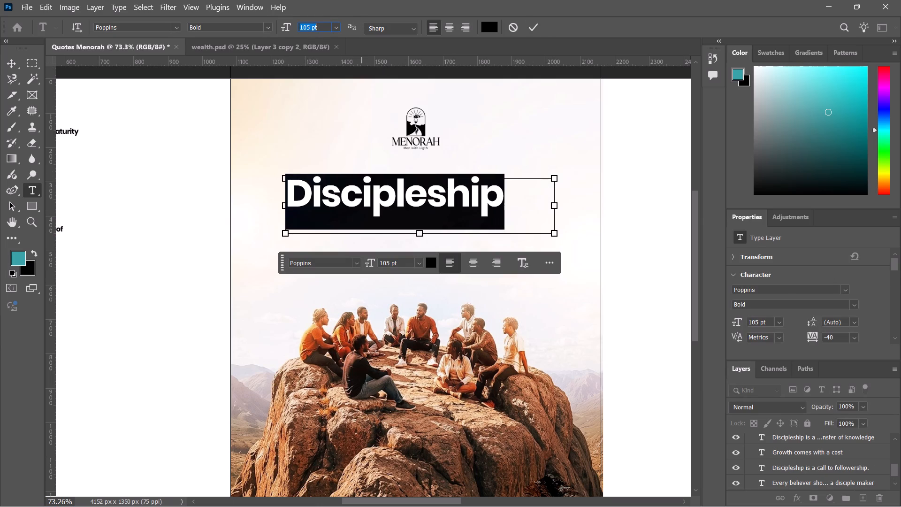
{"action": "left_click_drag", "start_coordinate": [555, 200], "coordinate": [502, 199]}
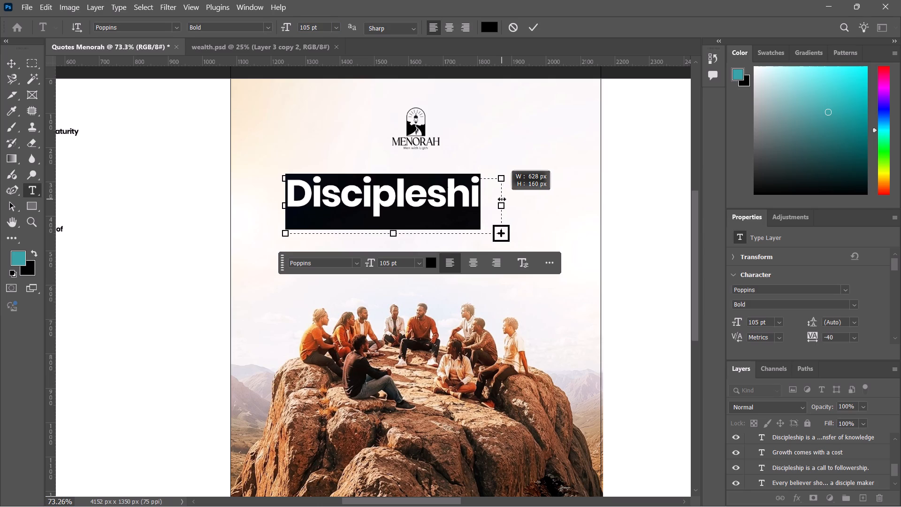
{"action": "left_click_drag", "start_coordinate": [502, 199], "coordinate": [512, 200]}
{"action": "left_click", "coordinate": [432, 207]}
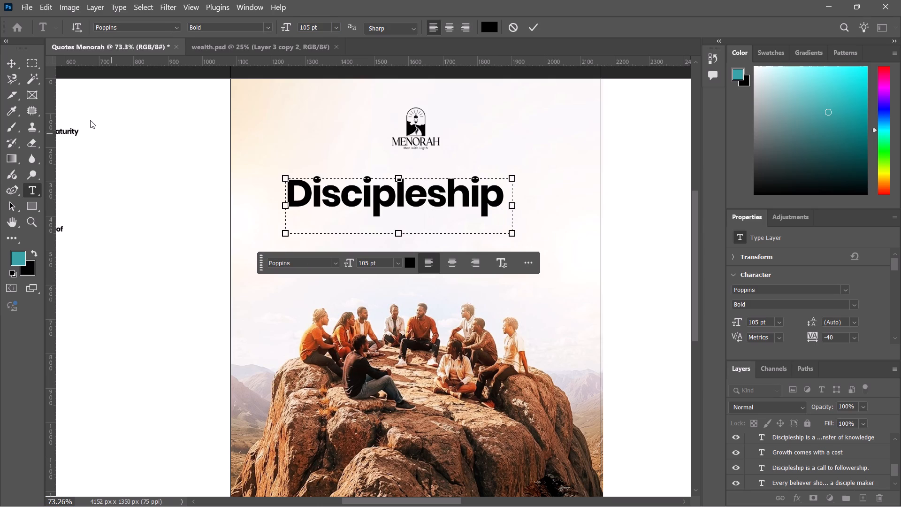
Centre the "Discipleship" heading horizontally on the middle page and lower it about 90 px.
{"action": "left_click", "coordinate": [13, 62]}
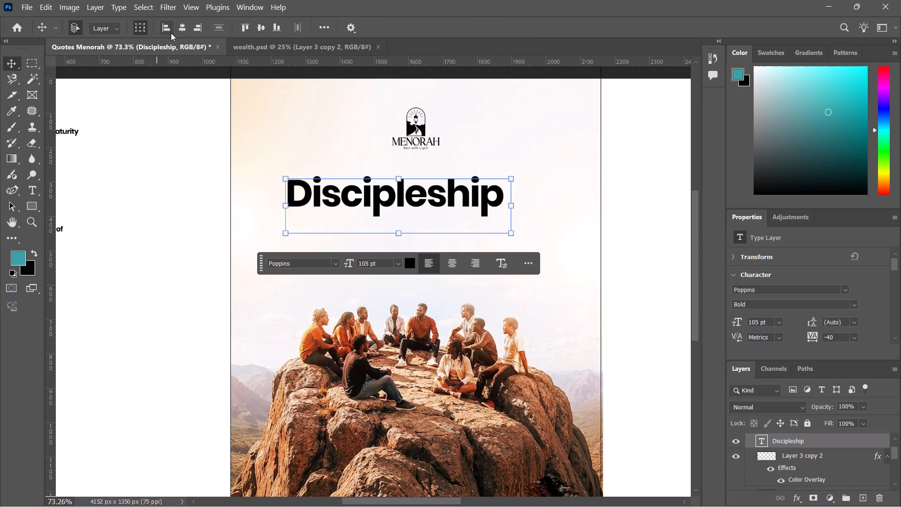
{"action": "left_click", "coordinate": [183, 27]}
{"action": "scroll", "coordinate": [528, 198], "scroll_direction": "down", "scroll_amount": 3, "text": "ctrl+alt"}
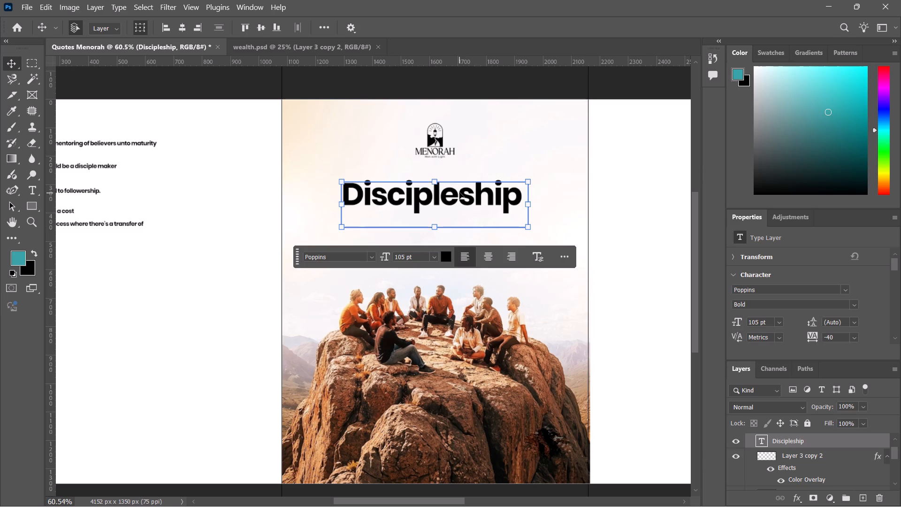
{"action": "left_click_drag", "start_coordinate": [459, 192], "coordinate": [460, 218]}
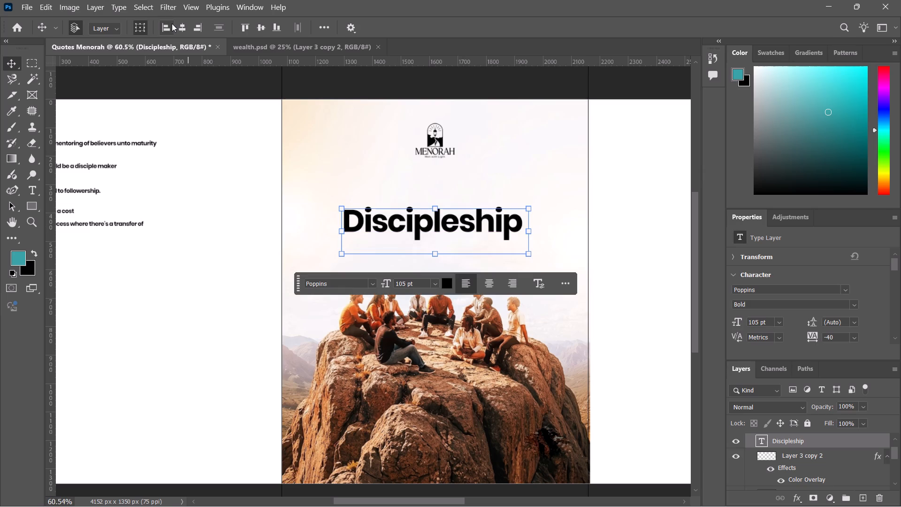
{"action": "left_click", "coordinate": [181, 26]}
{"action": "left_click", "coordinate": [547, 161]}
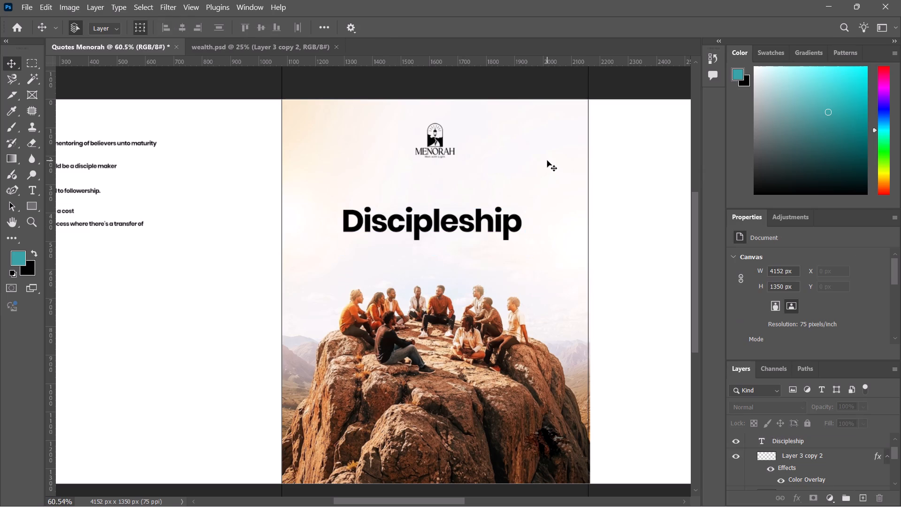
Make black the foreground colour and add a text line reading "Nuggets from" above the "Discipleship" heading.
{"action": "key", "text": "x"}
{"action": "key", "text": "x"}
{"action": "key", "text": "x"}
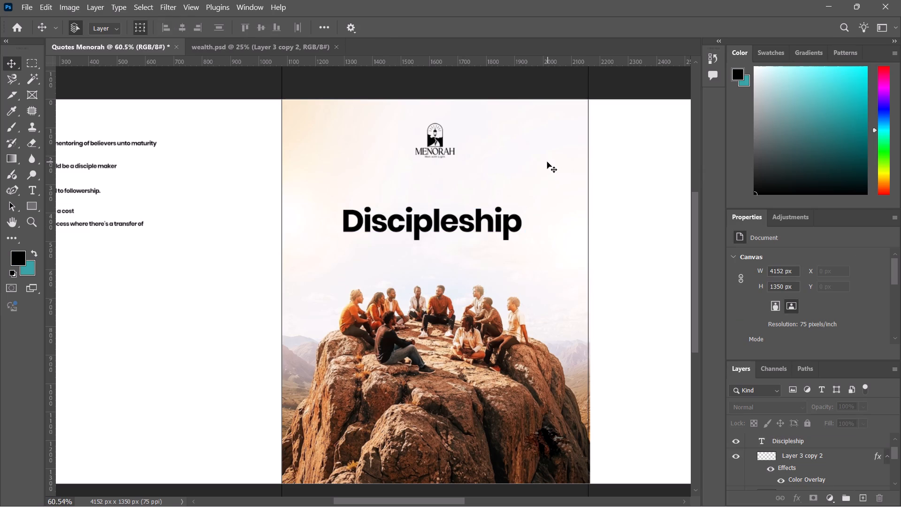
{"action": "key", "text": "t"}
{"action": "left_click", "coordinate": [363, 173]}
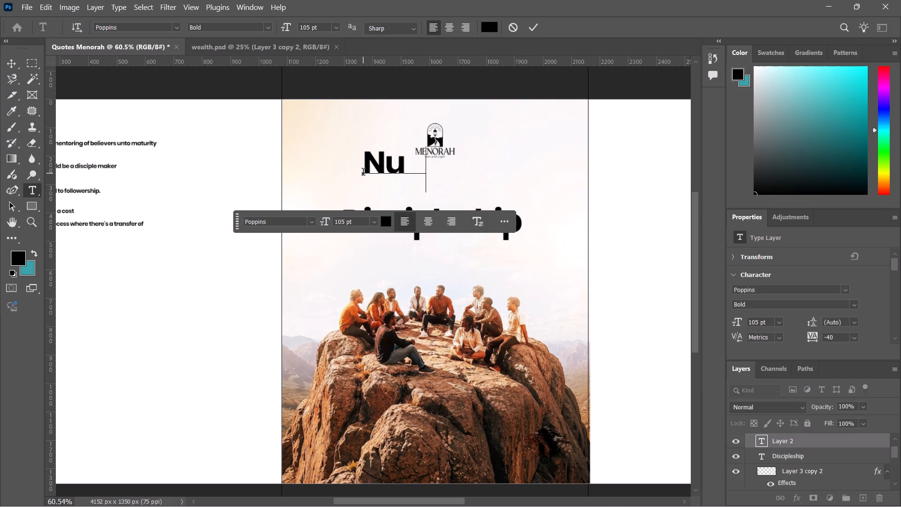
{"action": "key", "text": "BackSpace"}
{"action": "type", "text": "gets"}
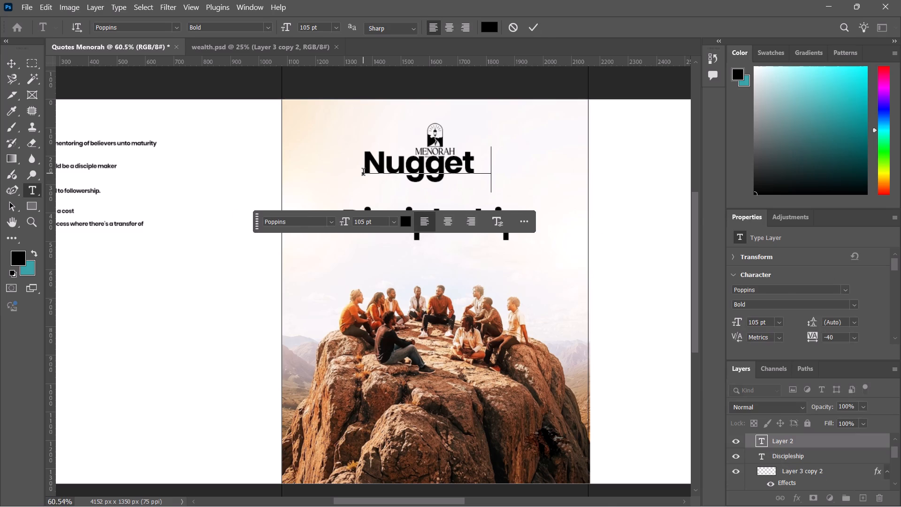
{"action": "key", "text": "space"}
{"action": "type", "text": "fom"}
{"action": "key", "text": "ctrl+a"}
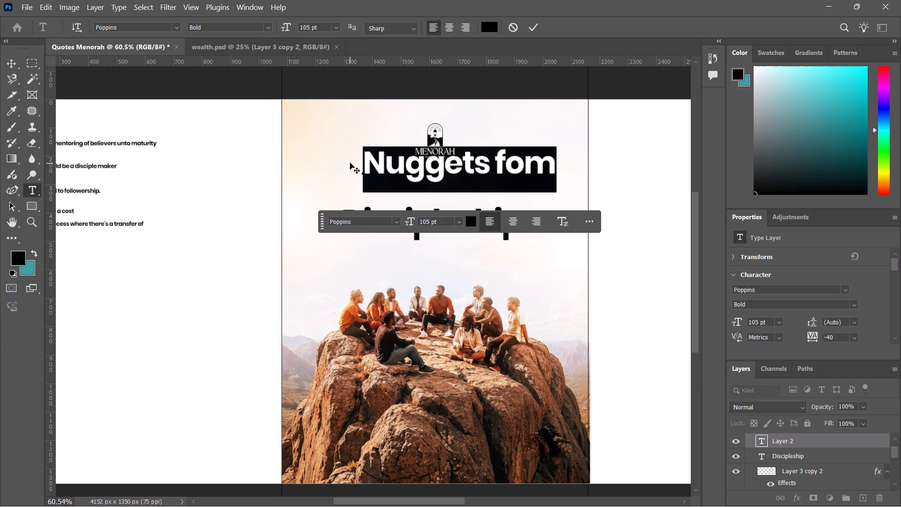
{"action": "key", "text": "Right"}
{"action": "key", "text": "Left"}
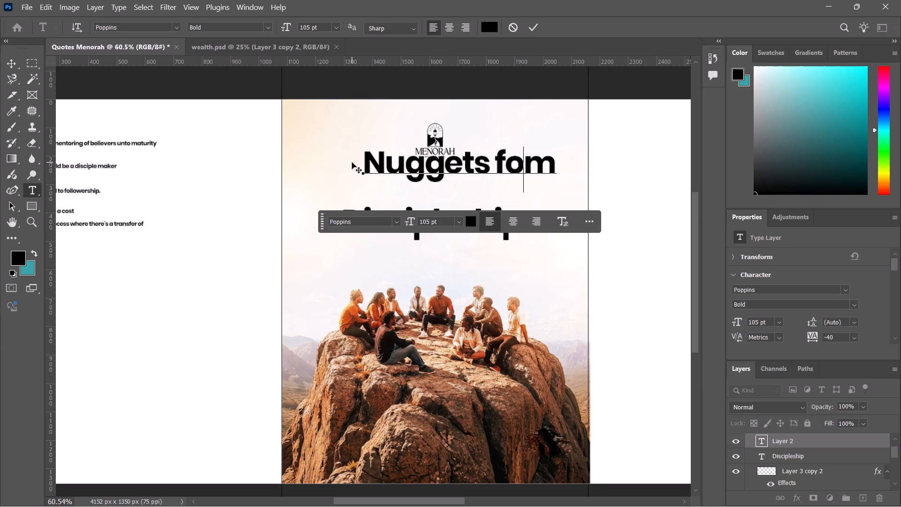
{"action": "key", "text": "Left"}
{"action": "key", "text": "r"}
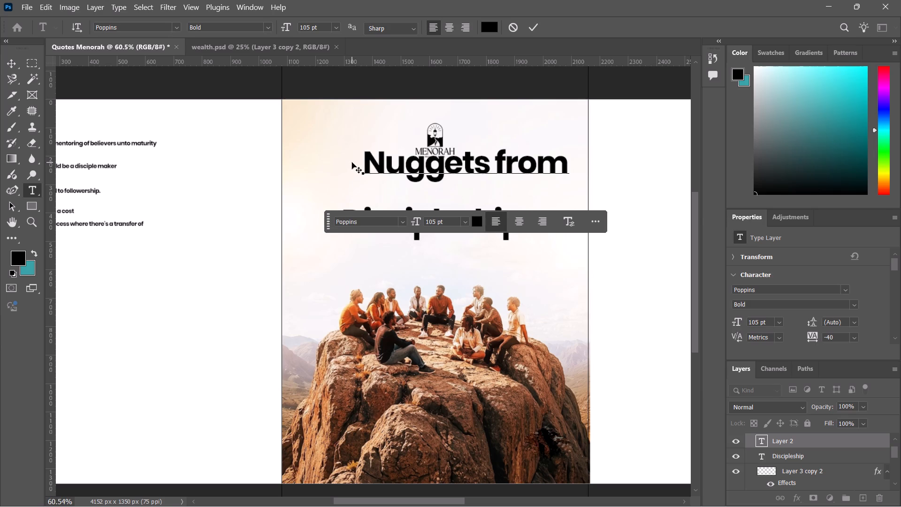
Change the font of "Nuggets from" to Vladimir Script Regular.
{"action": "key", "text": "ctrl+a"}
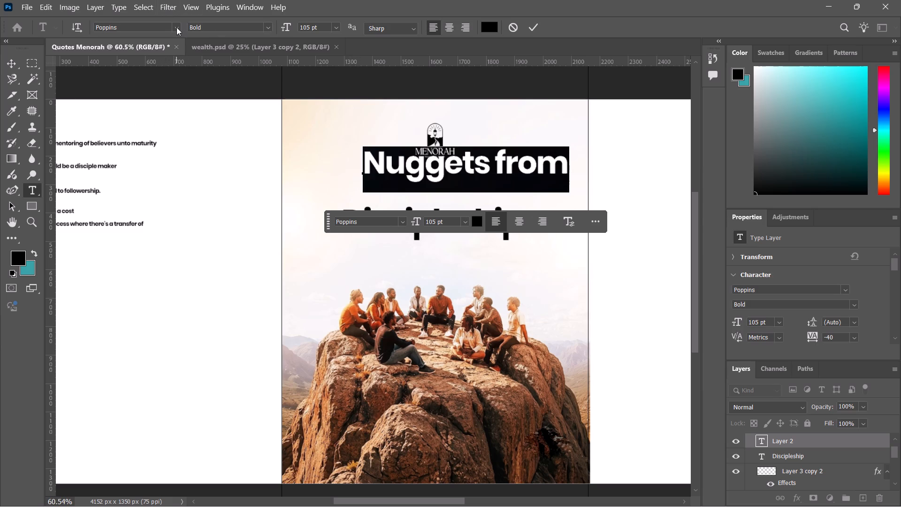
{"action": "left_click", "coordinate": [176, 27]}
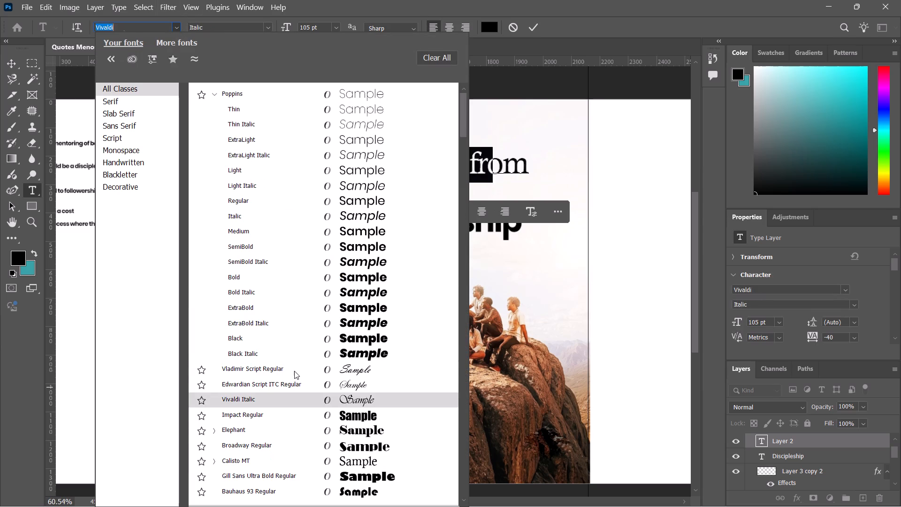
{"action": "left_click", "coordinate": [294, 370]}
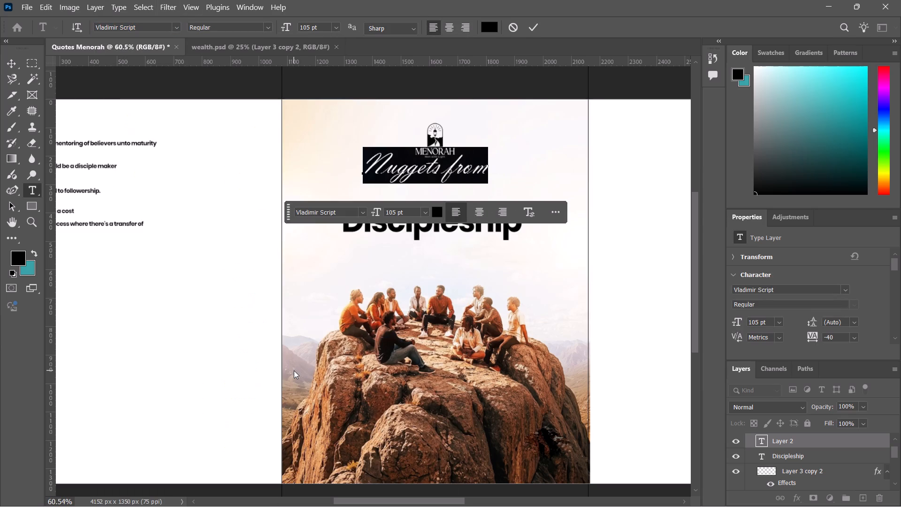
{"action": "left_click", "coordinate": [428, 154]}
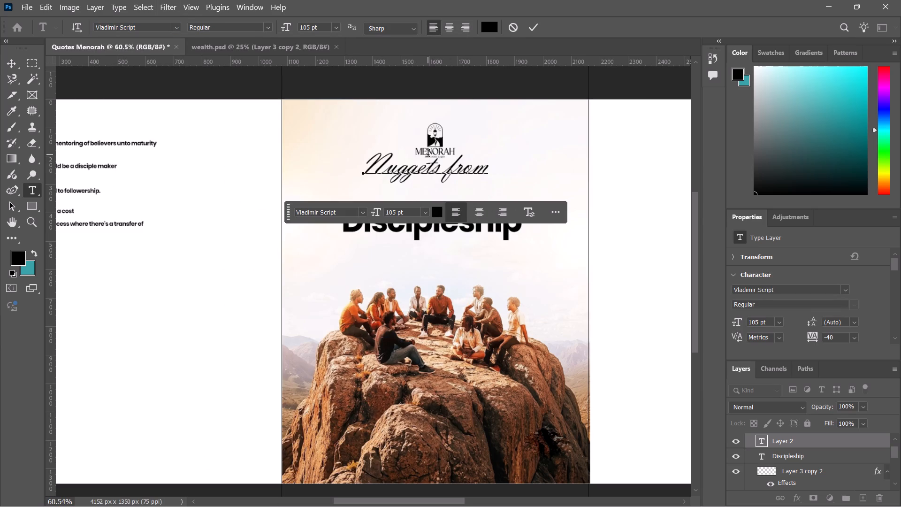
Colour "Nuggets from" orange #df581b, sampled from a seated person's shirt in the photo, and set its size to 125 pt.
{"action": "key", "text": "ctrl+a"}
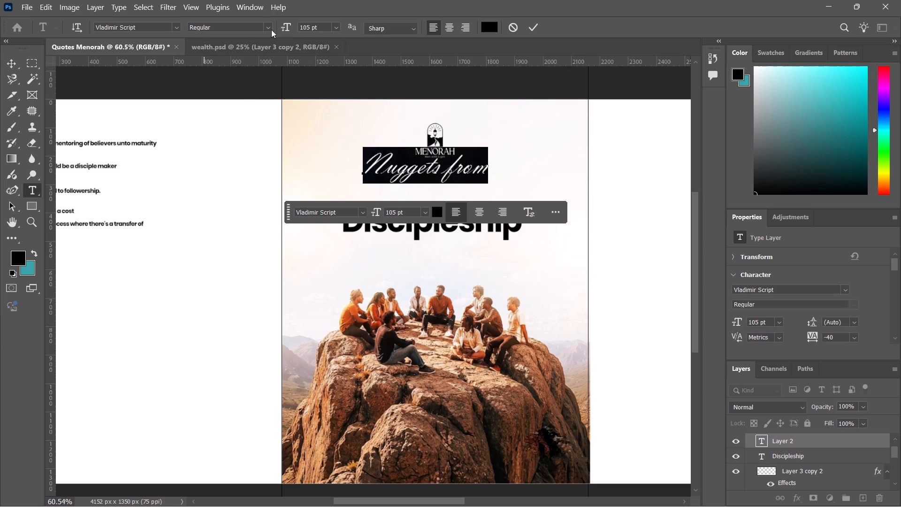
{"action": "left_click", "coordinate": [435, 213]}
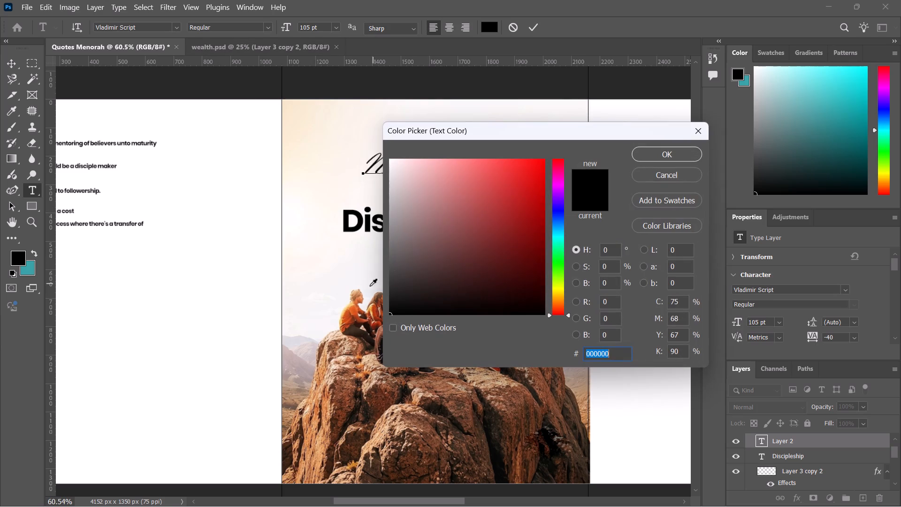
{"action": "left_click", "coordinate": [353, 313]}
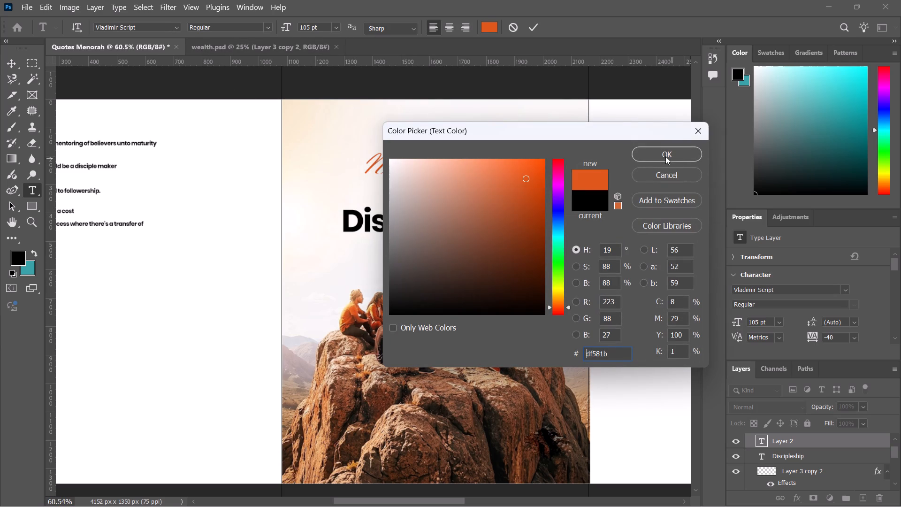
{"action": "left_click", "coordinate": [661, 154]}
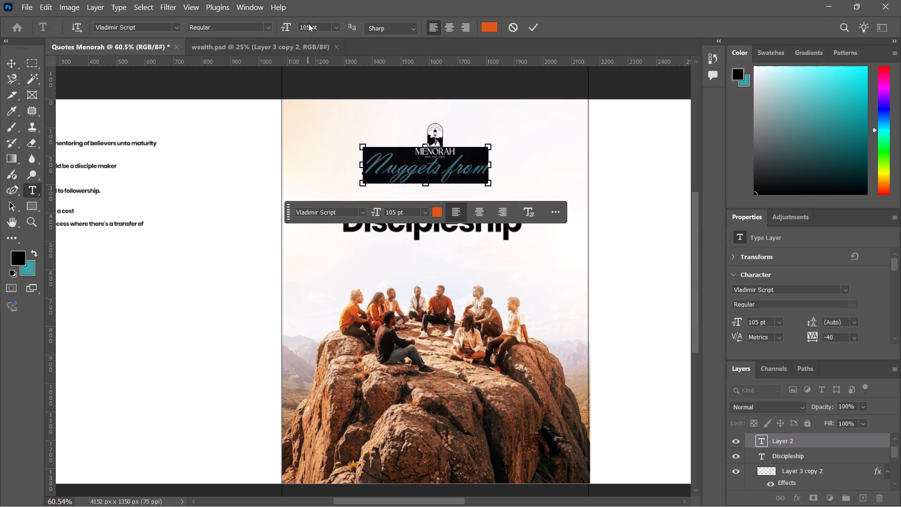
{"action": "left_click_drag", "start_coordinate": [305, 24], "coordinate": [318, 24], "text": "ctrl"}
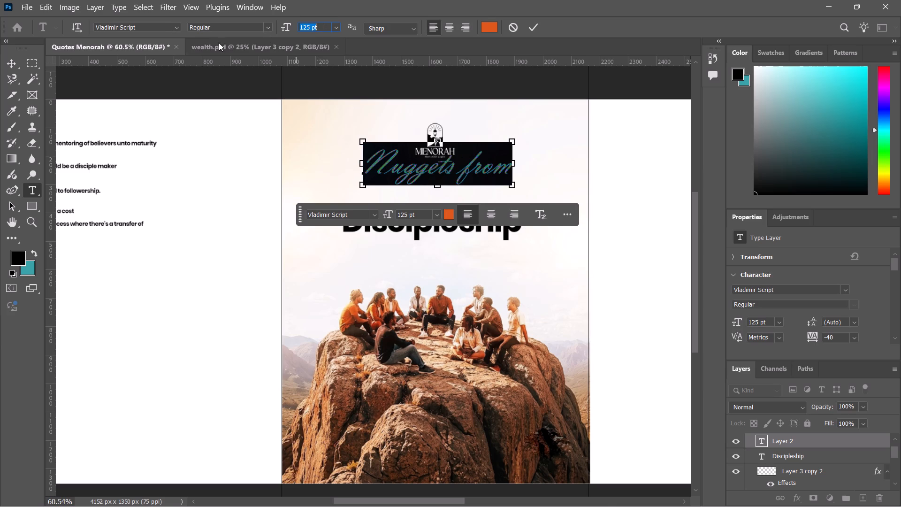
Centre "Nuggets from" horizontally on the middle page and lower it until it slightly overlaps the top of "Discipleship".
{"action": "left_click", "coordinate": [10, 63], "text": "ctrl"}
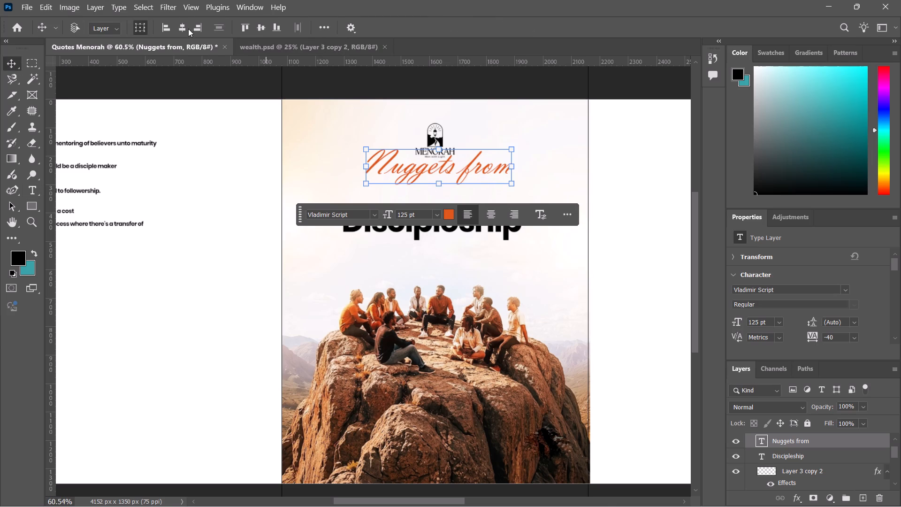
{"action": "left_click", "coordinate": [183, 27], "text": "ctrl"}
{"action": "left_click_drag", "start_coordinate": [450, 165], "coordinate": [449, 185]}
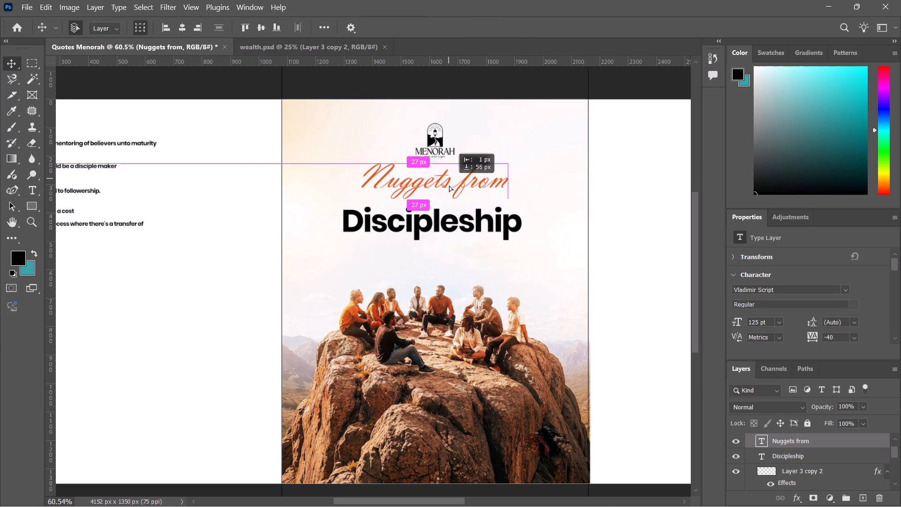
{"action": "left_click_drag", "start_coordinate": [449, 185], "coordinate": [446, 195]}
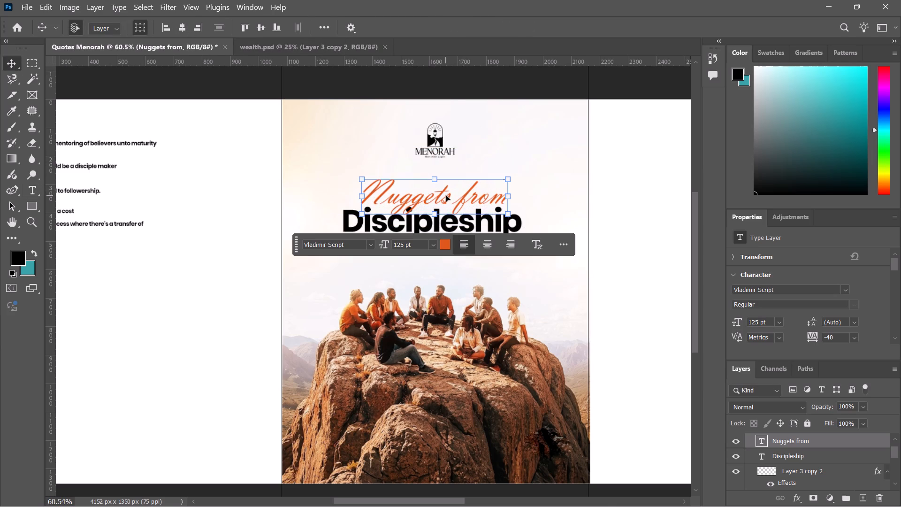
Move the "Discipleship" text layer above the "Nuggets from" layer in the stacking order, leaving nothing selected.
{"action": "left_click_drag", "start_coordinate": [773, 451], "coordinate": [782, 432]}
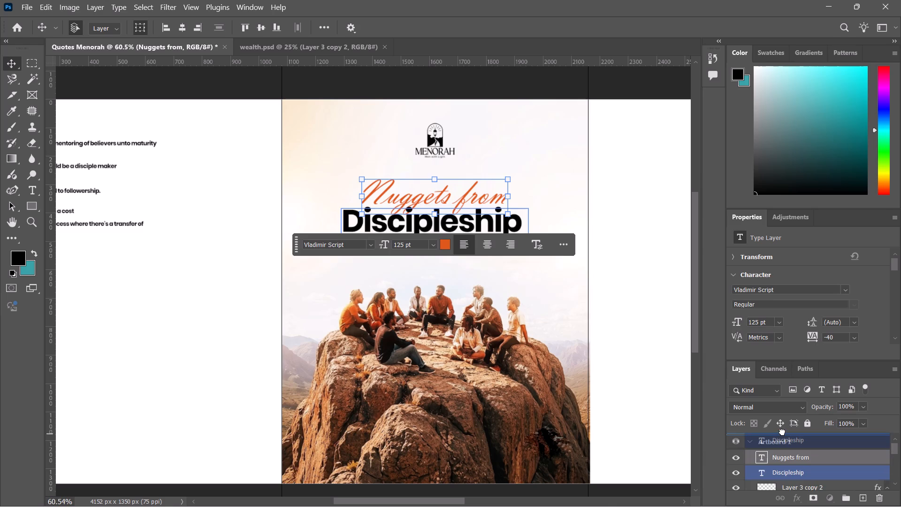
{"action": "left_click", "coordinate": [554, 360]}
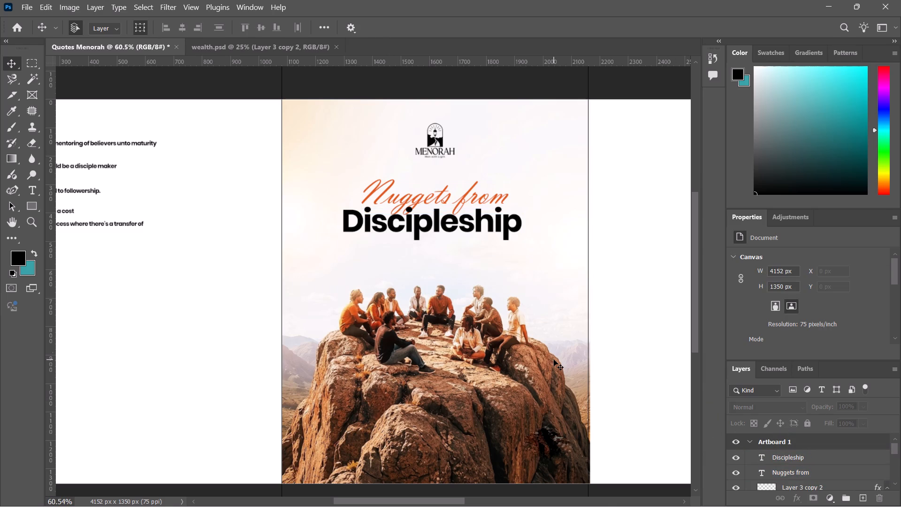
Examine the middle page's overlapping title, logo and photo composition close up and alongside the neighbouring pages.
{"action": "scroll", "coordinate": [408, 183], "scroll_direction": "up", "scroll_amount": 5, "text": "ctrl+alt"}
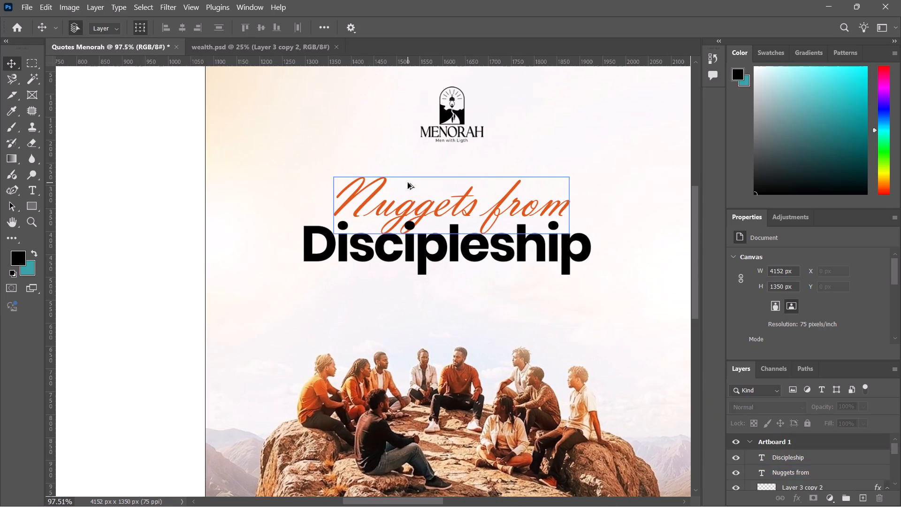
{"action": "scroll", "coordinate": [408, 183], "scroll_direction": "up", "scroll_amount": 2, "text": "ctrl+alt"}
{"action": "scroll", "coordinate": [408, 183], "scroll_direction": "down", "scroll_amount": 2, "text": "ctrl+alt"}
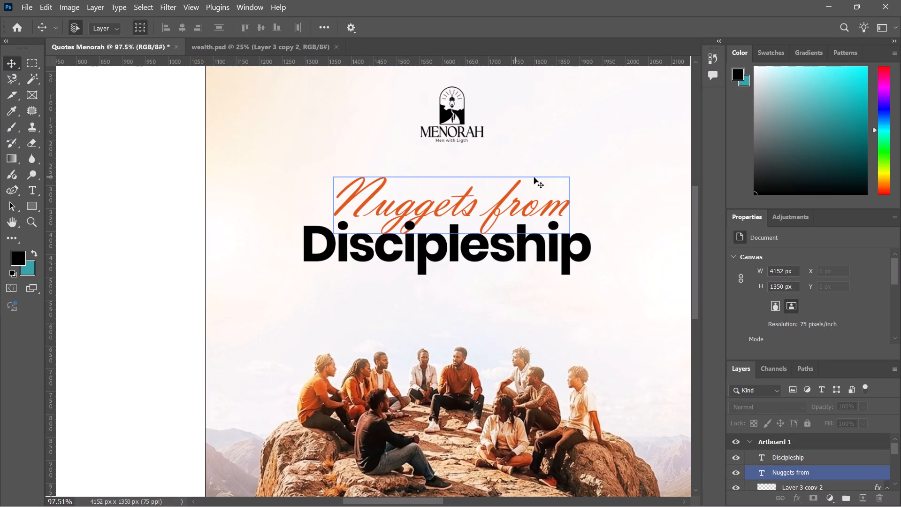
{"action": "left_click", "coordinate": [534, 177]}
{"action": "left_click", "coordinate": [619, 131]}
{"action": "scroll", "coordinate": [619, 131], "scroll_direction": "down", "scroll_amount": 7, "text": "ctrl+alt"}
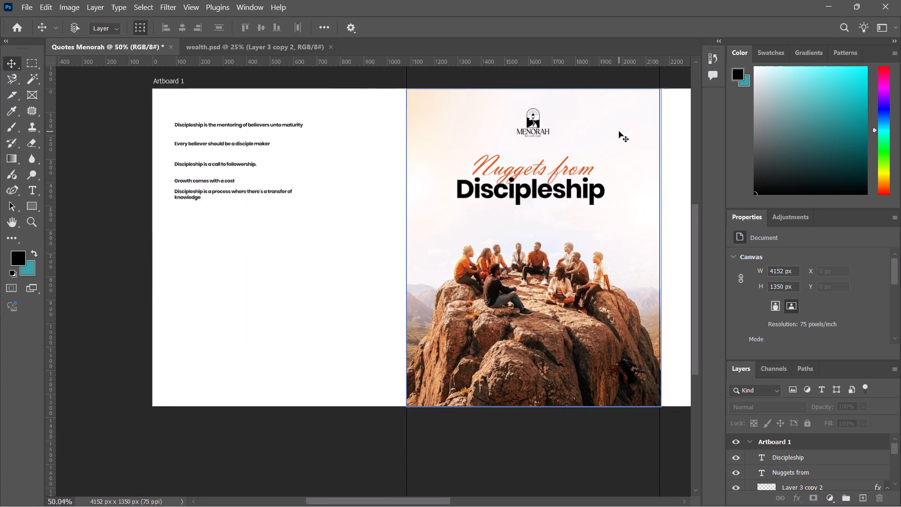
{"action": "scroll", "coordinate": [619, 131], "scroll_direction": "down", "scroll_amount": 1, "text": "ctrl+alt"}
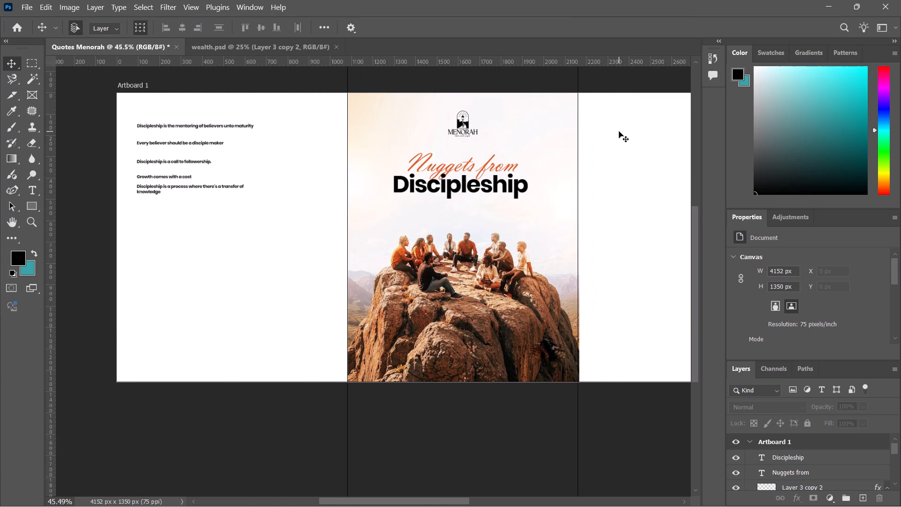
{"action": "scroll", "coordinate": [619, 131], "scroll_direction": "up", "scroll_amount": 6, "text": "ctrl+alt"}
{"action": "scroll", "coordinate": [619, 131], "scroll_direction": "down", "scroll_amount": 3, "text": "ctrl+alt"}
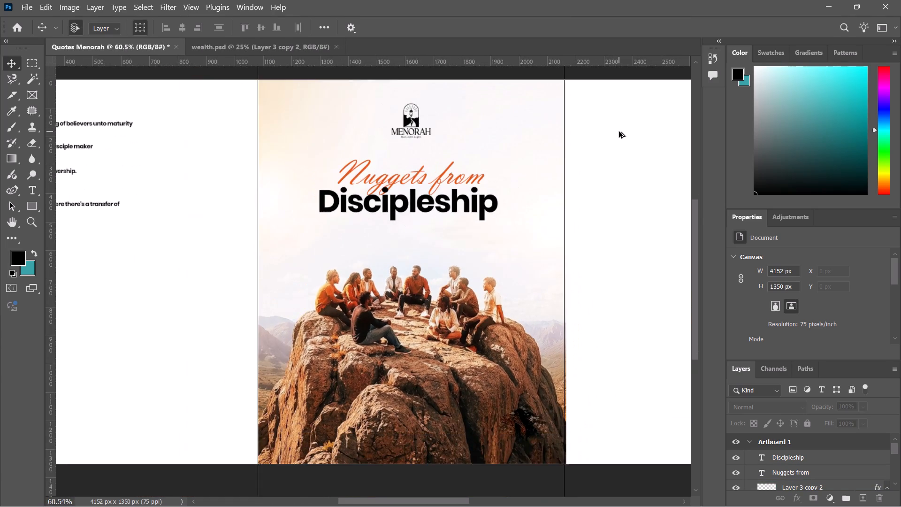
{"action": "scroll", "coordinate": [619, 131], "scroll_direction": "up", "scroll_amount": 3, "text": "ctrl+alt"}
{"action": "scroll", "coordinate": [619, 131], "scroll_direction": "down", "scroll_amount": 8, "text": "ctrl+alt"}
{"action": "scroll", "coordinate": [619, 131], "scroll_direction": "up", "scroll_amount": 5, "text": "ctrl+alt"}
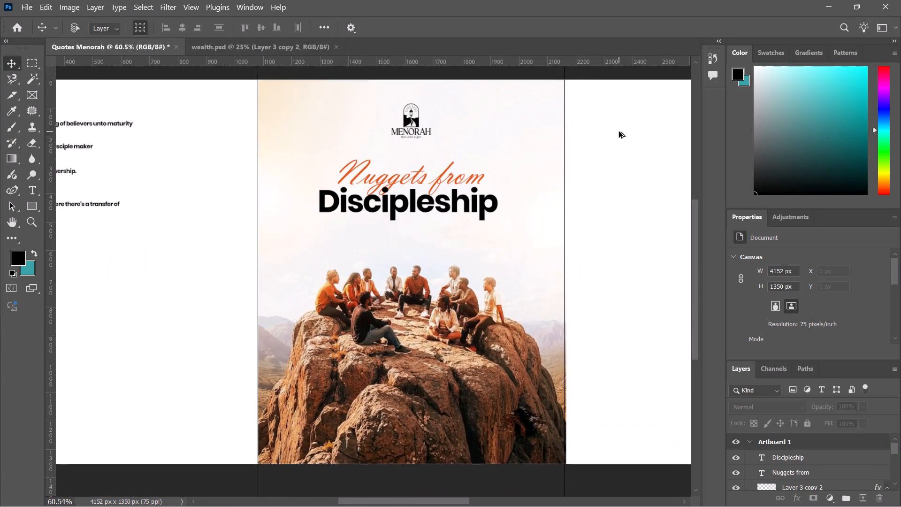
{"action": "scroll", "coordinate": [619, 131], "scroll_direction": "up", "scroll_amount": 3}
{"action": "scroll", "coordinate": [619, 131], "scroll_direction": "down", "scroll_amount": 1}
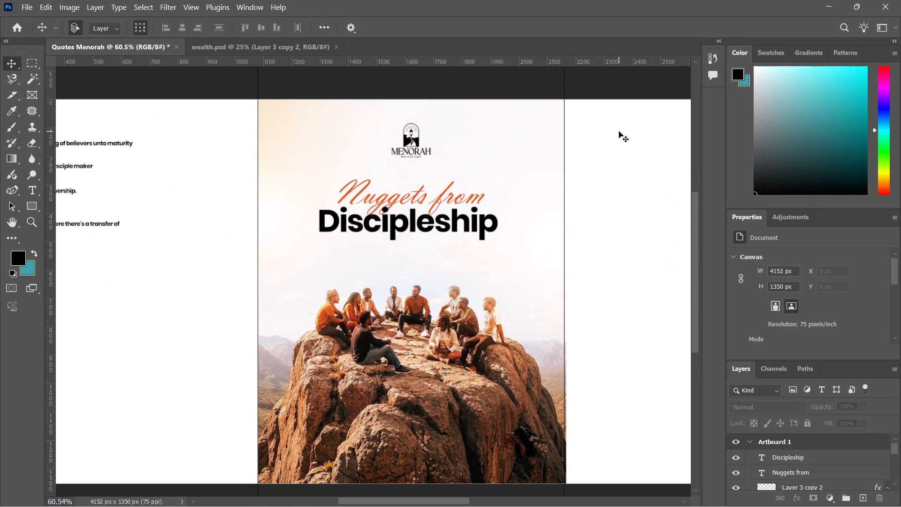
{"action": "scroll", "coordinate": [619, 131], "scroll_direction": "down", "scroll_amount": 1}
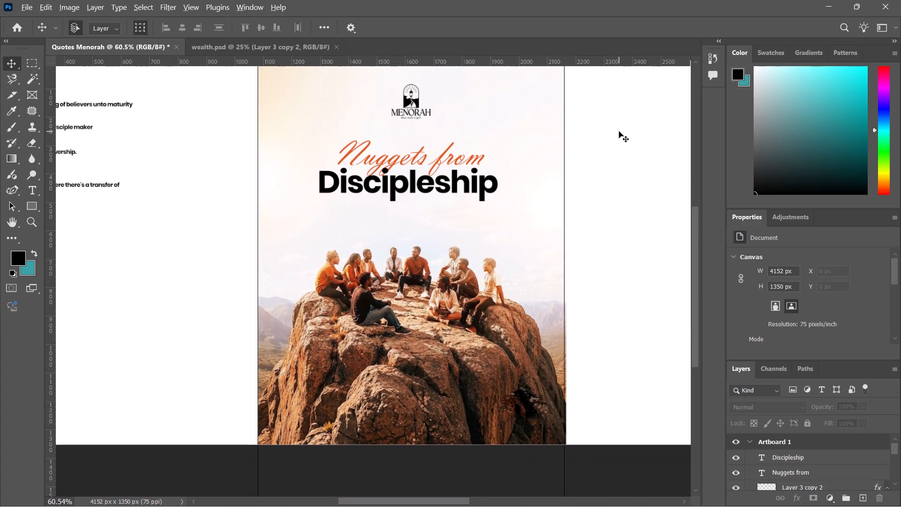
{"action": "scroll", "coordinate": [619, 131], "scroll_direction": "down", "scroll_amount": 4, "text": "ctrl+alt"}
{"action": "scroll", "coordinate": [619, 131], "scroll_direction": "up", "scroll_amount": 1}
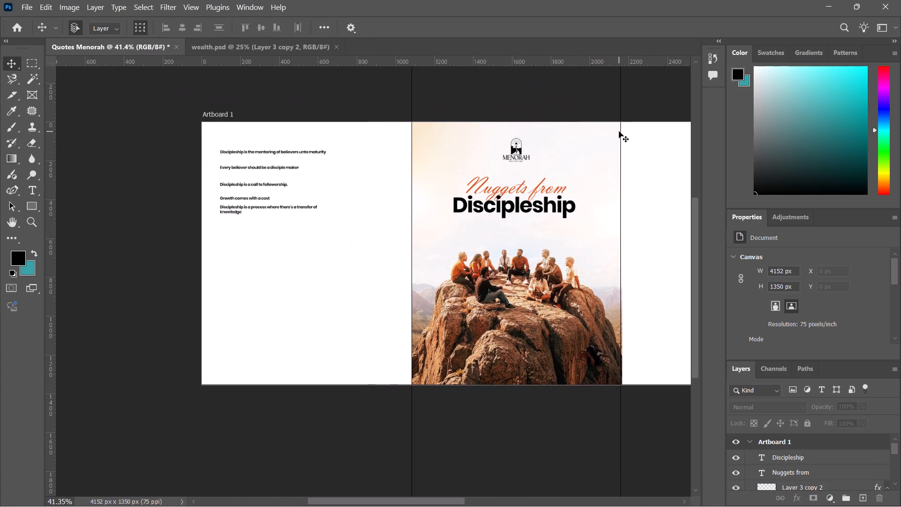
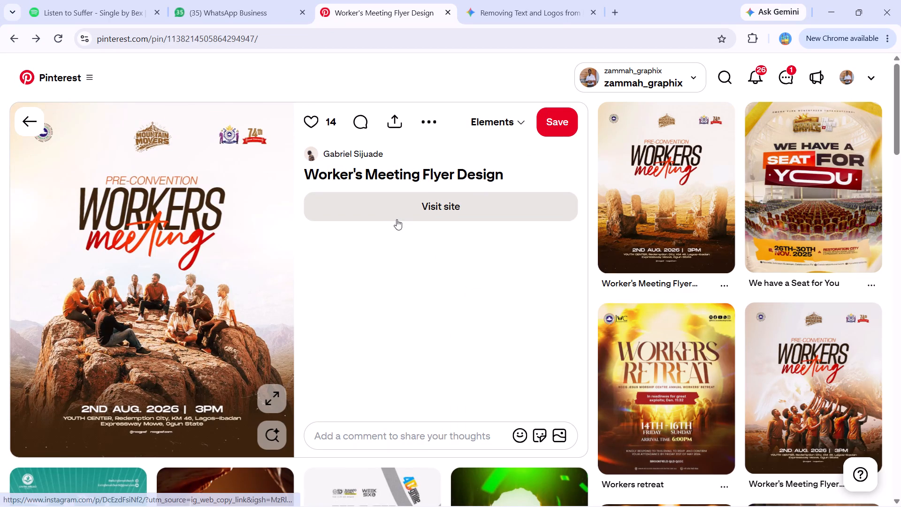
Leave the Pinterest flyer reference in Chrome and return to the Quotes Menorah document in Photoshop.
{"action": "left_click", "coordinate": [829, 9]}
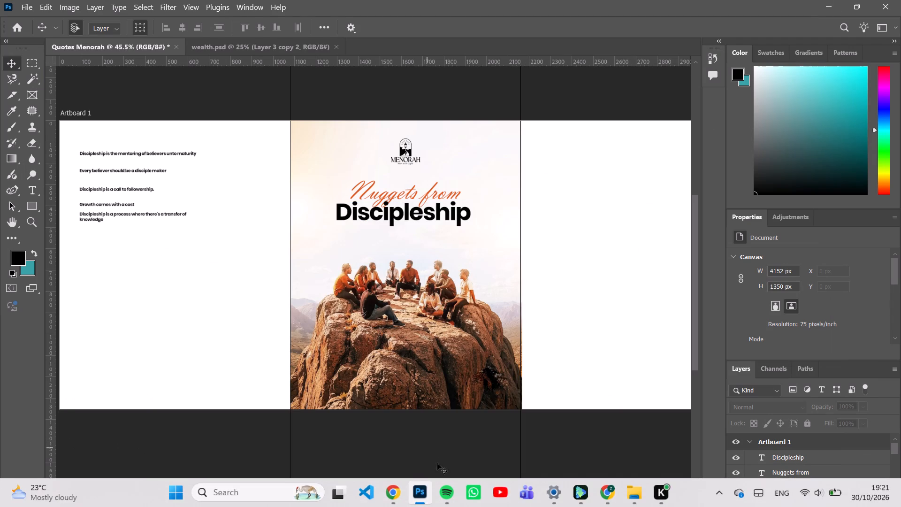
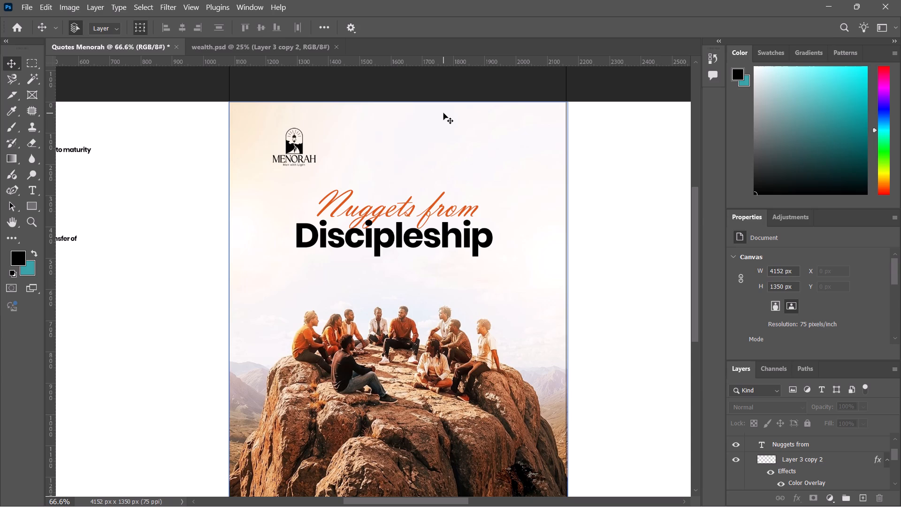
Switch to the wealth.psd document.
{"action": "left_click", "coordinate": [235, 45]}
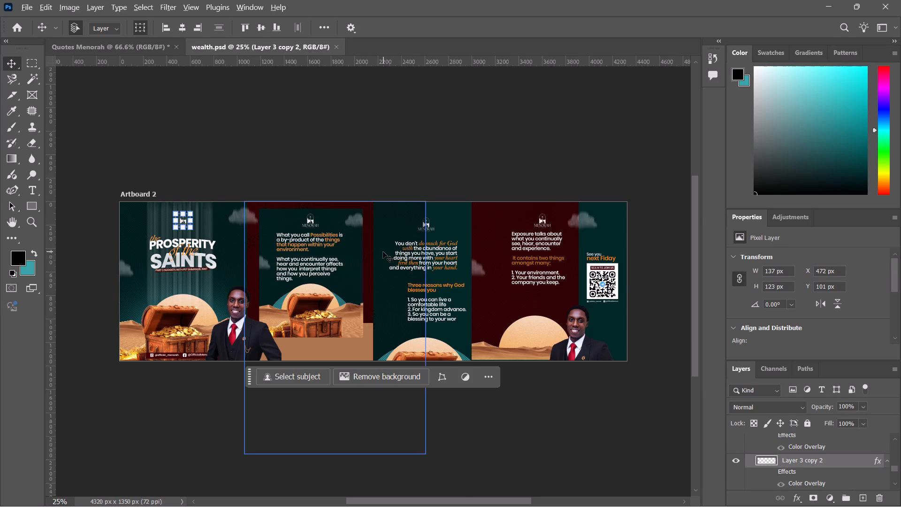
{"action": "scroll", "coordinate": [383, 252], "scroll_direction": "up", "scroll_amount": 7, "text": "ctrl+alt"}
{"action": "scroll", "coordinate": [383, 252], "scroll_direction": "right", "scroll_amount": 7}
{"action": "scroll", "coordinate": [383, 252], "scroll_direction": "left", "scroll_amount": 4}
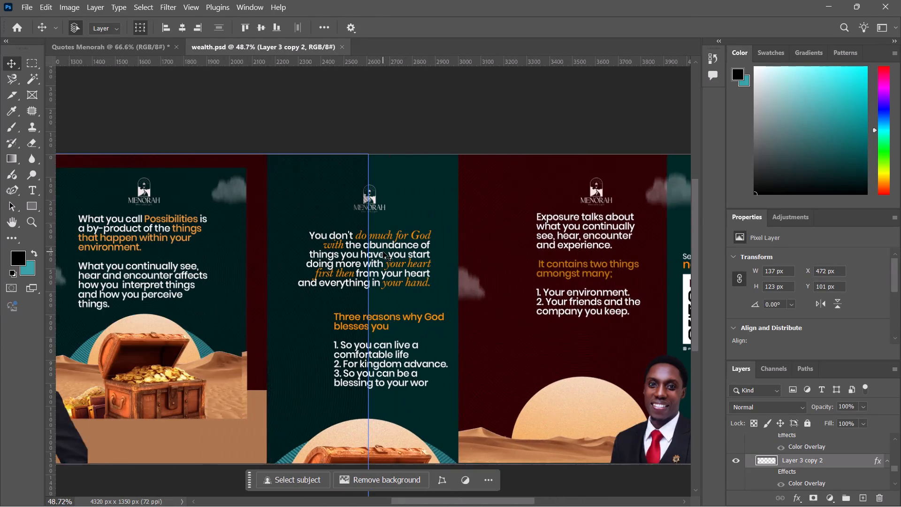
{"action": "scroll", "coordinate": [383, 252], "scroll_direction": "left", "scroll_amount": 11}
{"action": "scroll", "coordinate": [205, 305], "scroll_direction": "down", "scroll_amount": 1}
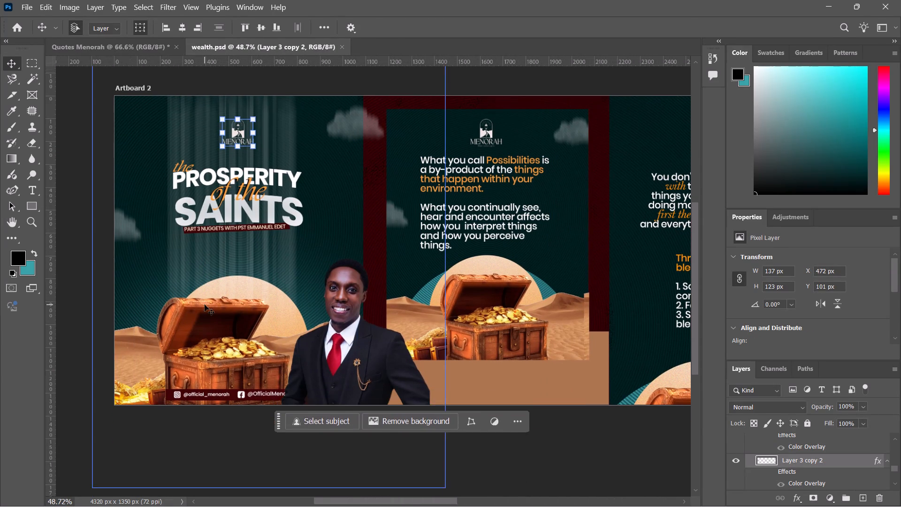
{"action": "scroll", "coordinate": [205, 305], "scroll_direction": "down", "scroll_amount": 1}
{"action": "left_click", "coordinate": [214, 413]}
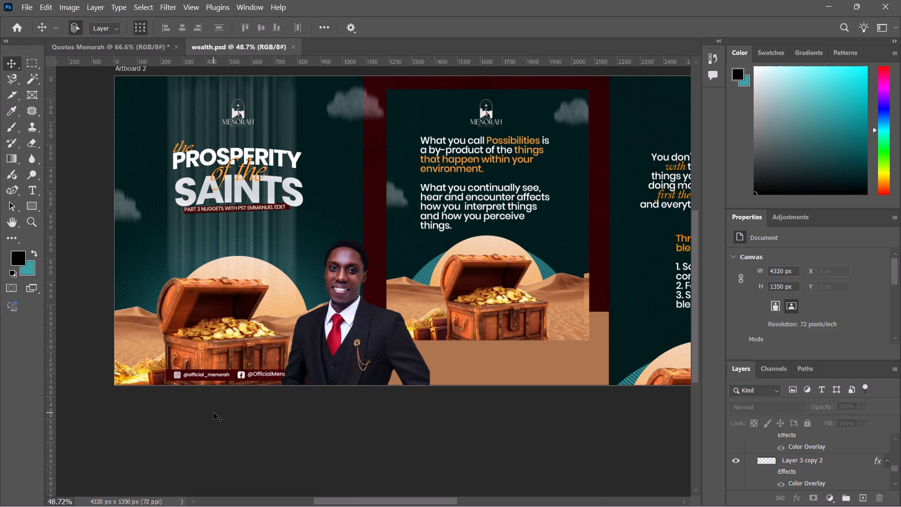
{"action": "left_click", "coordinate": [206, 375]}
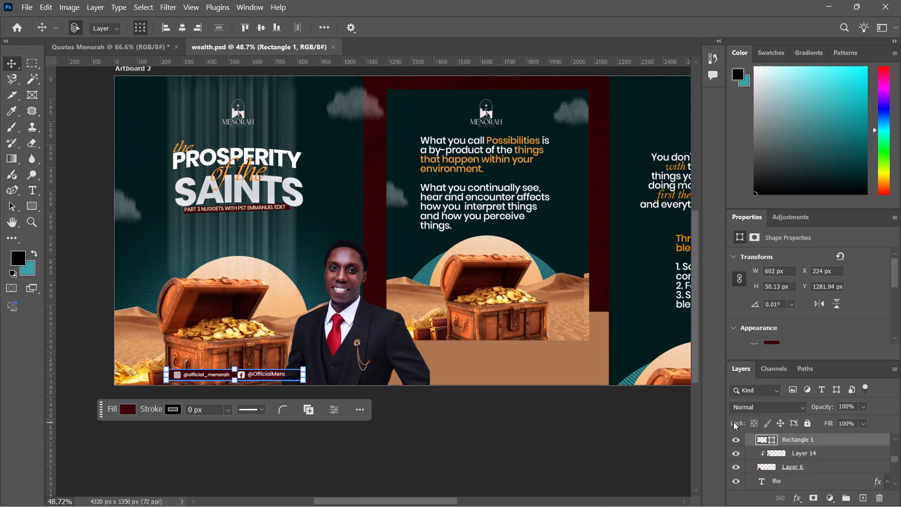
{"action": "left_click", "coordinate": [735, 442]}
{"action": "left_click", "coordinate": [735, 442]}
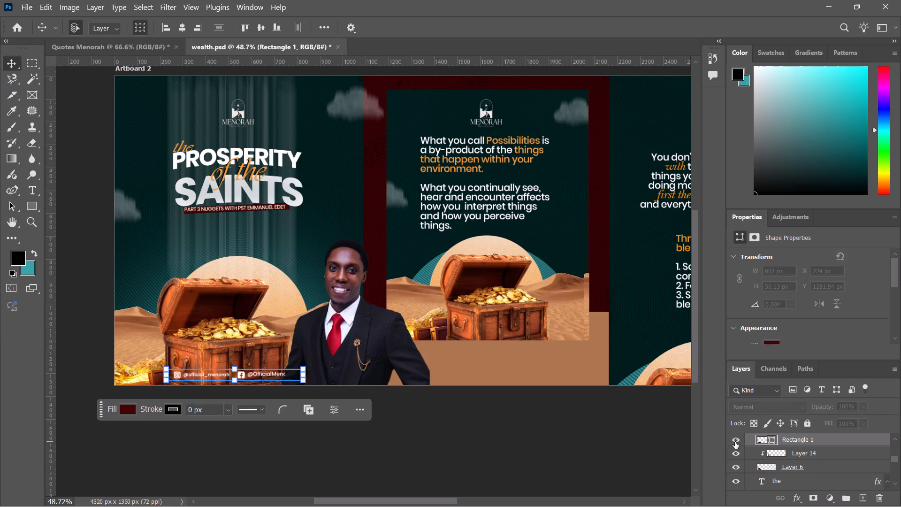
{"action": "scroll", "coordinate": [735, 442], "scroll_direction": "up", "scroll_amount": 2}
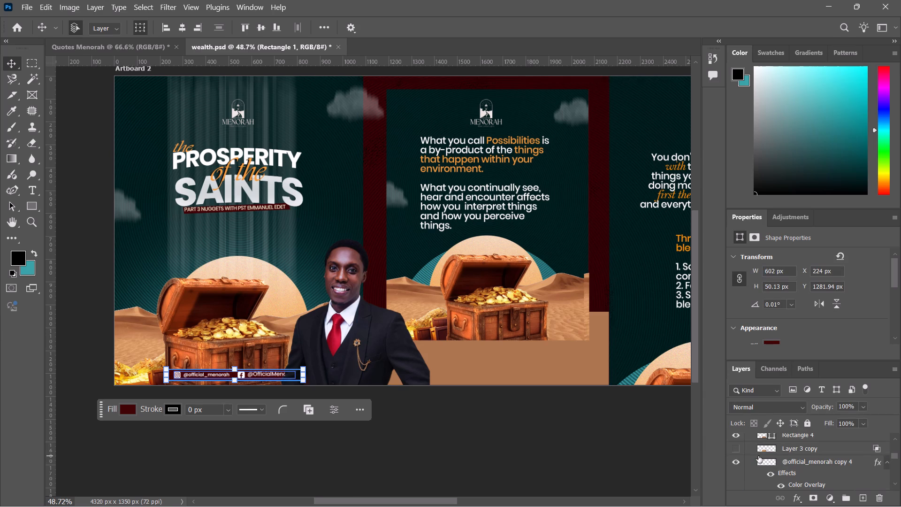
{"action": "scroll", "coordinate": [758, 456], "scroll_direction": "up", "scroll_amount": 1}
{"action": "left_click", "coordinate": [733, 480]}
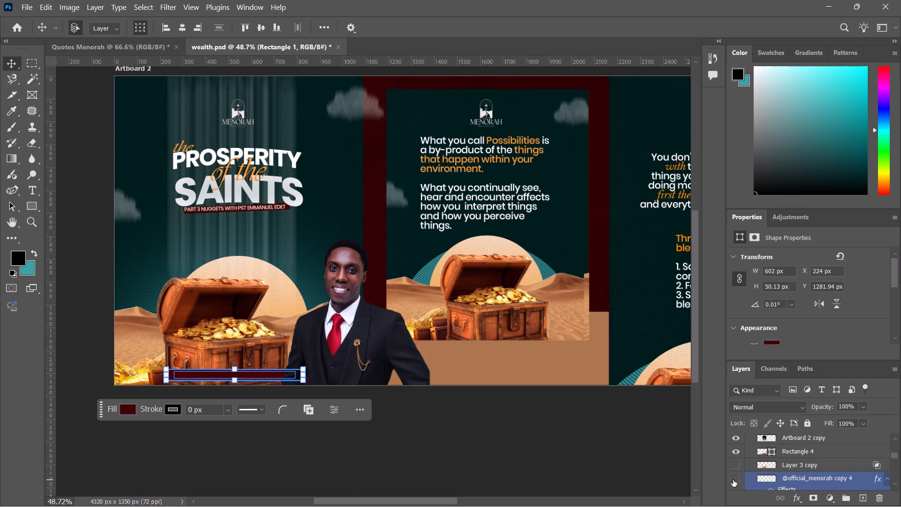
{"action": "left_click", "coordinate": [733, 480]}
{"action": "left_click", "coordinate": [798, 478]}
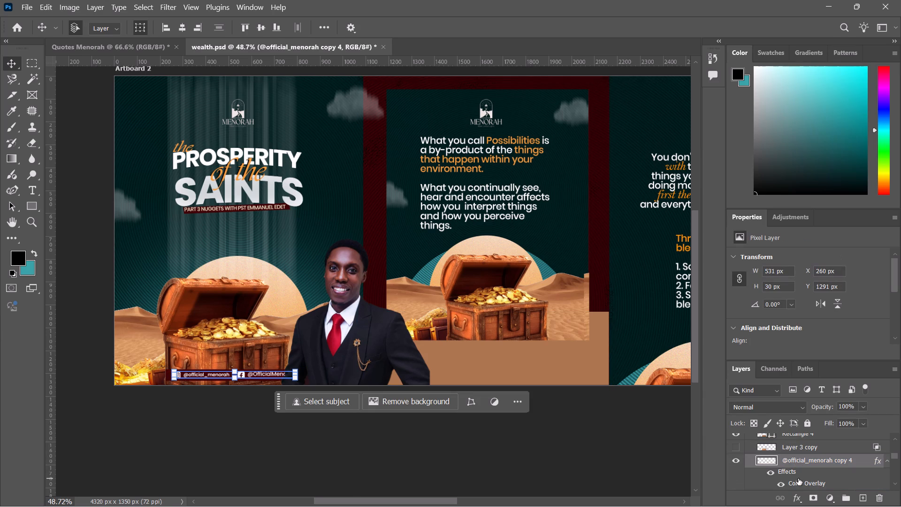
{"action": "key", "text": "ctrl+c"}
Paste the copied social handles layer into the Quotes Menorah document.
{"action": "left_click", "coordinate": [130, 49]}
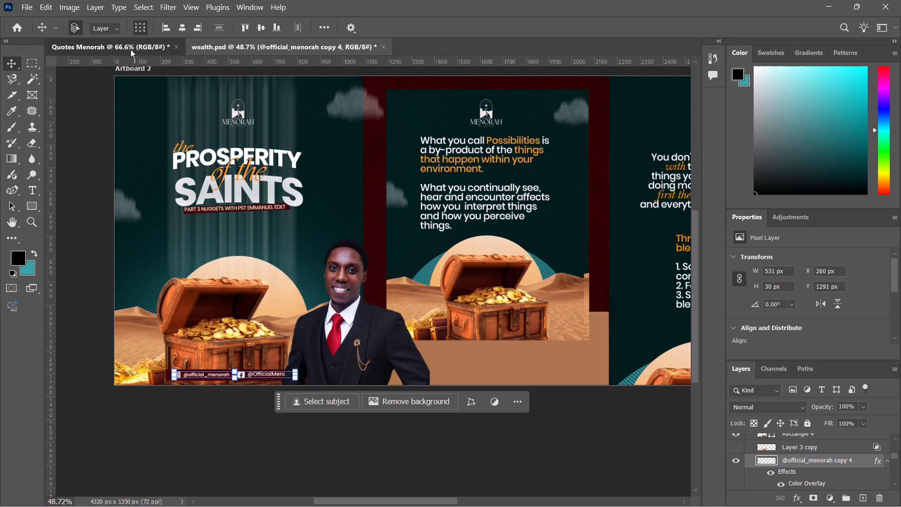
{"action": "left_click", "coordinate": [354, 122]}
{"action": "key", "text": "ctrl+v"}
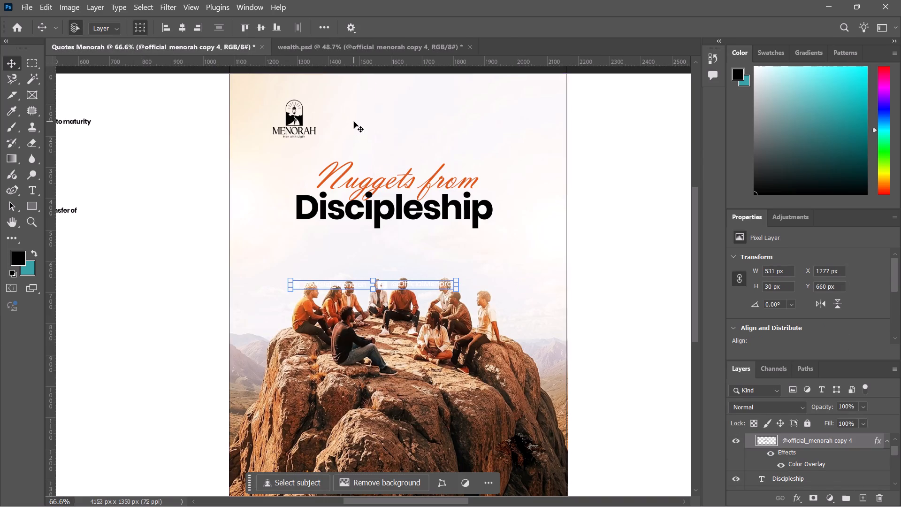
Hide the layer effects on the pasted social handles so they show in black.
{"action": "left_click", "coordinate": [775, 451]}
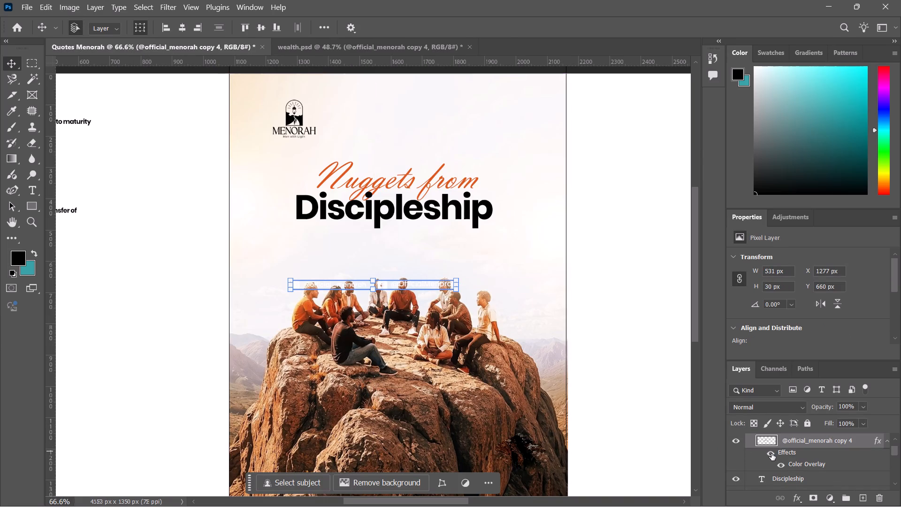
{"action": "left_click", "coordinate": [771, 454]}
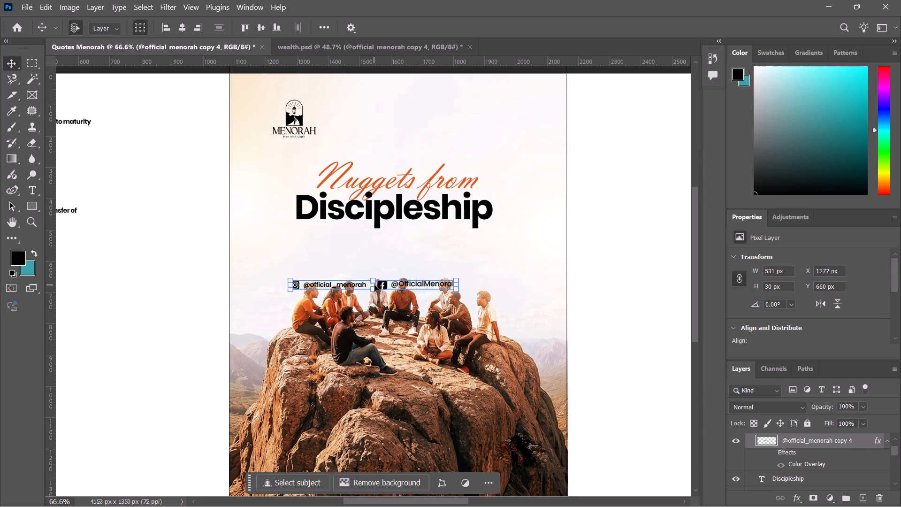
Move the social handles up beside the Menorah logo, at about X 1540 px, Y 114 px.
{"action": "left_click_drag", "start_coordinate": [384, 286], "coordinate": [487, 115]}
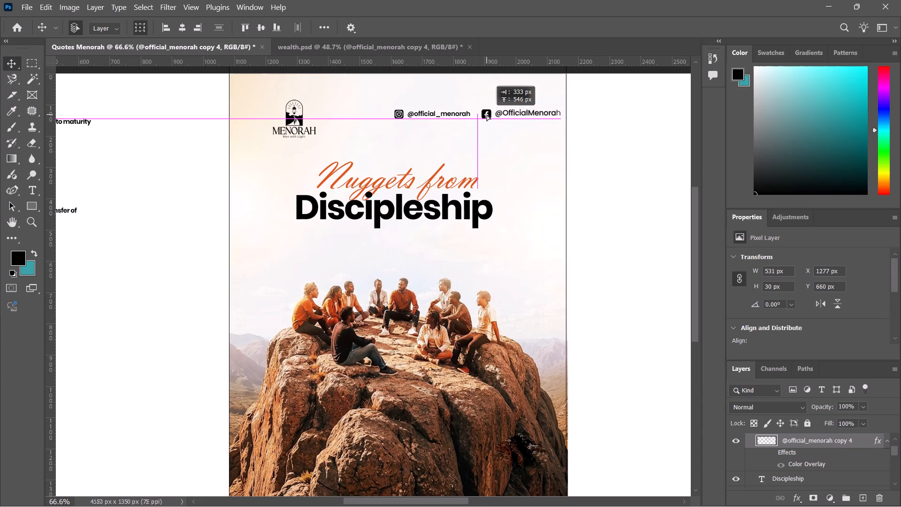
{"action": "left_click_drag", "start_coordinate": [487, 115], "coordinate": [466, 113]}
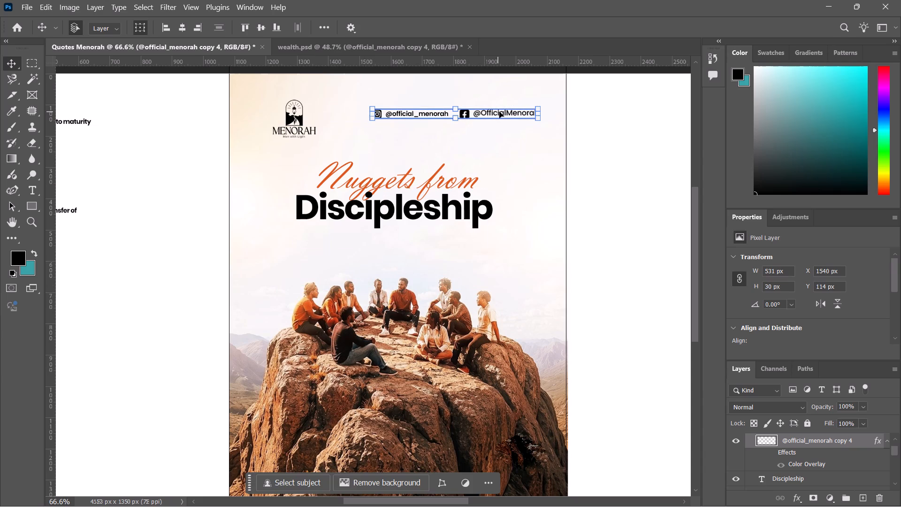
{"action": "scroll", "coordinate": [499, 112], "scroll_direction": "up", "scroll_amount": 8, "text": "ctrl+alt"}
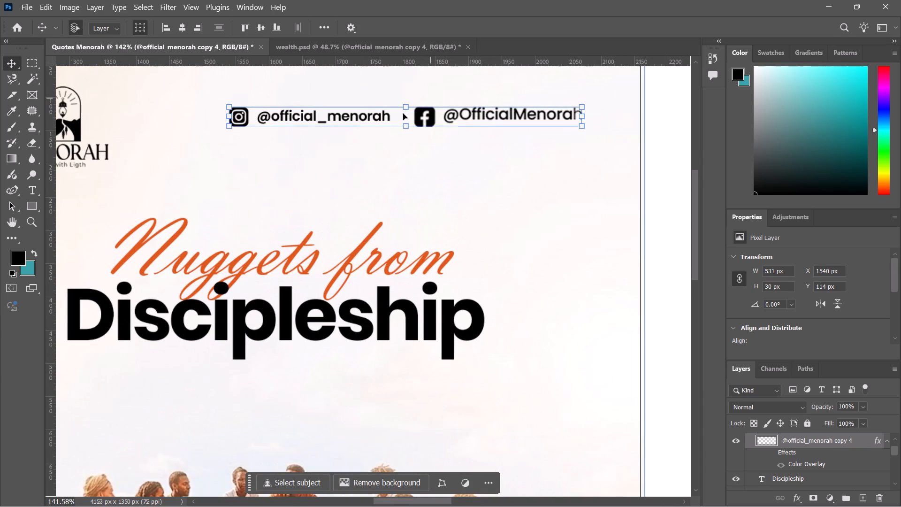
{"action": "left_click", "coordinate": [513, 231]}
{"action": "left_click", "coordinate": [469, 116]}
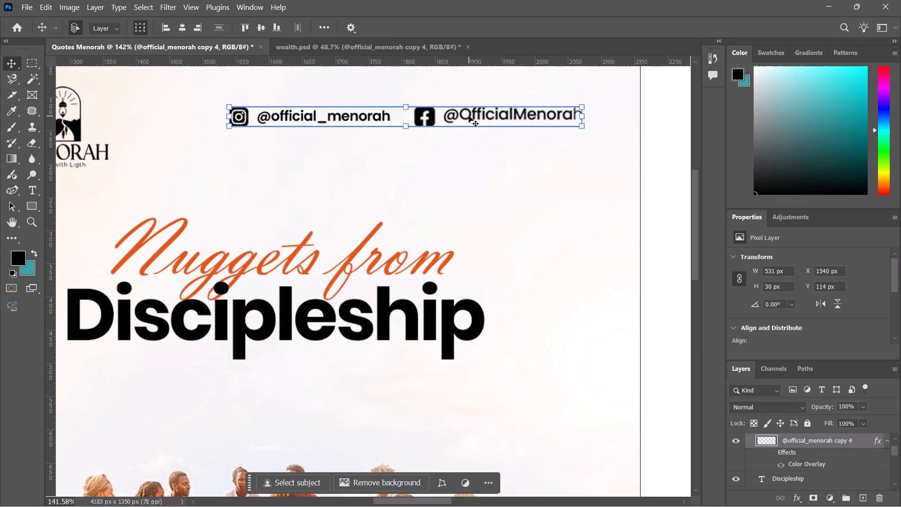
{"action": "left_click", "coordinate": [34, 63]}
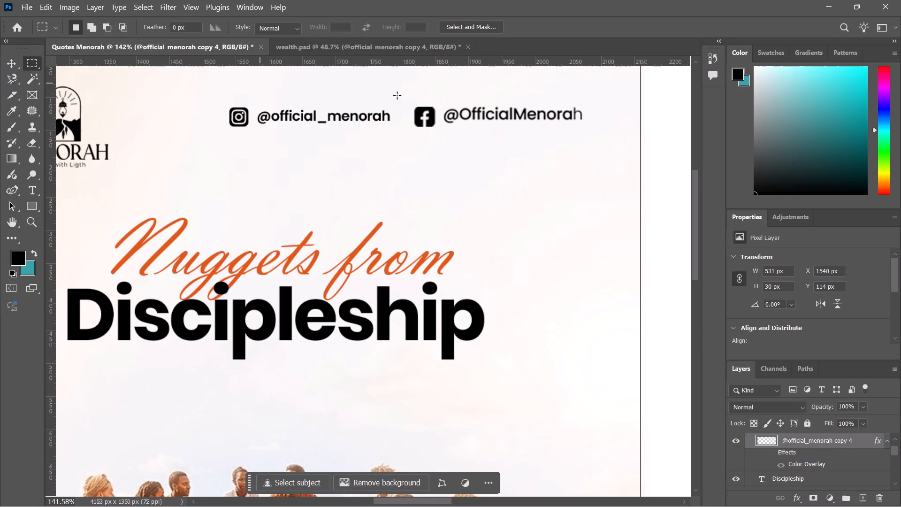
{"action": "left_click_drag", "start_coordinate": [404, 99], "coordinate": [594, 138]}
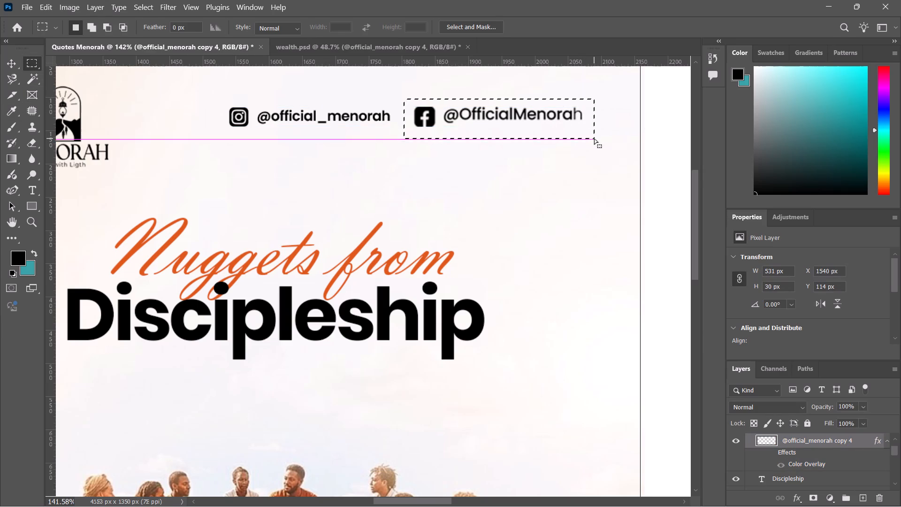
{"action": "key", "text": "ctrl+j"}
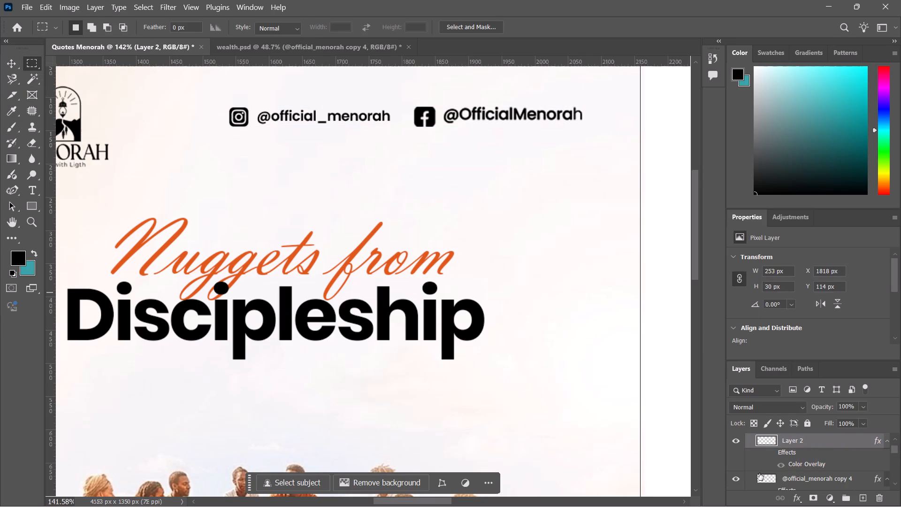
{"action": "left_click", "coordinate": [759, 473]}
{"action": "left_click", "coordinate": [805, 476]}
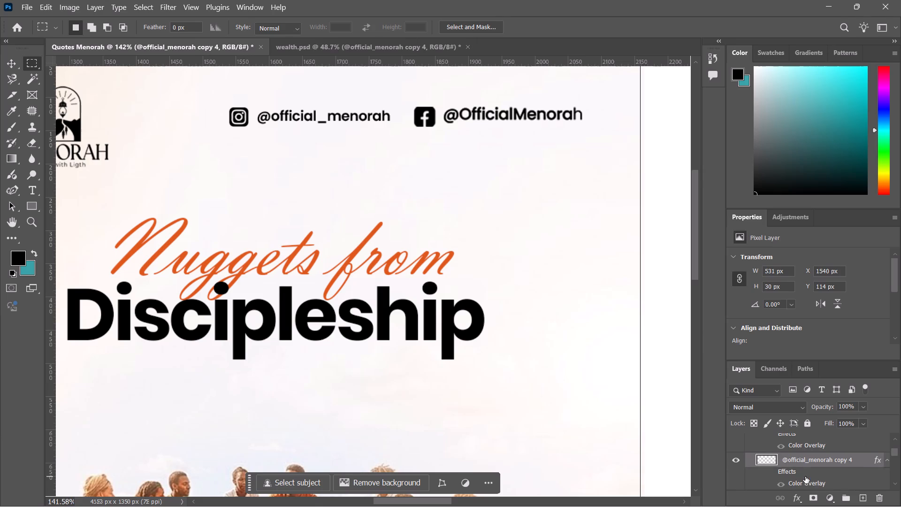
{"action": "left_click", "coordinate": [417, 104]}
{"action": "scroll", "coordinate": [809, 472], "scroll_direction": "down", "scroll_amount": 1}
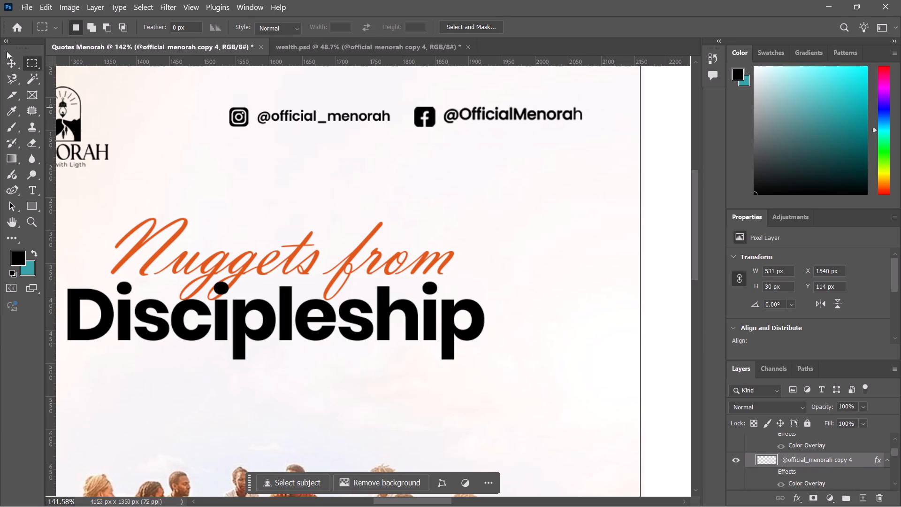
{"action": "left_click", "coordinate": [11, 59]}
{"action": "left_click", "coordinate": [325, 300]}
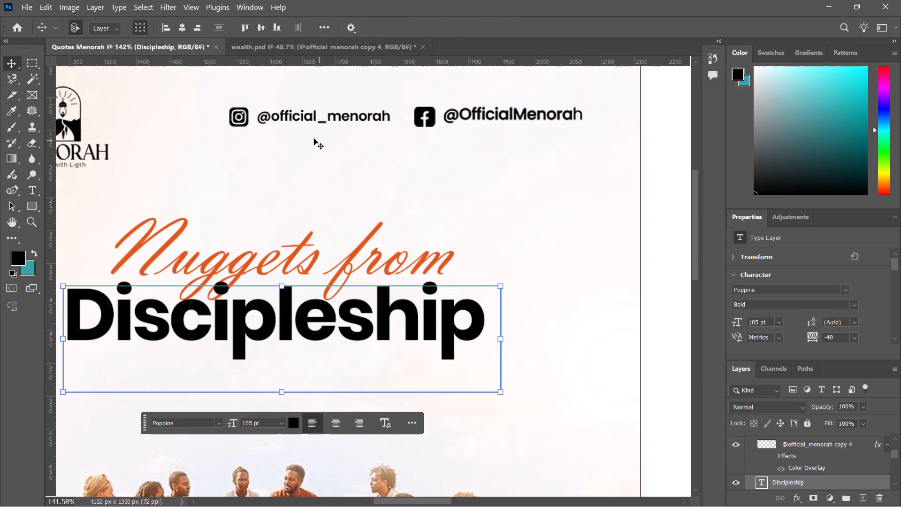
{"action": "left_click", "coordinate": [273, 113]}
{"action": "left_click", "coordinate": [248, 115]}
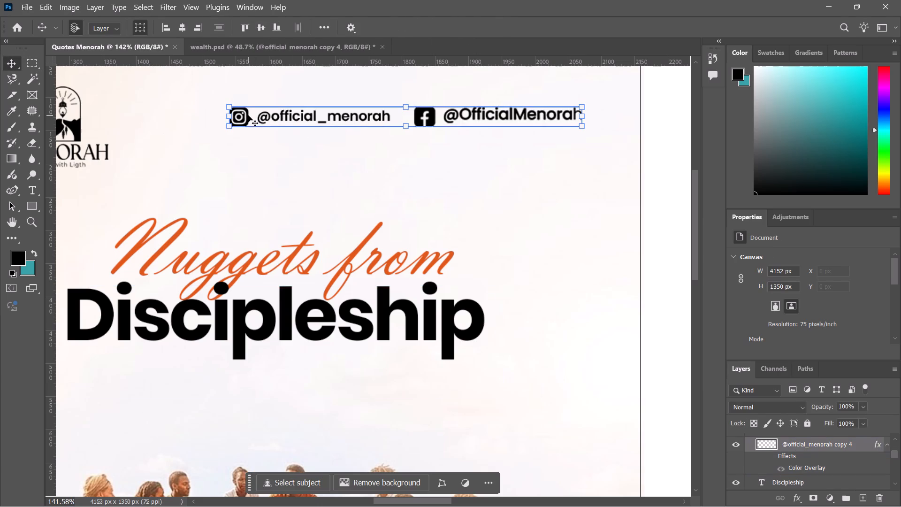
{"action": "left_click", "coordinate": [31, 69]}
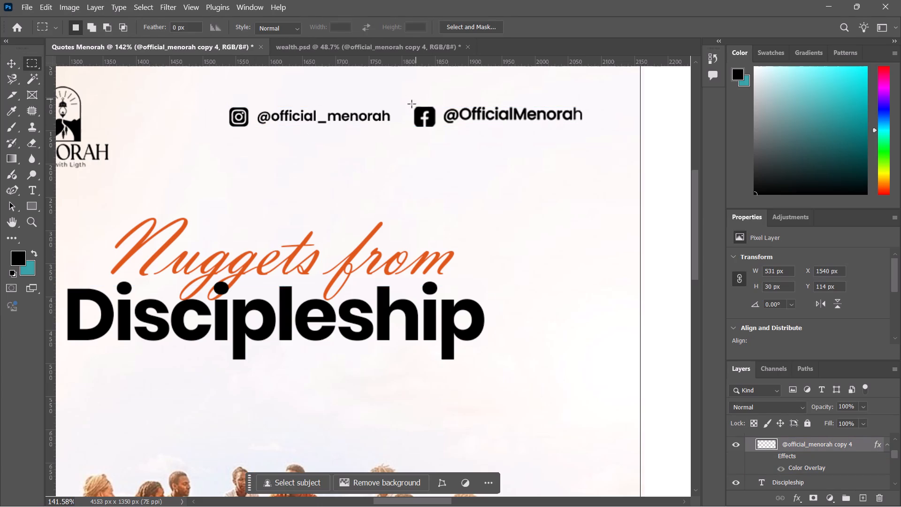
{"action": "left_click_drag", "start_coordinate": [444, 126], "coordinate": [513, 137]}
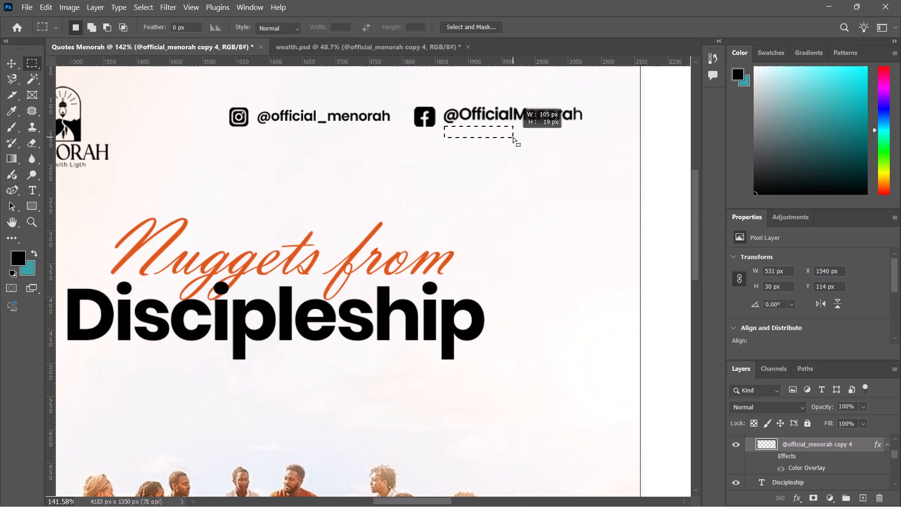
{"action": "left_click", "coordinate": [592, 149]}
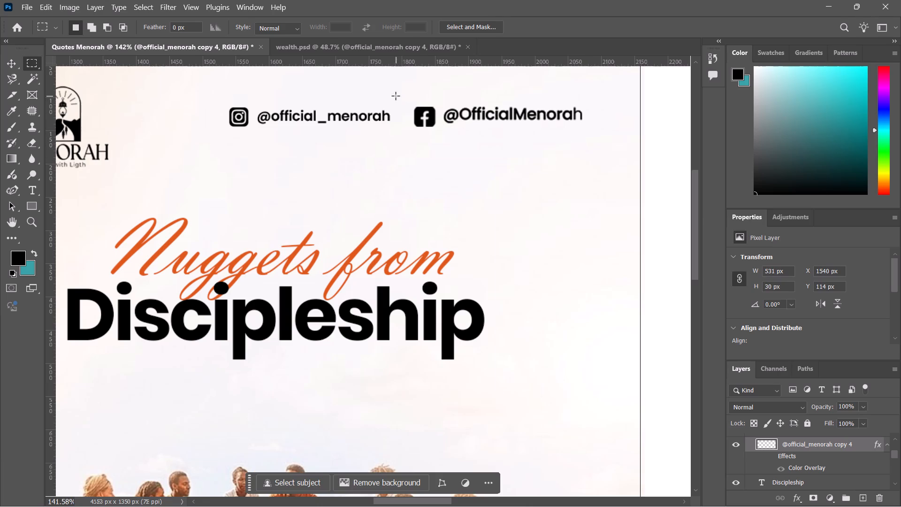
{"action": "left_click_drag", "start_coordinate": [406, 92], "coordinate": [609, 153]}
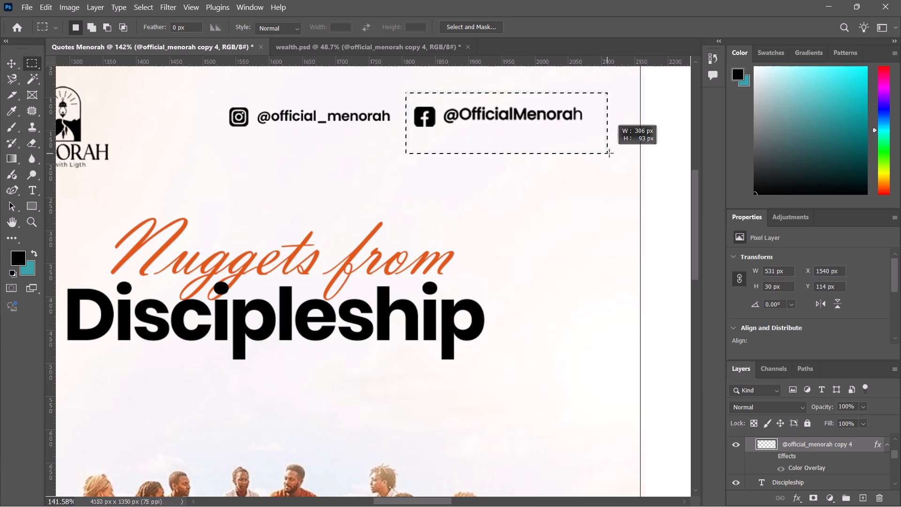
{"action": "left_click_drag", "start_coordinate": [609, 153], "coordinate": [610, 153]}
{"action": "key", "text": "BackSpace"}
{"action": "left_click", "coordinate": [625, 166]}
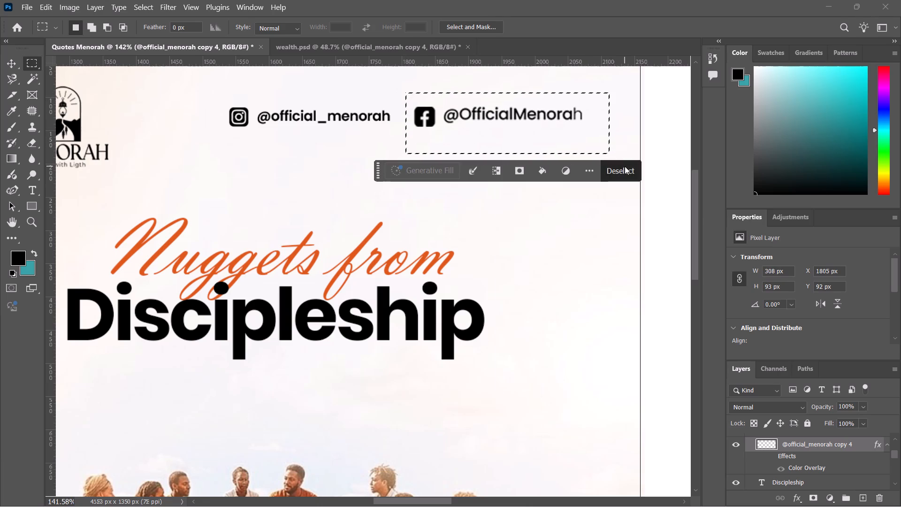
Move the separated Facebook handle directly beneath the Instagram handle, left-aligned with it at X 1540 px, Y 151 px.
{"action": "left_click", "coordinate": [17, 63]}
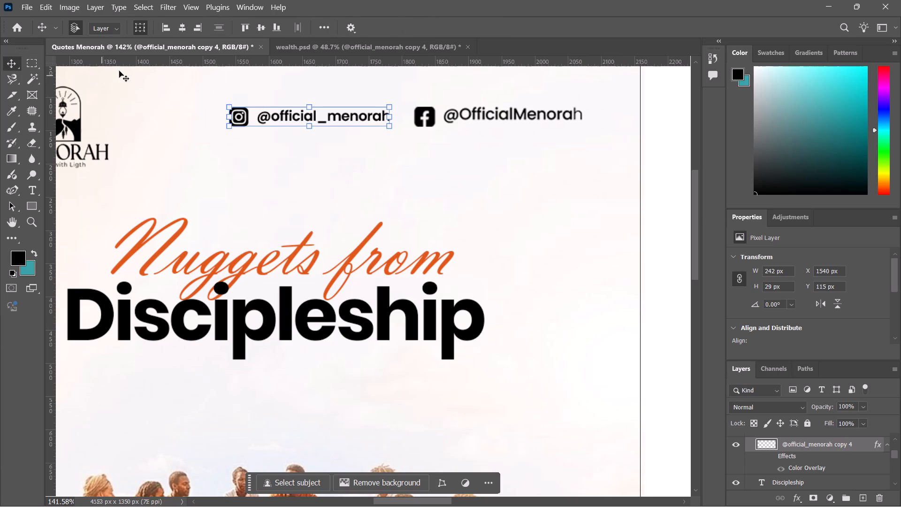
{"action": "left_click", "coordinate": [440, 119]}
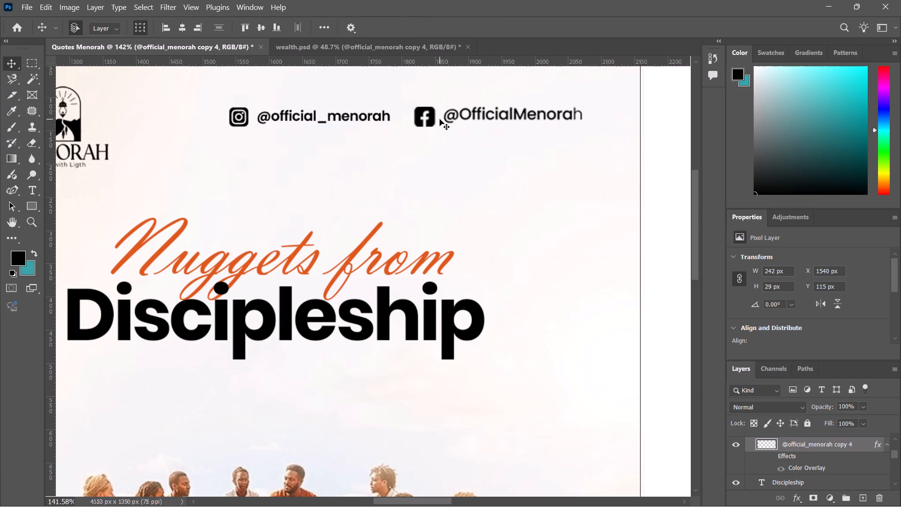
{"action": "left_click", "coordinate": [423, 118]}
{"action": "left_click", "coordinate": [477, 120]}
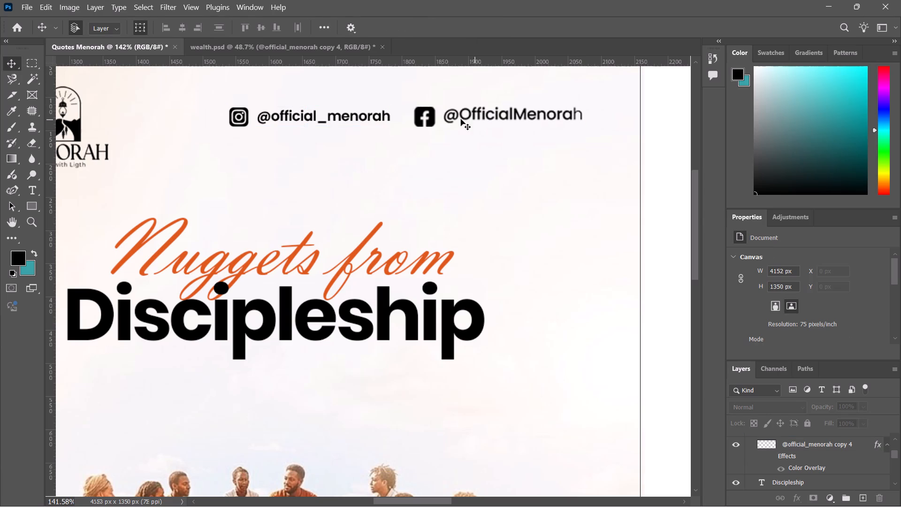
{"action": "left_click", "coordinate": [428, 121]}
{"action": "left_click_drag", "start_coordinate": [428, 121], "coordinate": [250, 152]}
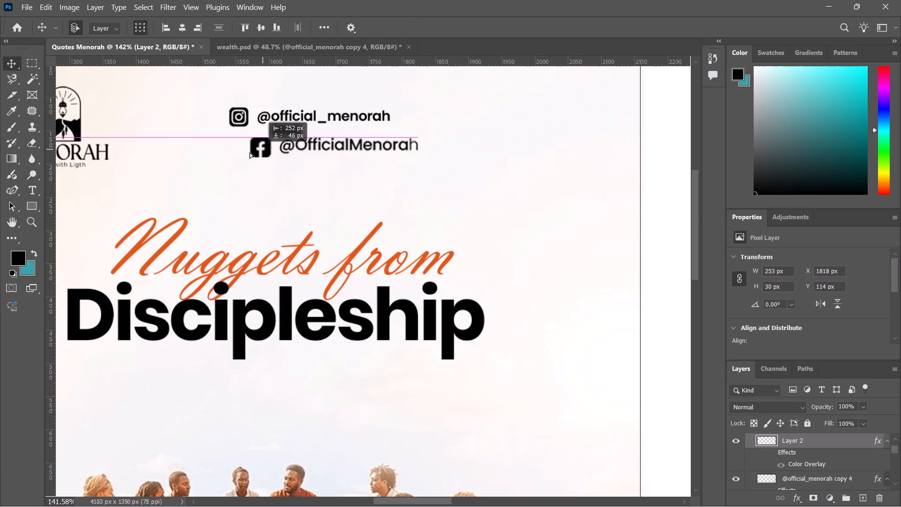
{"action": "left_click_drag", "start_coordinate": [250, 152], "coordinate": [244, 147]}
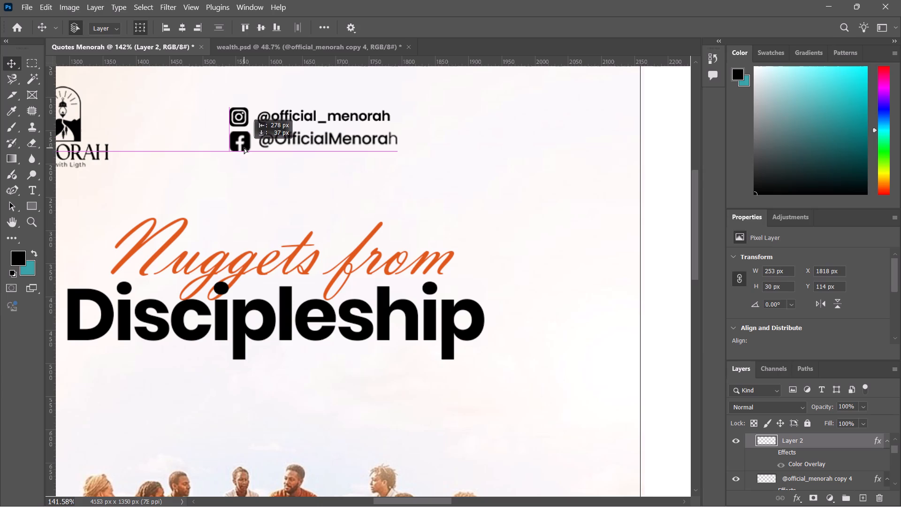
{"action": "left_click_drag", "start_coordinate": [244, 147], "coordinate": [244, 148]}
{"action": "scroll", "coordinate": [244, 148], "scroll_direction": "down", "scroll_amount": 3, "text": "ctrl+alt"}
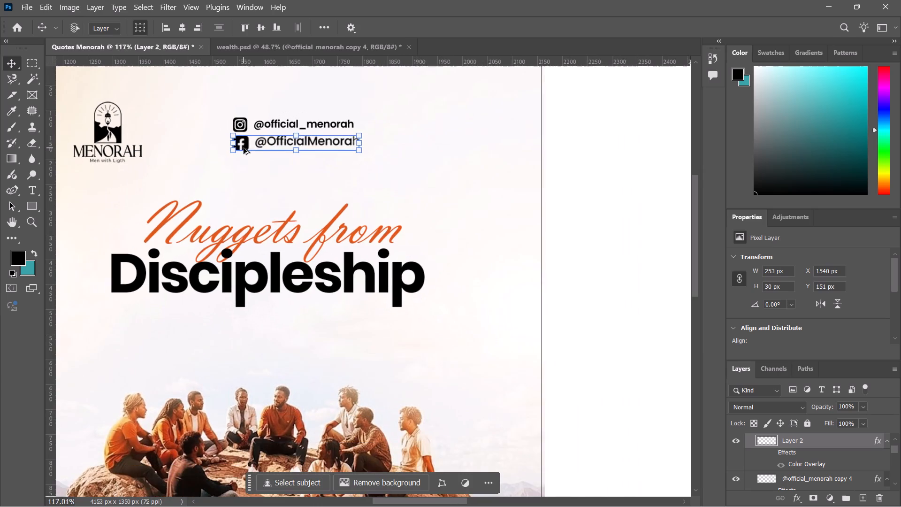
Scale the Instagram and Facebook handles together to about 78% and place them at the middle page's upper right, about X 1876, Y 111 px.
{"action": "scroll", "coordinate": [244, 148], "scroll_direction": "down", "scroll_amount": 6, "text": "ctrl+alt"}
{"action": "left_click", "coordinate": [392, 144]}
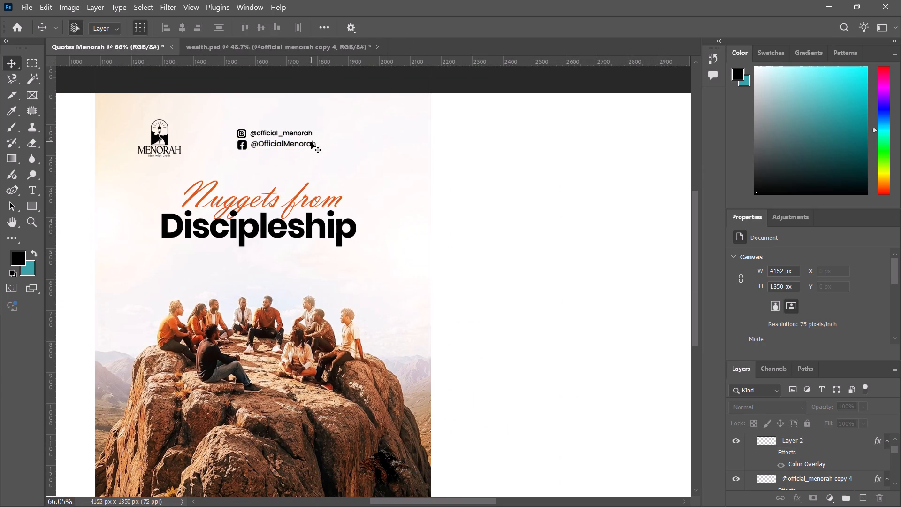
{"action": "left_click_drag", "start_coordinate": [255, 136], "coordinate": [245, 130]}
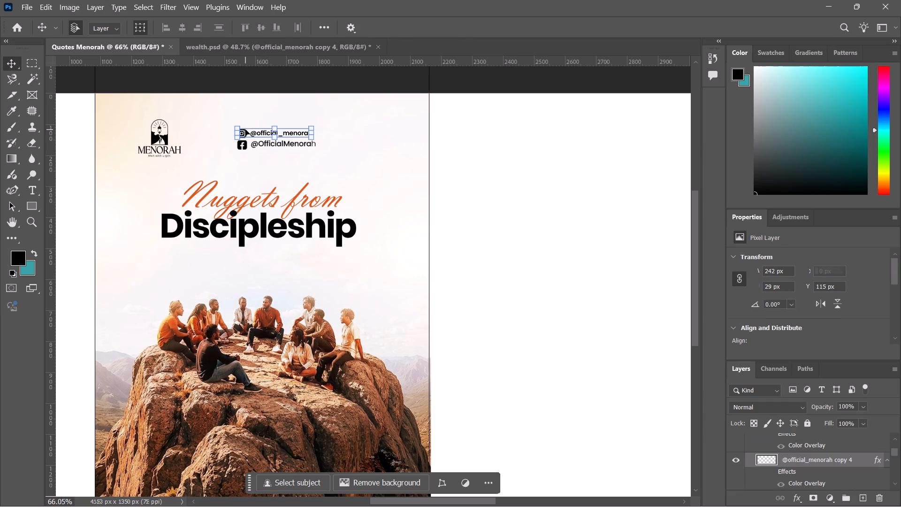
{"action": "left_click", "coordinate": [413, 138]}
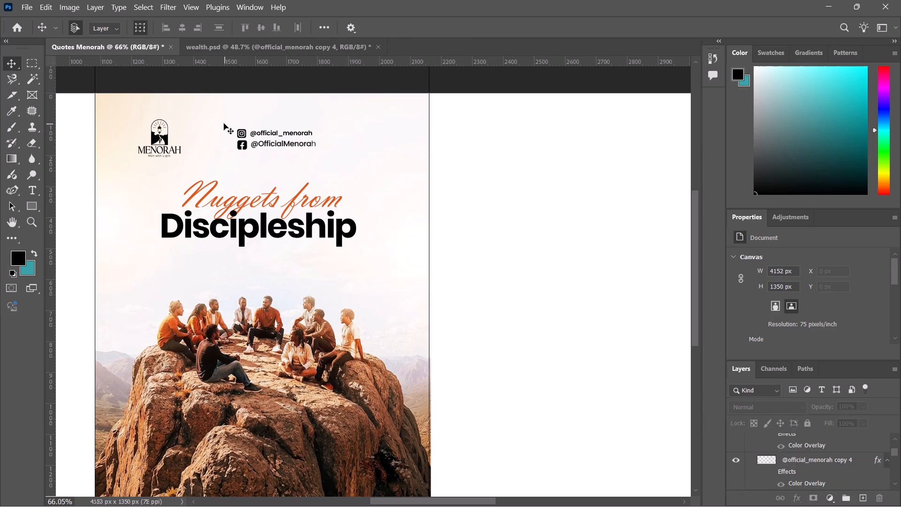
{"action": "left_click", "coordinate": [293, 142]}
{"action": "left_click_drag", "start_coordinate": [252, 113], "coordinate": [286, 152]}
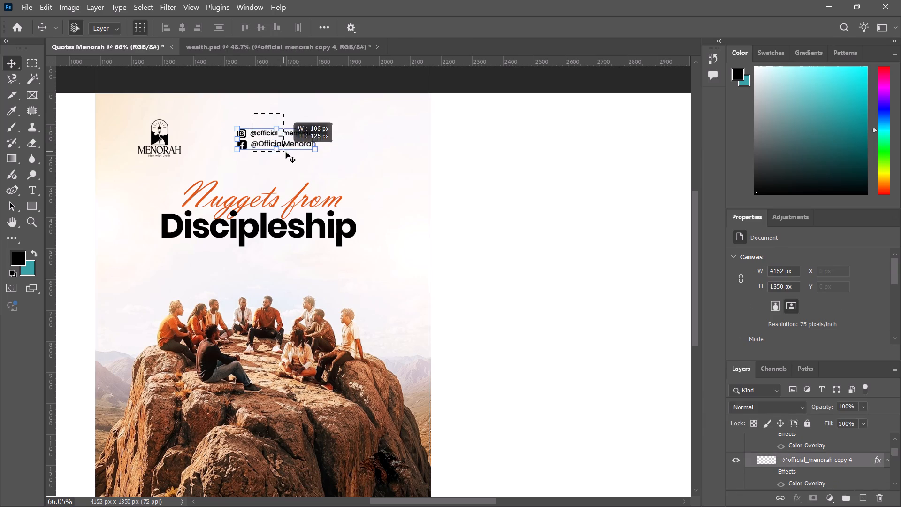
{"action": "left_click_drag", "start_coordinate": [286, 152], "coordinate": [313, 160]}
{"action": "left_click_drag", "start_coordinate": [313, 139], "coordinate": [305, 140]}
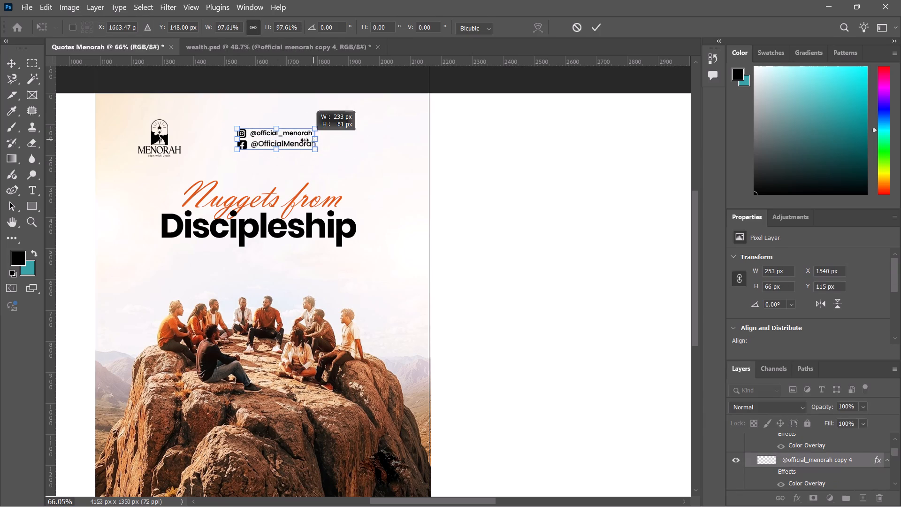
{"action": "left_click_drag", "start_coordinate": [305, 140], "coordinate": [297, 140]}
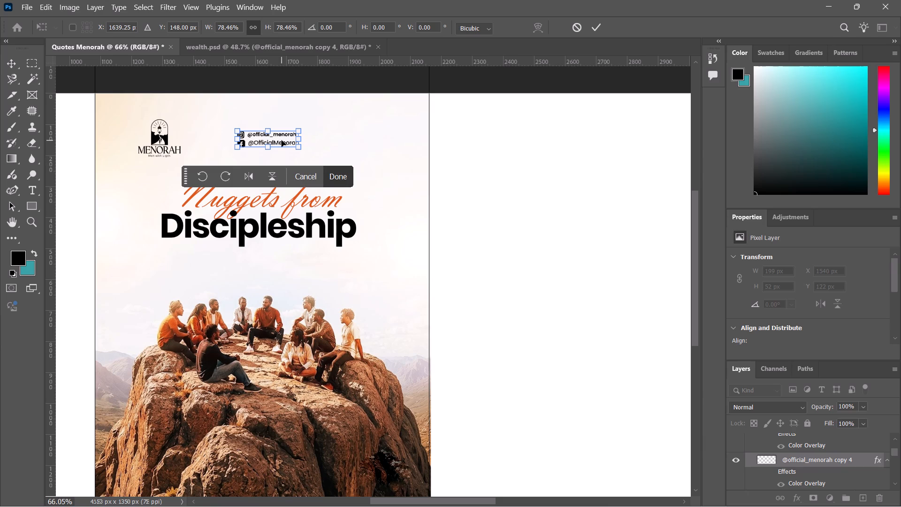
{"action": "left_click_drag", "start_coordinate": [280, 140], "coordinate": [382, 138]}
{"action": "left_click", "coordinate": [453, 172]}
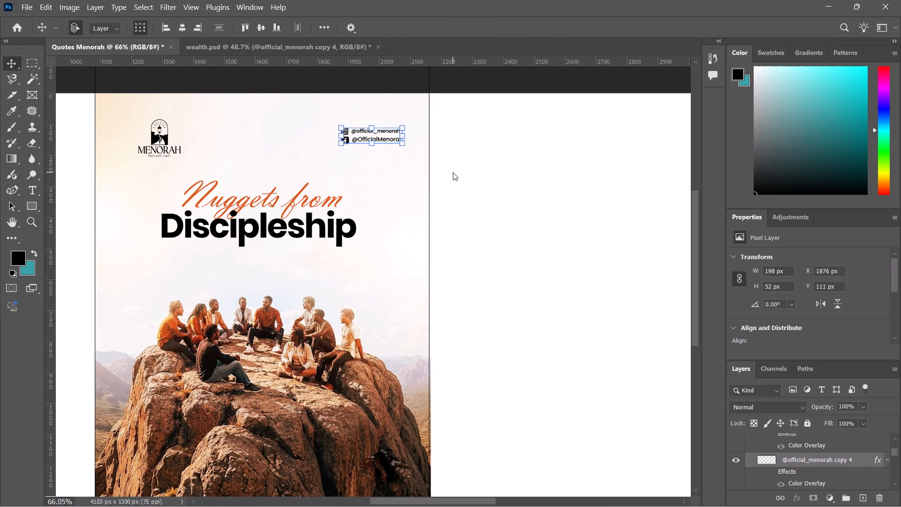
Place a horizontal guide across the artboard through the Menorah logo and the social media handles.
{"action": "left_click", "coordinate": [526, 131]}
{"action": "left_click_drag", "start_coordinate": [447, 63], "coordinate": [445, 99]}
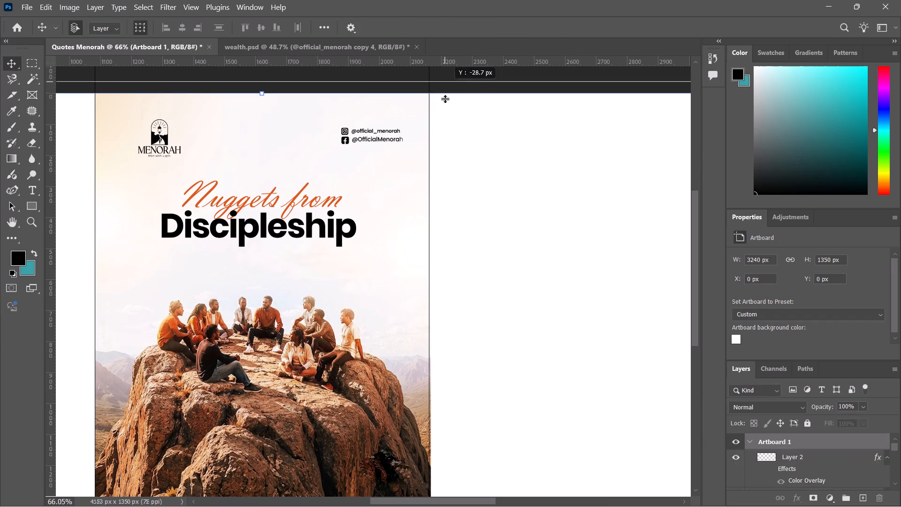
{"action": "left_click_drag", "start_coordinate": [445, 99], "coordinate": [457, 137]}
{"action": "left_click", "coordinate": [512, 191]}
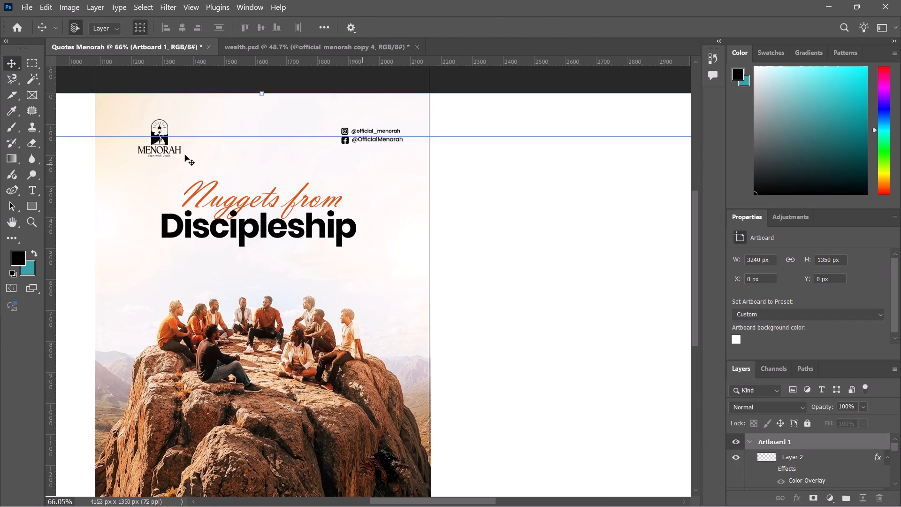
Scale the Menorah logo to about 65% and move it down about 11 px to align with the guide.
{"action": "left_click", "coordinate": [156, 142]}
{"action": "left_click_drag", "start_coordinate": [162, 157], "coordinate": [162, 156]}
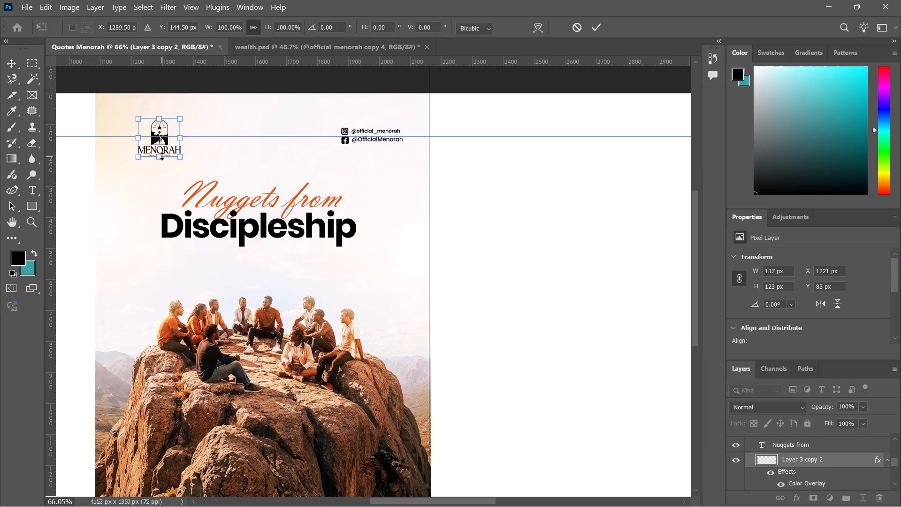
{"action": "left_click_drag", "start_coordinate": [162, 156], "coordinate": [162, 145]}
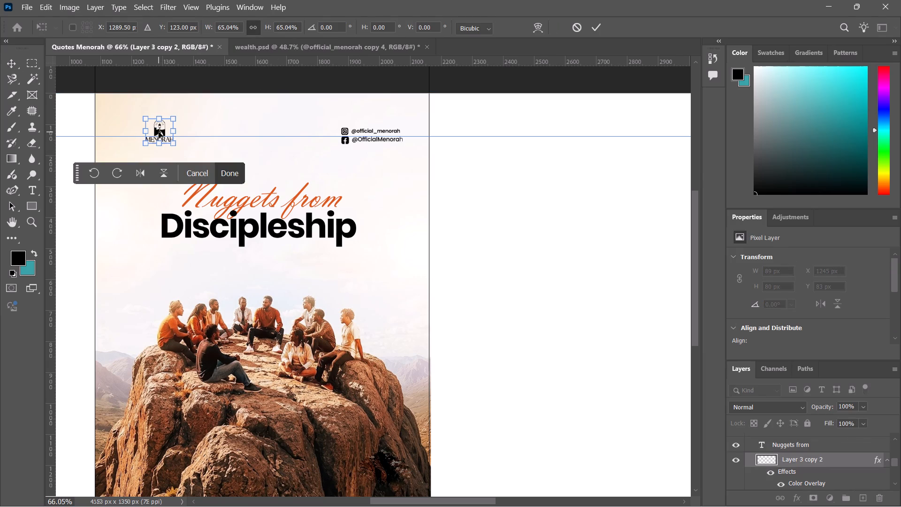
{"action": "left_click", "coordinate": [159, 132]}
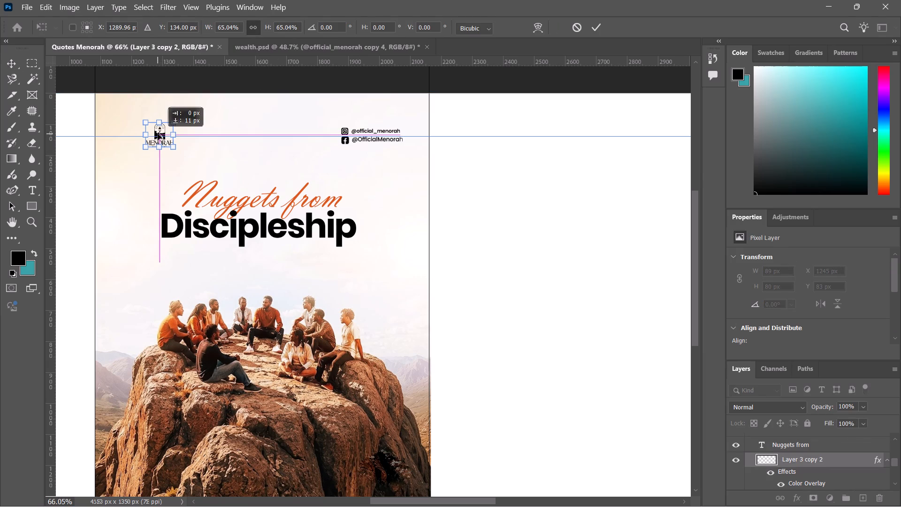
{"action": "left_click", "coordinate": [233, 178]}
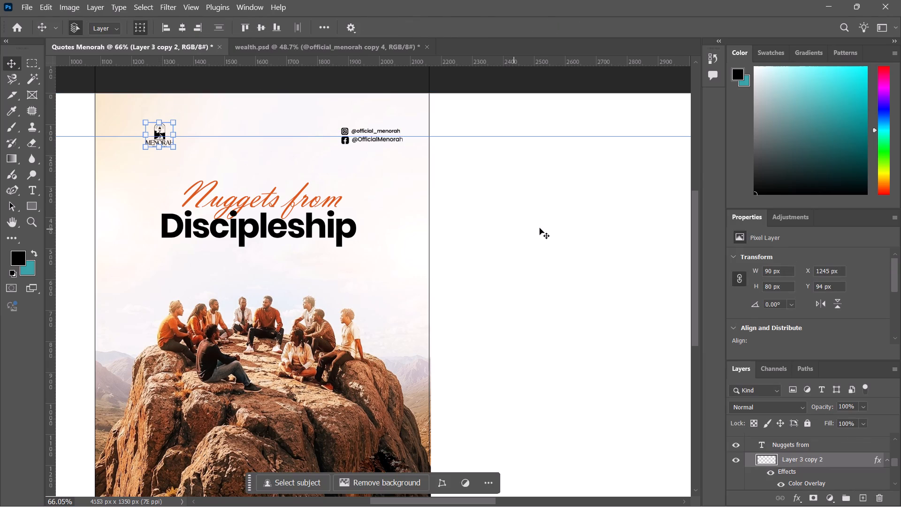
{"action": "left_click", "coordinate": [540, 228]}
Draw a rectangle about 868 x 129 px over the logo and social handles at the top of the middle page.
{"action": "scroll", "coordinate": [540, 228], "scroll_direction": "down", "scroll_amount": 2, "text": "ctrl+alt"}
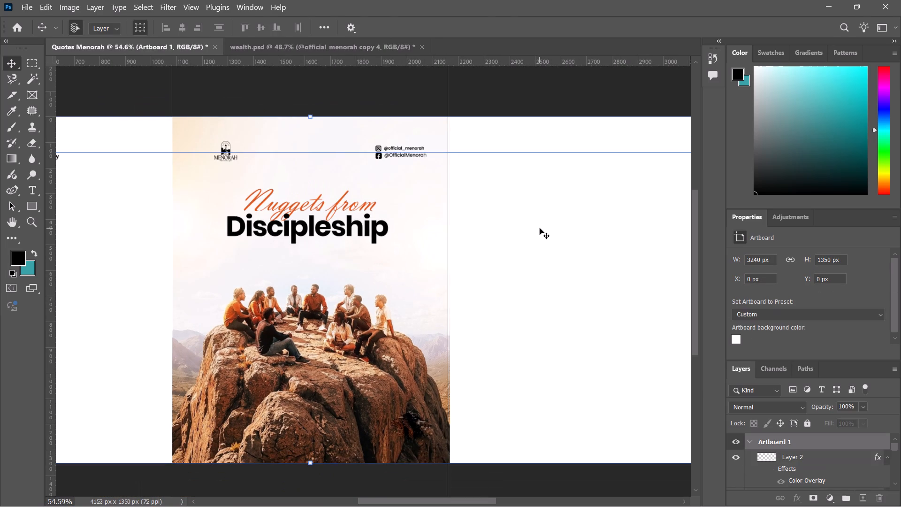
{"action": "left_click", "coordinate": [540, 228]}
{"action": "key", "text": "u"}
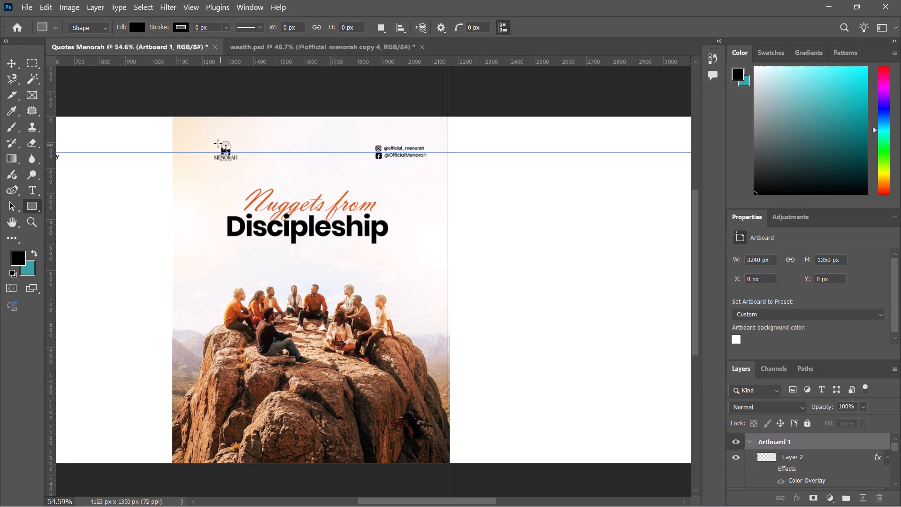
{"action": "left_click_drag", "start_coordinate": [207, 137], "coordinate": [424, 177]}
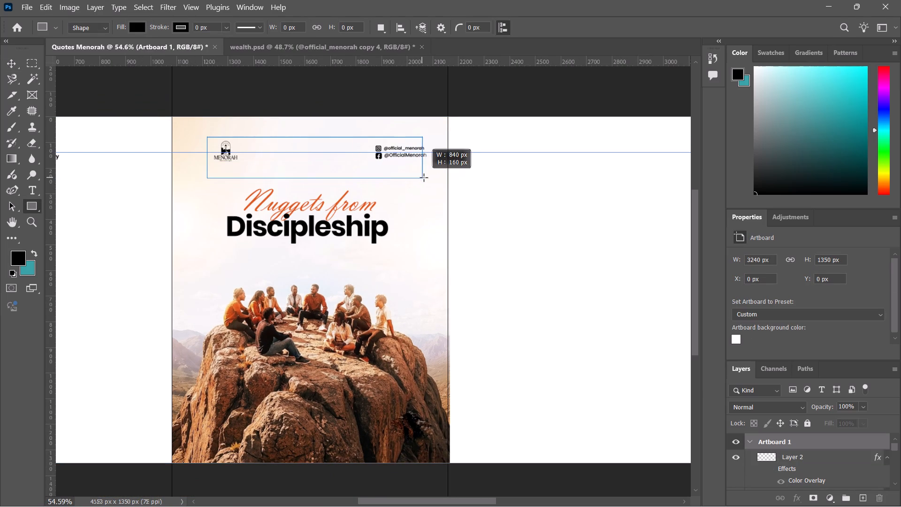
{"action": "left_click_drag", "start_coordinate": [424, 177], "coordinate": [429, 169]}
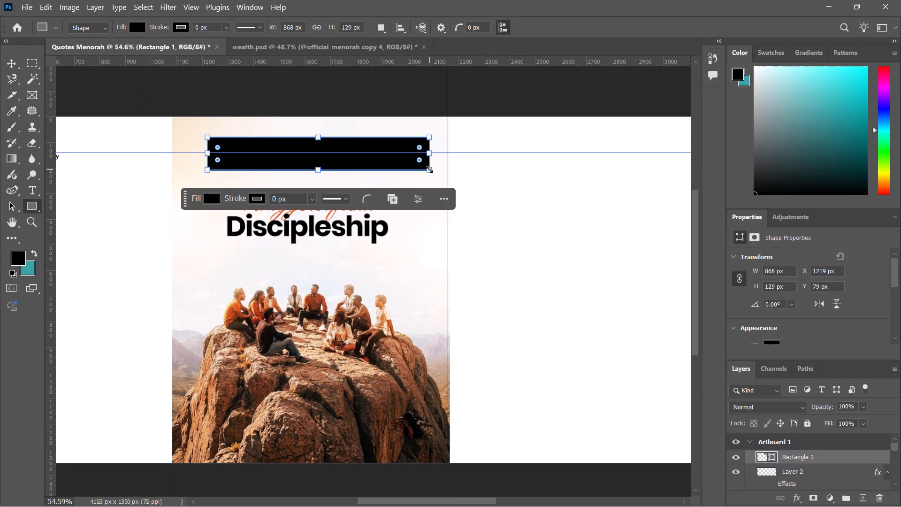
Round the rectangle's corners to a radius of about 27 px.
{"action": "left_click_drag", "start_coordinate": [420, 146], "coordinate": [410, 154]}
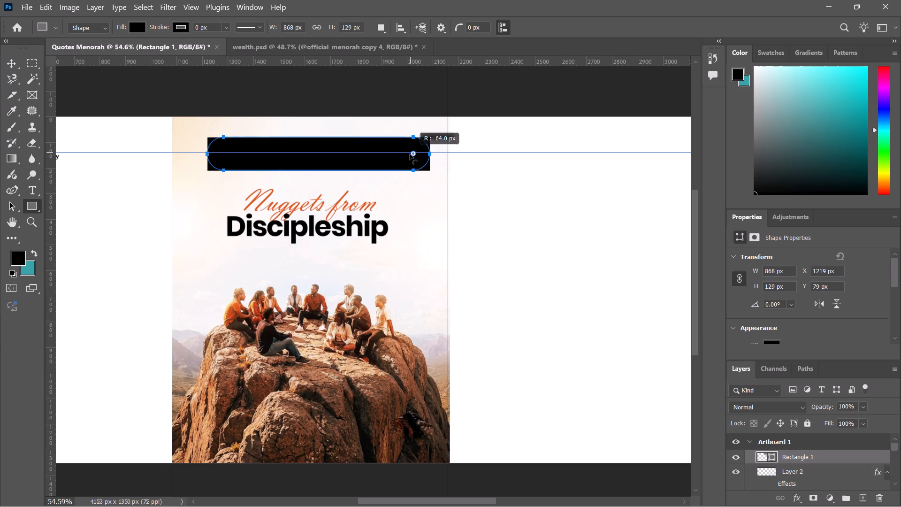
{"action": "left_click_drag", "start_coordinate": [410, 154], "coordinate": [438, 146]}
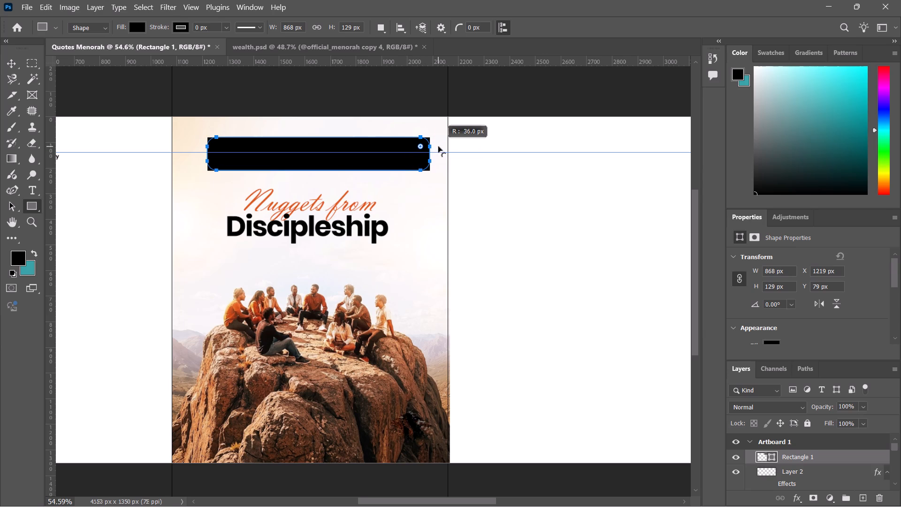
{"action": "left_click_drag", "start_coordinate": [438, 146], "coordinate": [446, 144]}
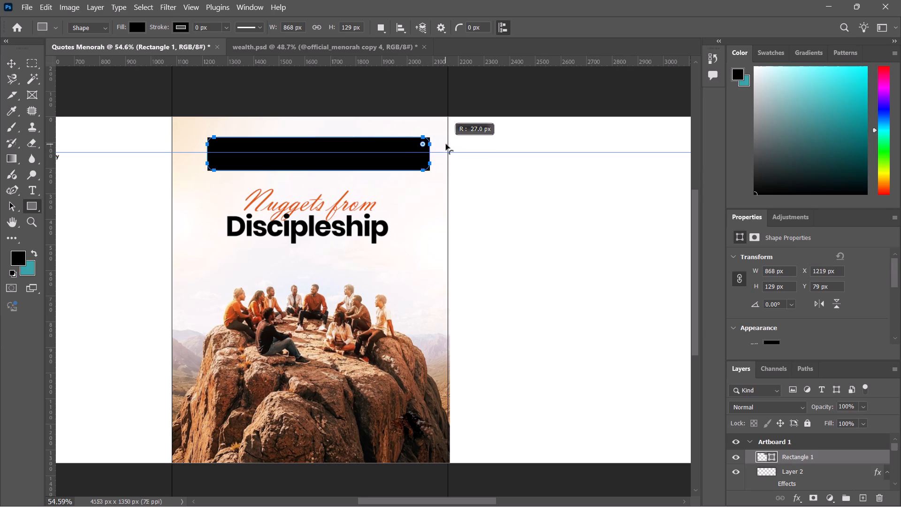
{"action": "left_click_drag", "start_coordinate": [446, 144], "coordinate": [448, 143]}
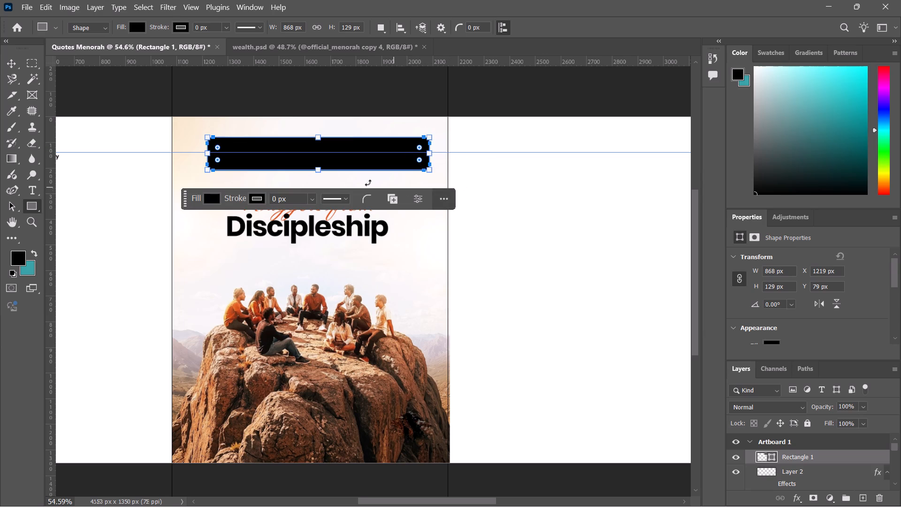
Set the rectangle's fill to the recently used beige colour.
{"action": "left_click", "coordinate": [11, 61]}
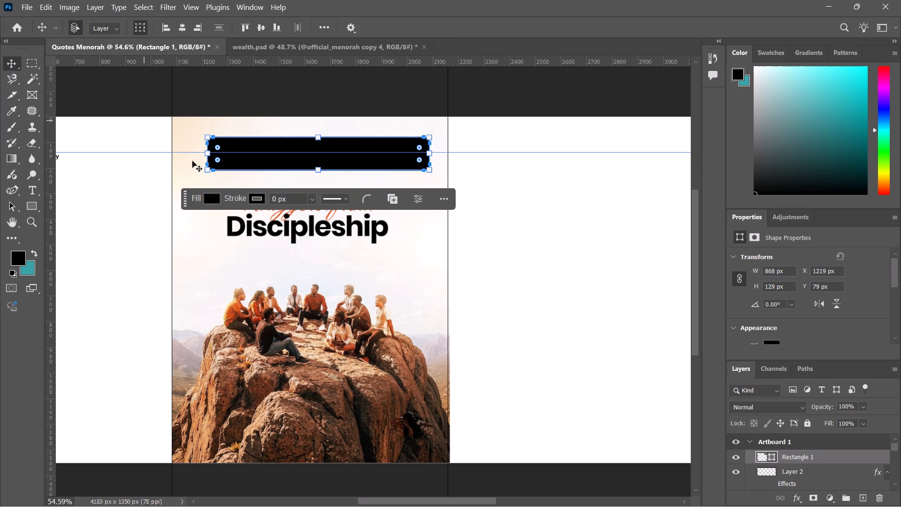
{"action": "left_click", "coordinate": [212, 202]}
{"action": "left_click", "coordinate": [239, 262]}
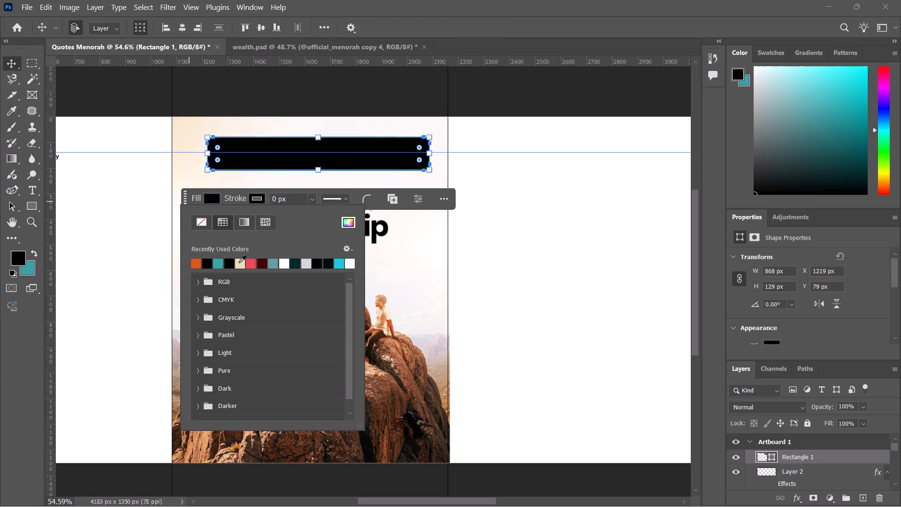
Move the beige rectangle off the logo, across the middle page's right edge, to about X 1720, Y 87 px.
{"action": "left_click", "coordinate": [10, 65]}
{"action": "left_click_drag", "start_coordinate": [332, 161], "coordinate": [452, 165]}
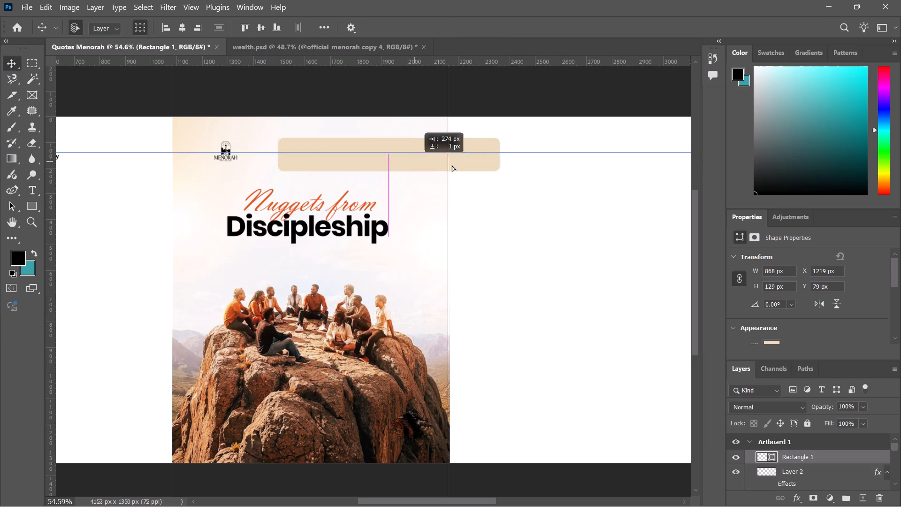
{"action": "left_click_drag", "start_coordinate": [452, 165], "coordinate": [473, 163]}
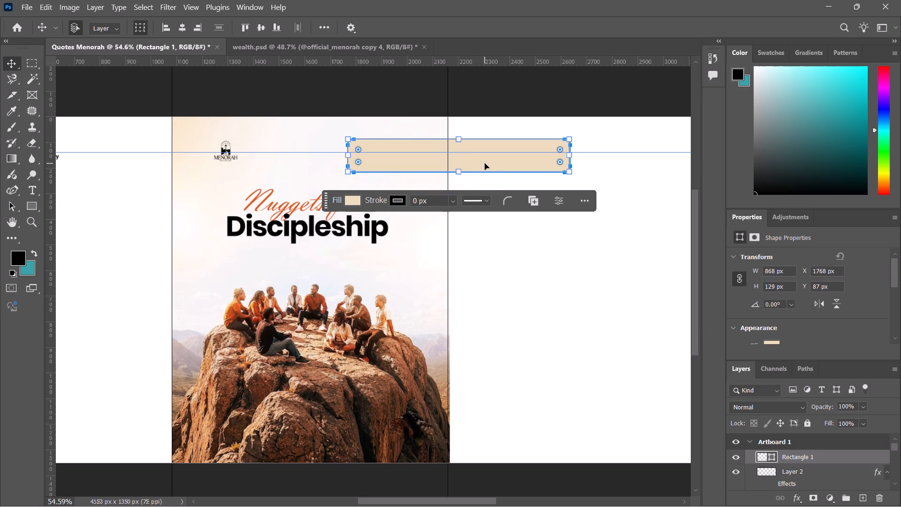
{"action": "left_click", "coordinate": [485, 163]}
{"action": "left_click_drag", "start_coordinate": [494, 161], "coordinate": [479, 161]}
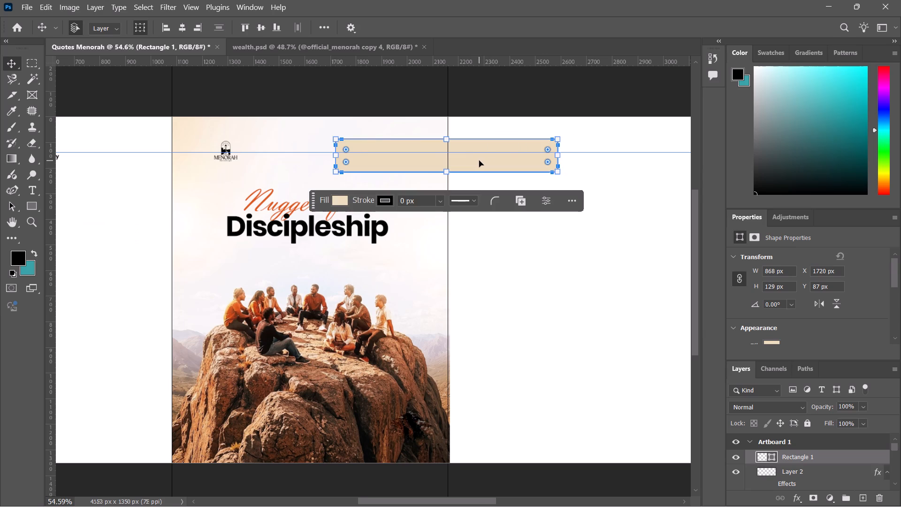
{"action": "left_click", "coordinate": [479, 161]}
{"action": "left_click", "coordinate": [466, 149]}
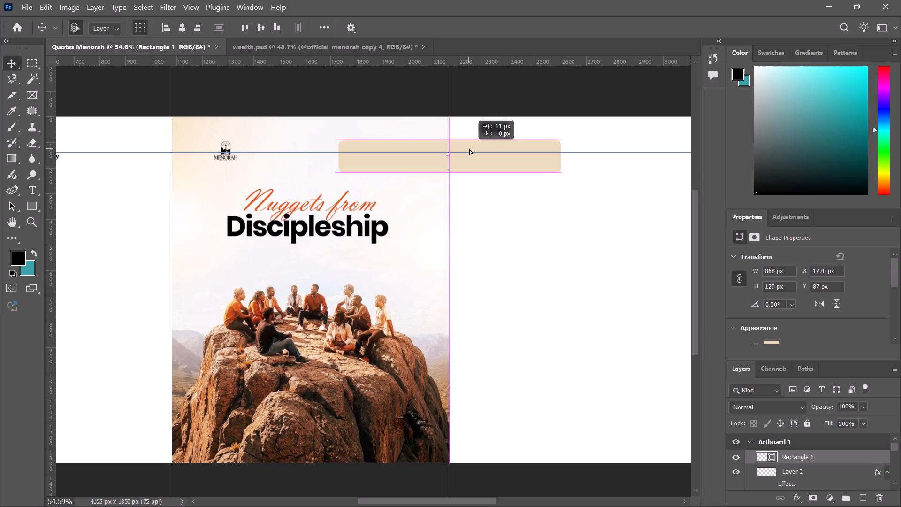
{"action": "left_click", "coordinate": [530, 271]}
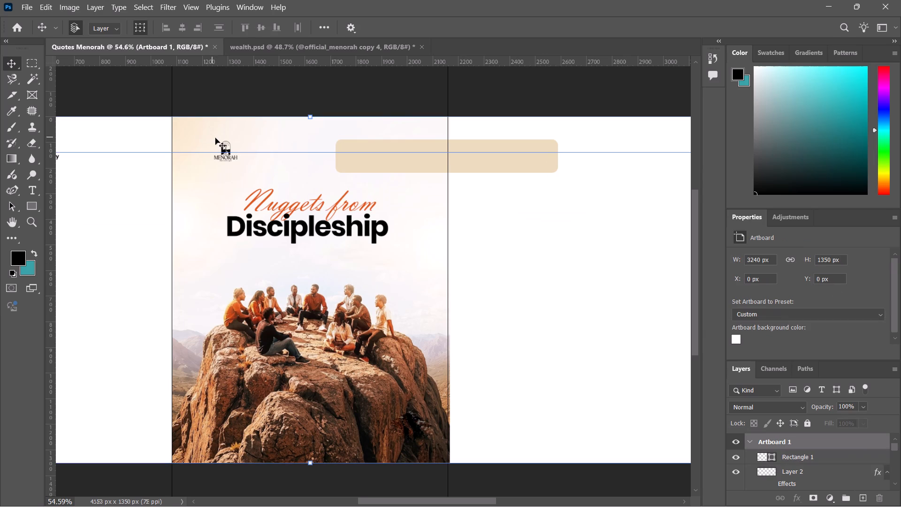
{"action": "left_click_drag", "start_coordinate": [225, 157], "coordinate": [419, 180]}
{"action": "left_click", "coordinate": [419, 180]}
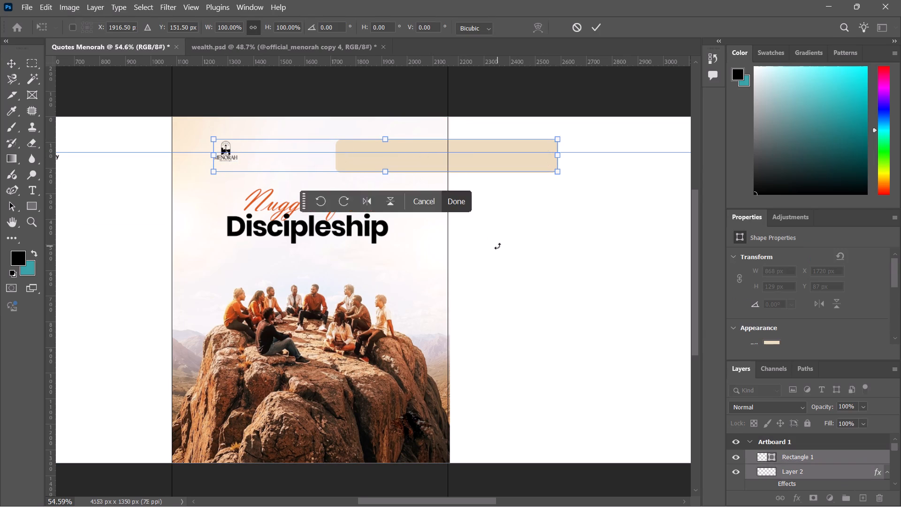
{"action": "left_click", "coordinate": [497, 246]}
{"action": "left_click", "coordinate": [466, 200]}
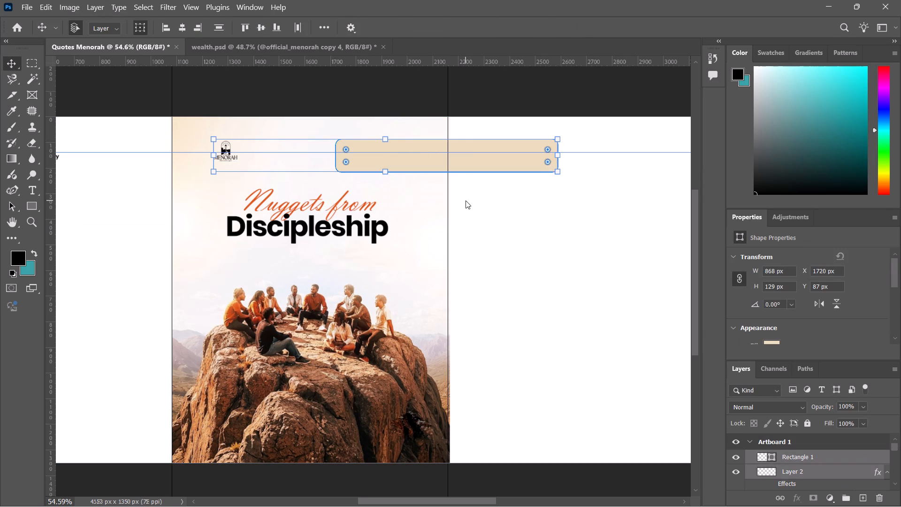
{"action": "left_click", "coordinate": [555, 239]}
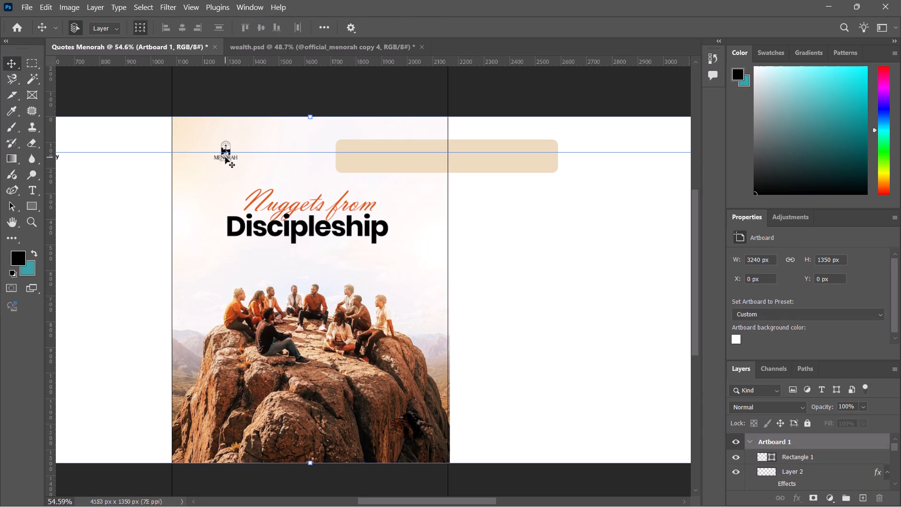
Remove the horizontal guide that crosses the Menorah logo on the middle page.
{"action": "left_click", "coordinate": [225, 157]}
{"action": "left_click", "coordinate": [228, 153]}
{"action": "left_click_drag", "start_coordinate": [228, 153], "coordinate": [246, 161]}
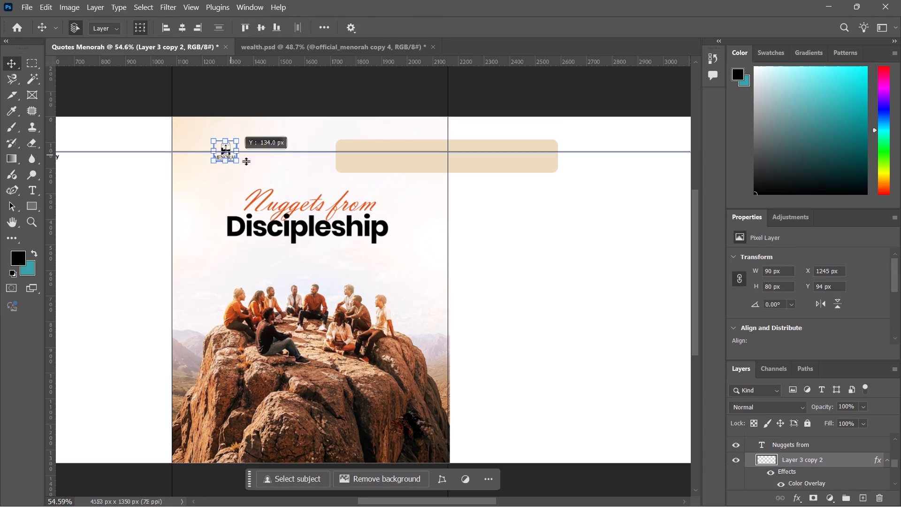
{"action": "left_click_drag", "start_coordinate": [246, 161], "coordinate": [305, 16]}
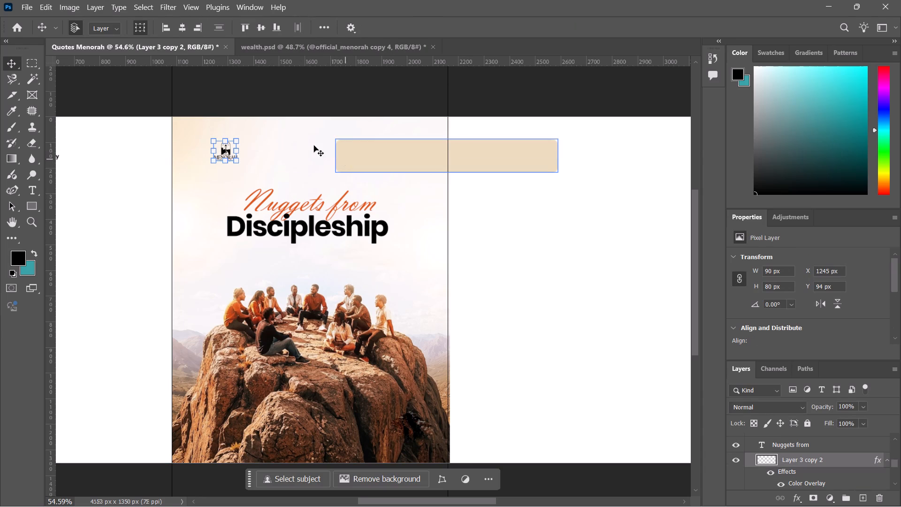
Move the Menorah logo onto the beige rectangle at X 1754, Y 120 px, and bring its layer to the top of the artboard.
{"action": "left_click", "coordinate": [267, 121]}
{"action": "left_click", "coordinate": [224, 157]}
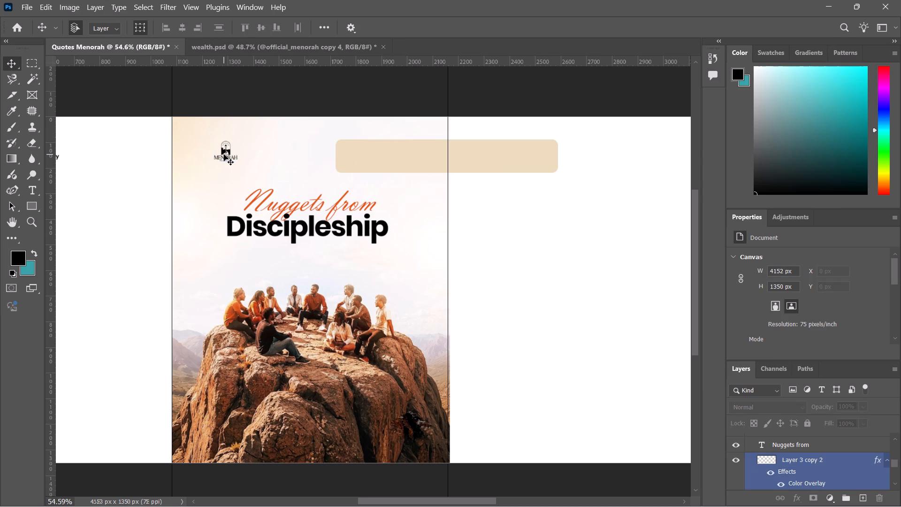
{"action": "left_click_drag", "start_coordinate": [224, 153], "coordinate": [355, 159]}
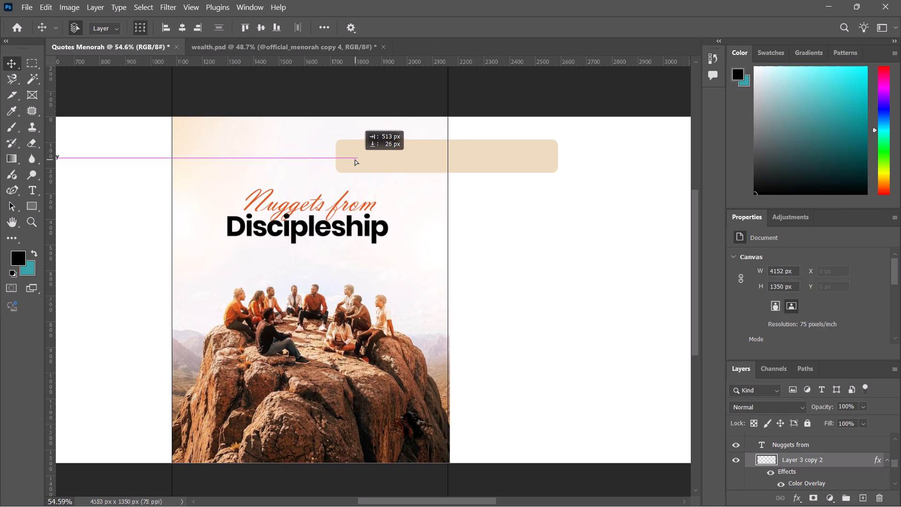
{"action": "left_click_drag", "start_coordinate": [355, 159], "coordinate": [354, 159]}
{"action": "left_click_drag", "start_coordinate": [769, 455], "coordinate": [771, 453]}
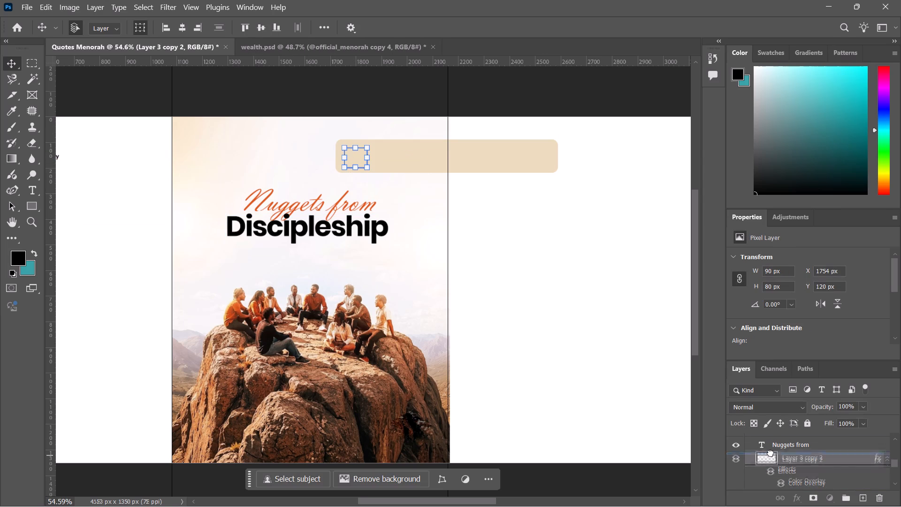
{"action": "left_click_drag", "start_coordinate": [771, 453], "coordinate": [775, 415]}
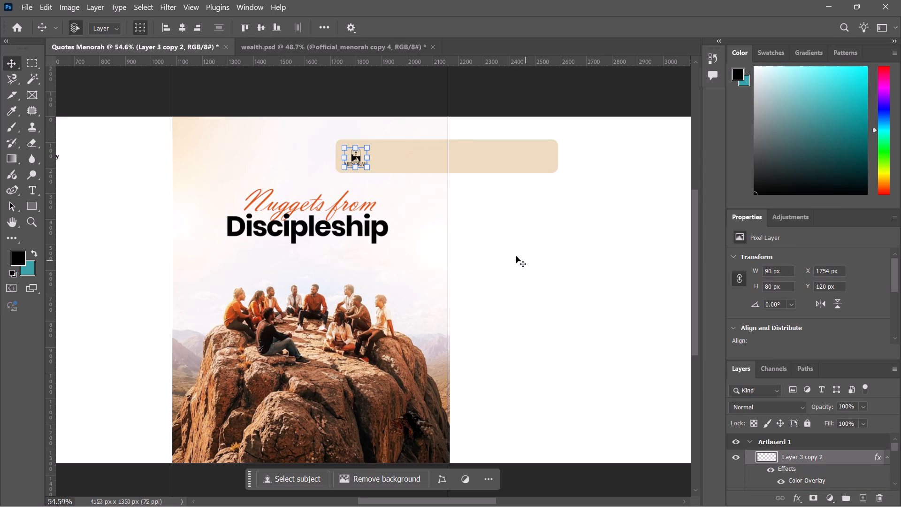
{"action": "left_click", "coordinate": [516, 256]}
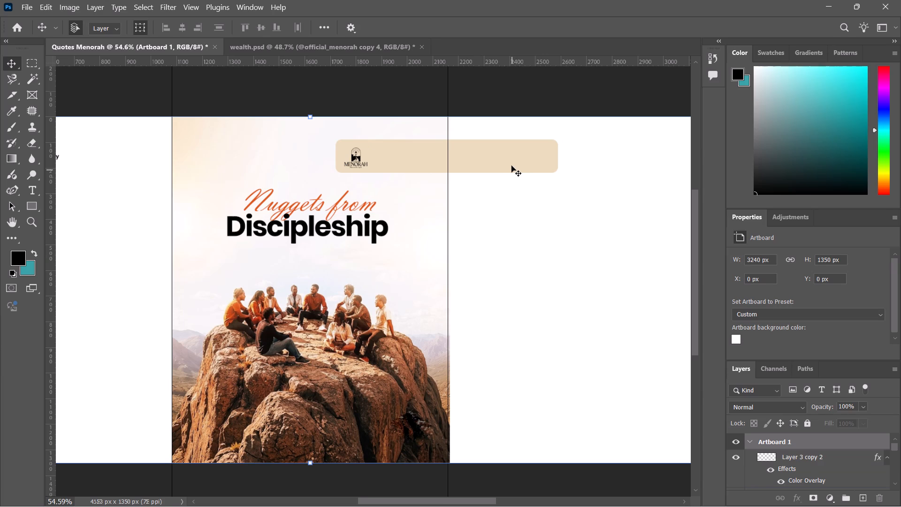
Undo the logo move and the whole beige rectangle, keeping the logo's reduction to 90 x 80 px.
{"action": "key", "text": "ctrl+z"}
{"action": "key", "text": "ctrl+z"}
{"action": "key", "text": "ctrl+z"}
{"action": "key", "text": "ctrl+z"}
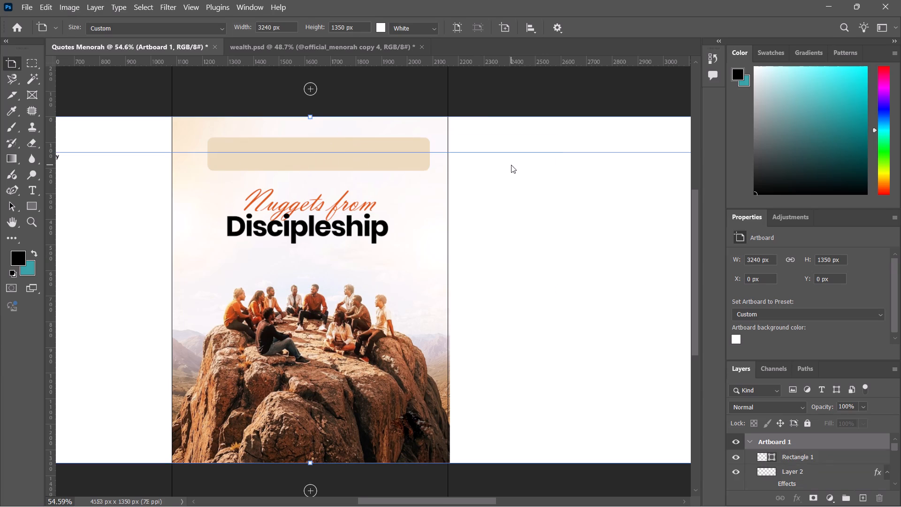
{"action": "key", "text": "ctrl+z"}
{"action": "key", "text": "ctrl+z"}
{"action": "key", "text": "ctrl+z"}
{"action": "key", "text": "ctrl+z"}
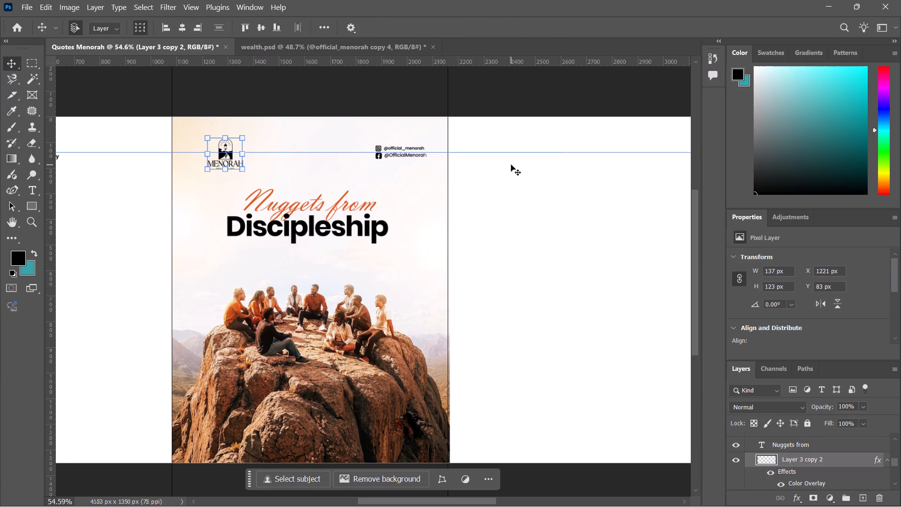
{"action": "key", "text": "ctrl+shift+z"}
{"action": "left_click", "coordinate": [527, 241]}
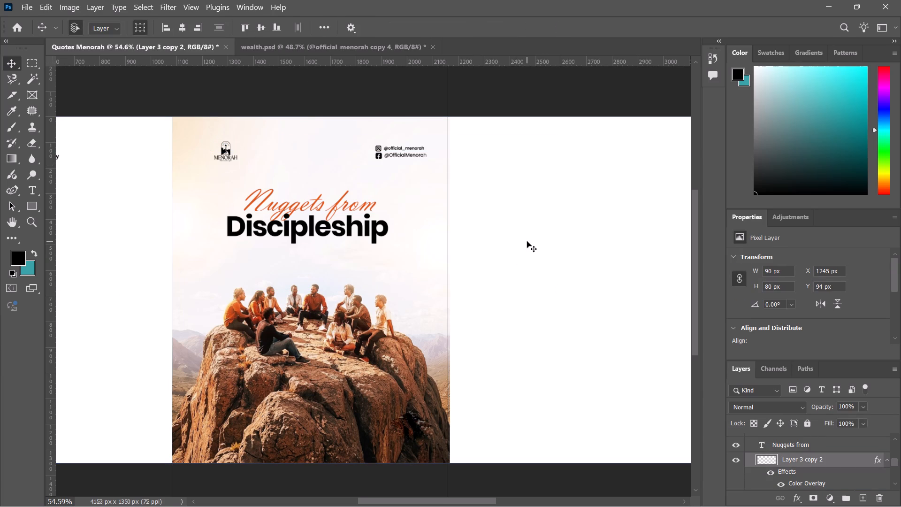
{"action": "left_click", "coordinate": [527, 241]}
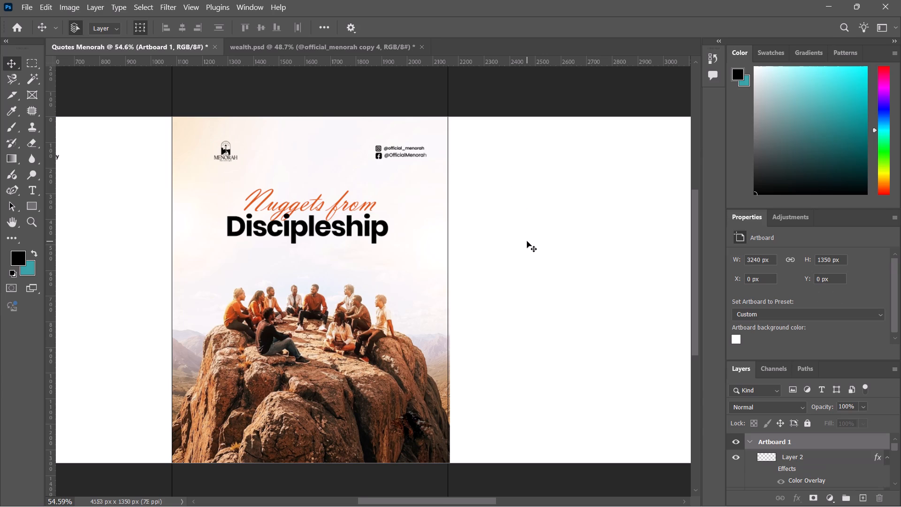
Remove the horizontal guide that runs through the logo and social handles.
{"action": "left_click_drag", "start_coordinate": [523, 154], "coordinate": [534, 77]}
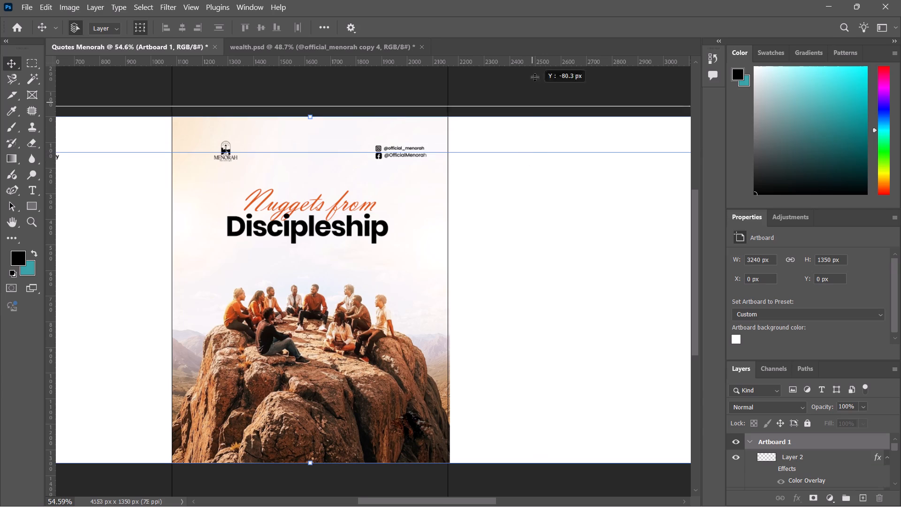
{"action": "left_click_drag", "start_coordinate": [534, 77], "coordinate": [535, 54]}
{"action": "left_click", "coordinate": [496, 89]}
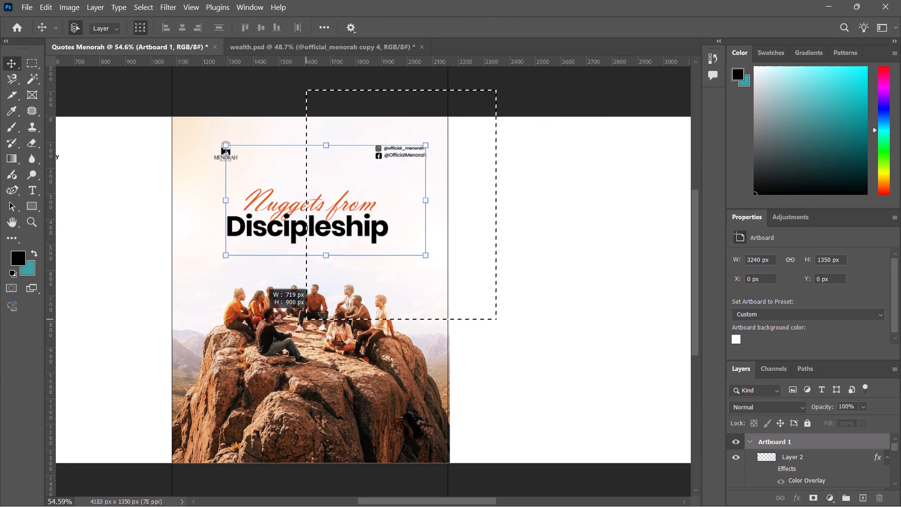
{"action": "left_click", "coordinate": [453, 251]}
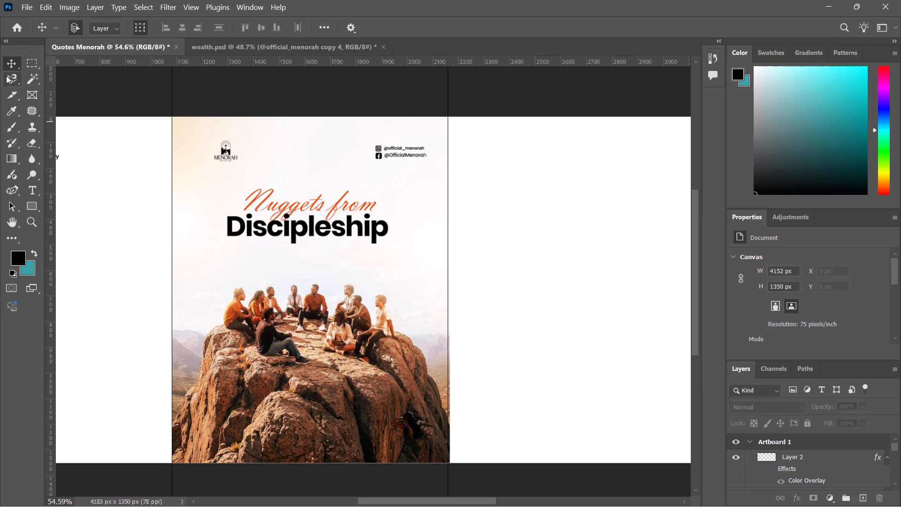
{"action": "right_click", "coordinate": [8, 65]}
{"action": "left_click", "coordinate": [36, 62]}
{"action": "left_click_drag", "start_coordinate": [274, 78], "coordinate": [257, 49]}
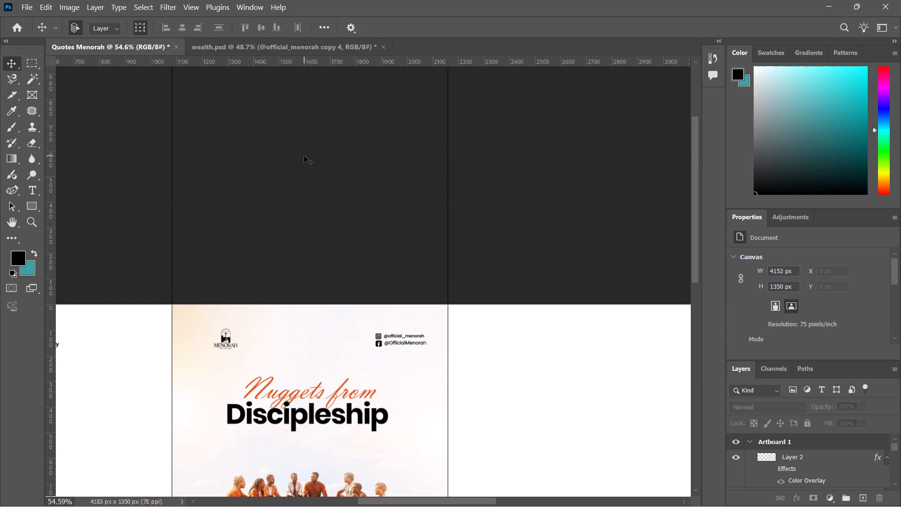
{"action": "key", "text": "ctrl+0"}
Copy the "PART 3 NUGGETS" subtitle text together with its dark red slanted banner, Rectangle 2, from wealth.psd.
{"action": "left_click", "coordinate": [282, 39]}
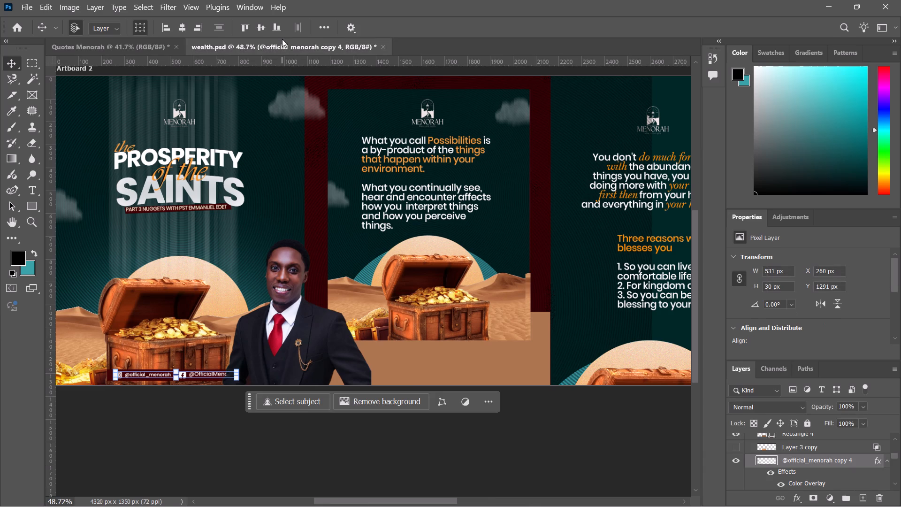
{"action": "scroll", "coordinate": [108, 191], "scroll_direction": "up", "scroll_amount": 14, "text": "ctrl+alt"}
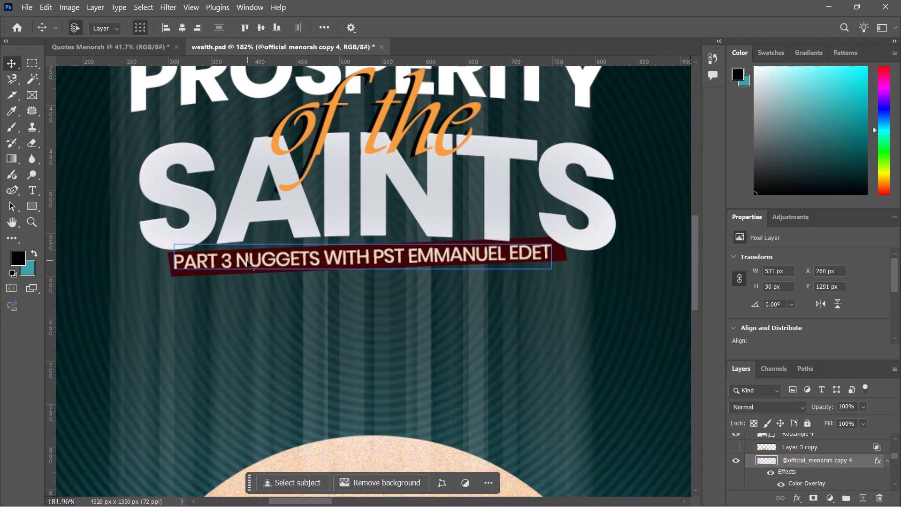
{"action": "left_click", "coordinate": [247, 261]}
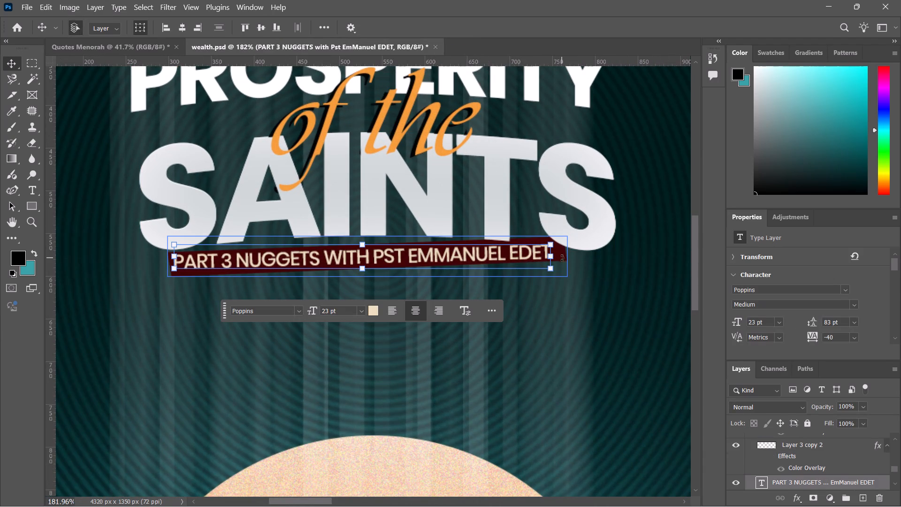
{"action": "left_click", "coordinate": [610, 311]}
{"action": "left_click", "coordinate": [562, 253]}
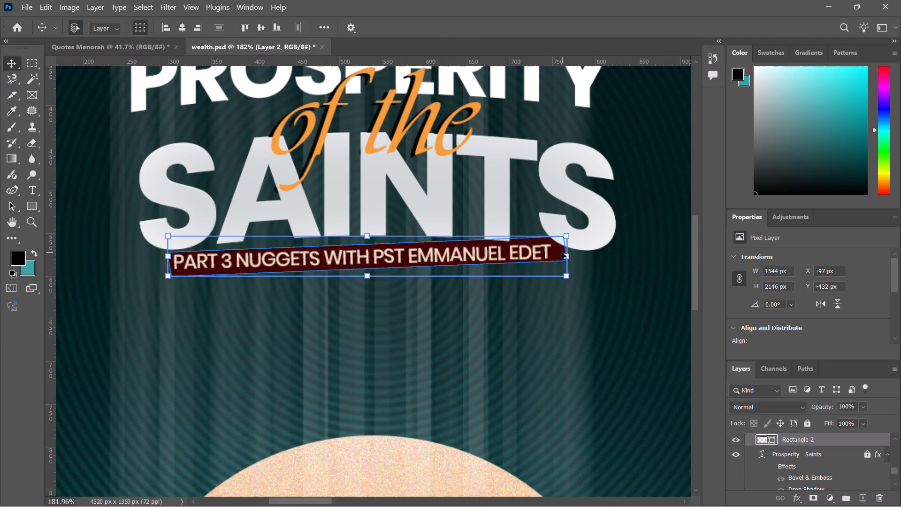
{"action": "left_click", "coordinate": [498, 250], "text": "shift"}
{"action": "left_click", "coordinate": [612, 384]}
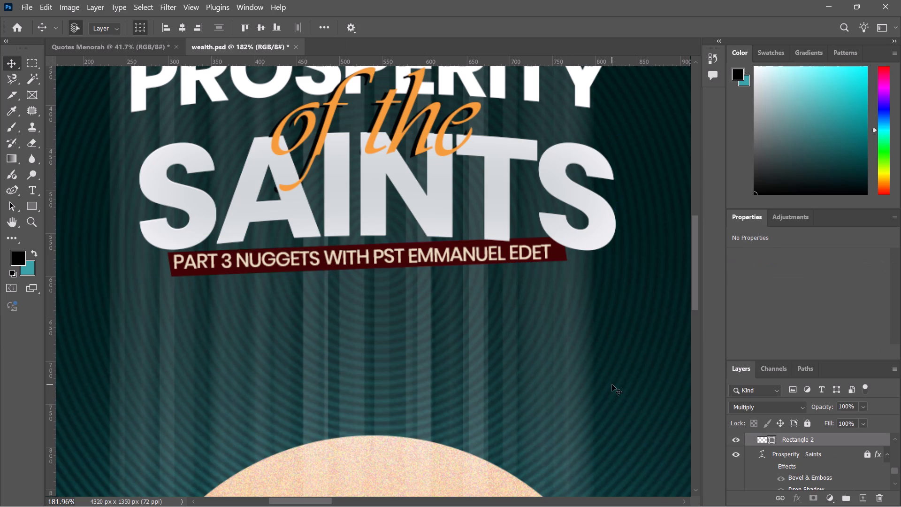
{"action": "left_click", "coordinate": [510, 257]}
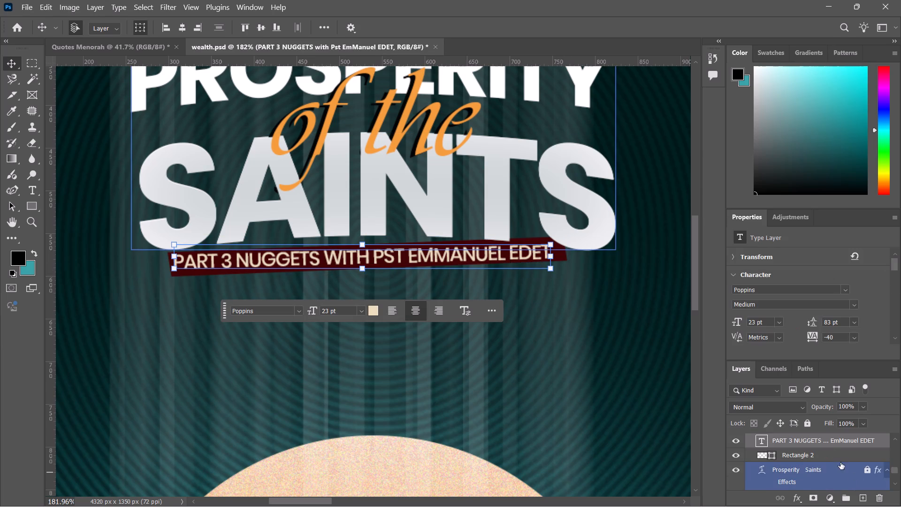
{"action": "left_click", "coordinate": [832, 450], "text": "shift"}
{"action": "key", "text": "ctrl+c"}
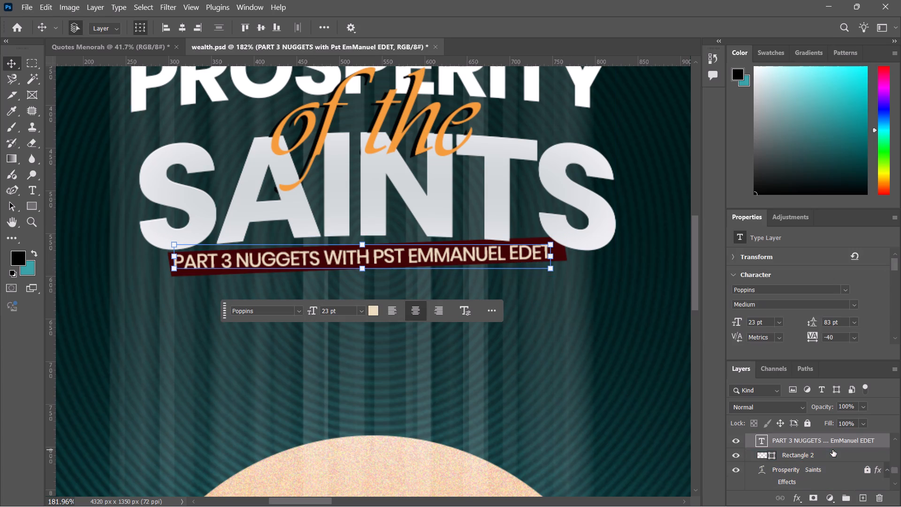
{"action": "left_click", "coordinate": [817, 457], "text": "shift"}
{"action": "key", "text": "ctrl+c"}
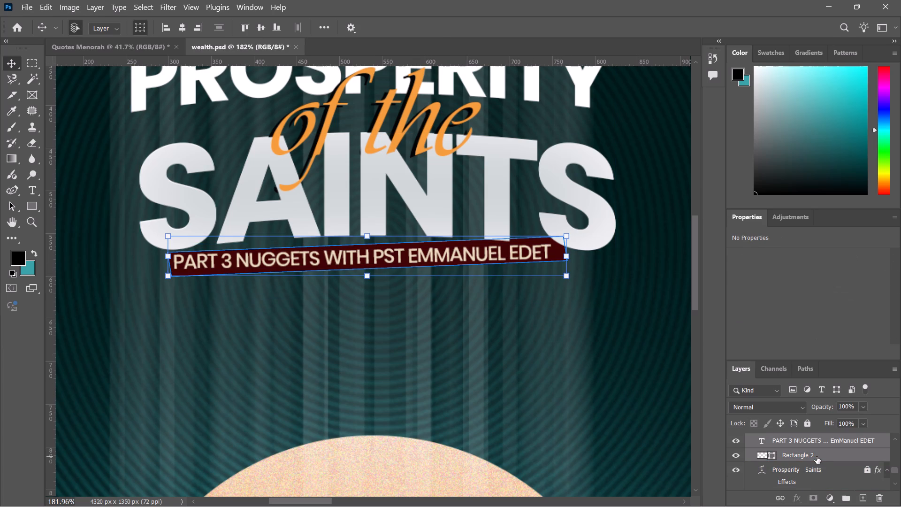
Paste the copied subtitle and banner onto the middle page of the Quotes Menorah document.
{"action": "left_click", "coordinate": [88, 49]}
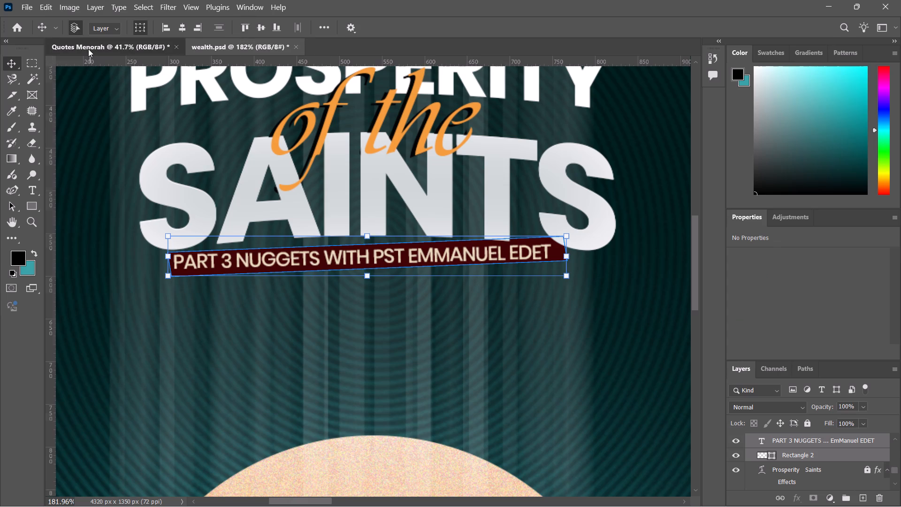
{"action": "left_click", "coordinate": [354, 298]}
{"action": "key", "text": "ctrl+v"}
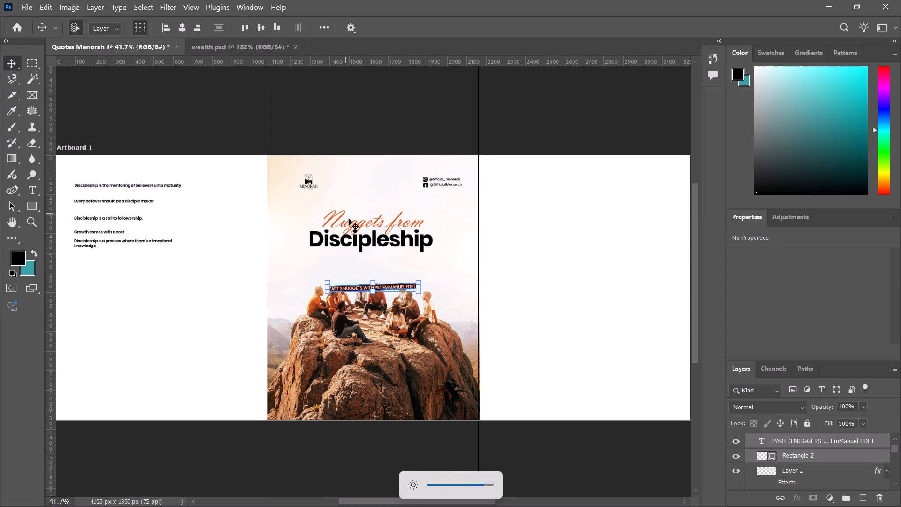
Move the pasted banner up to just beneath the Discipleship title and centre its text and rectangle horizontally on each other.
{"action": "scroll", "coordinate": [349, 219], "scroll_direction": "up", "scroll_amount": 9, "text": "ctrl+alt"}
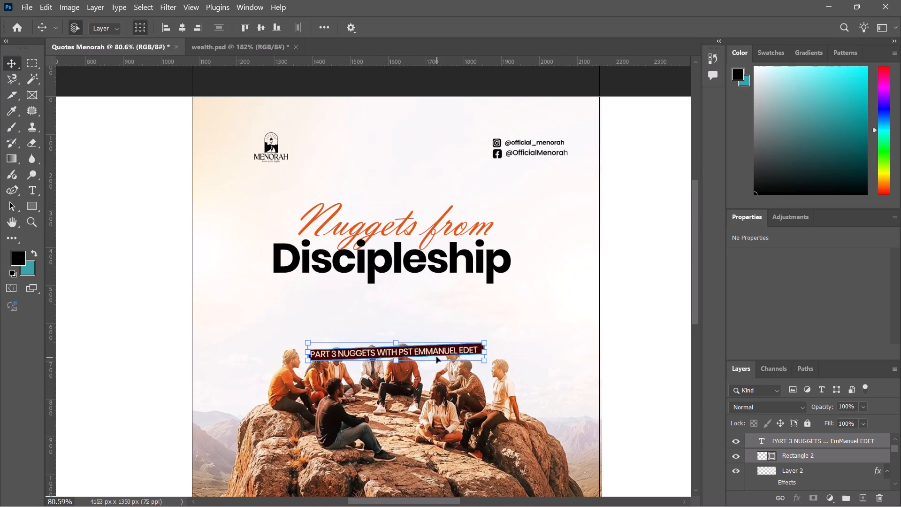
{"action": "left_click_drag", "start_coordinate": [435, 348], "coordinate": [432, 302]}
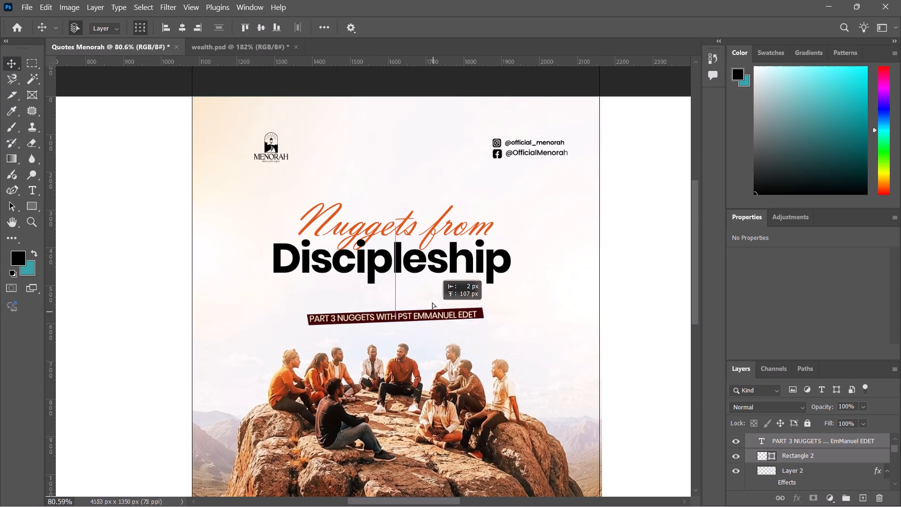
{"action": "left_click_drag", "start_coordinate": [432, 302], "coordinate": [425, 277]}
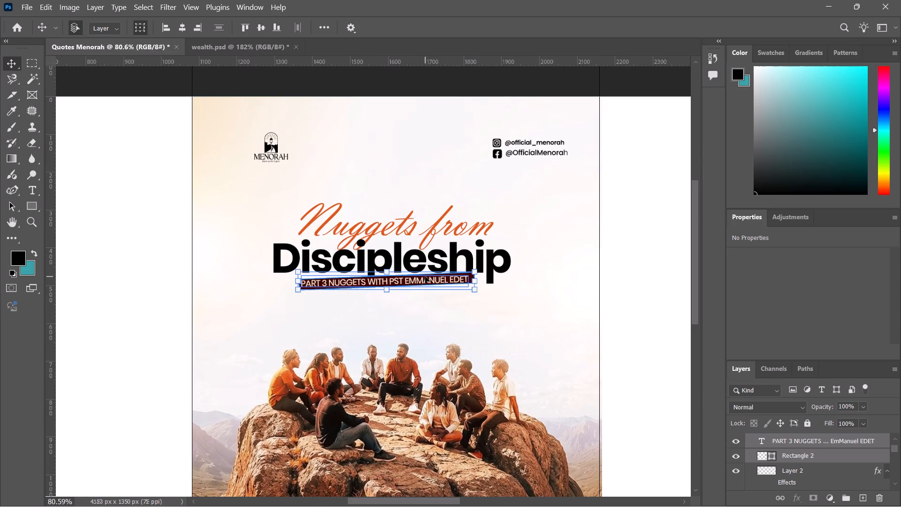
{"action": "left_click", "coordinate": [183, 26]}
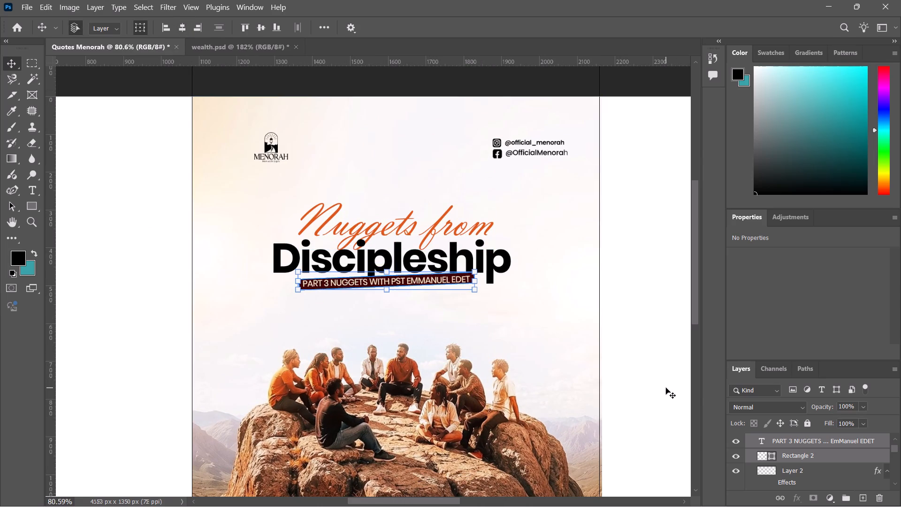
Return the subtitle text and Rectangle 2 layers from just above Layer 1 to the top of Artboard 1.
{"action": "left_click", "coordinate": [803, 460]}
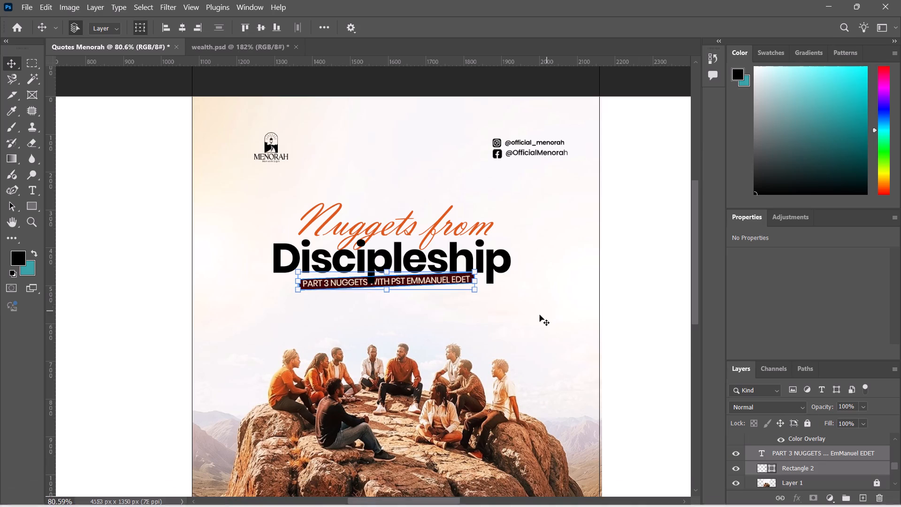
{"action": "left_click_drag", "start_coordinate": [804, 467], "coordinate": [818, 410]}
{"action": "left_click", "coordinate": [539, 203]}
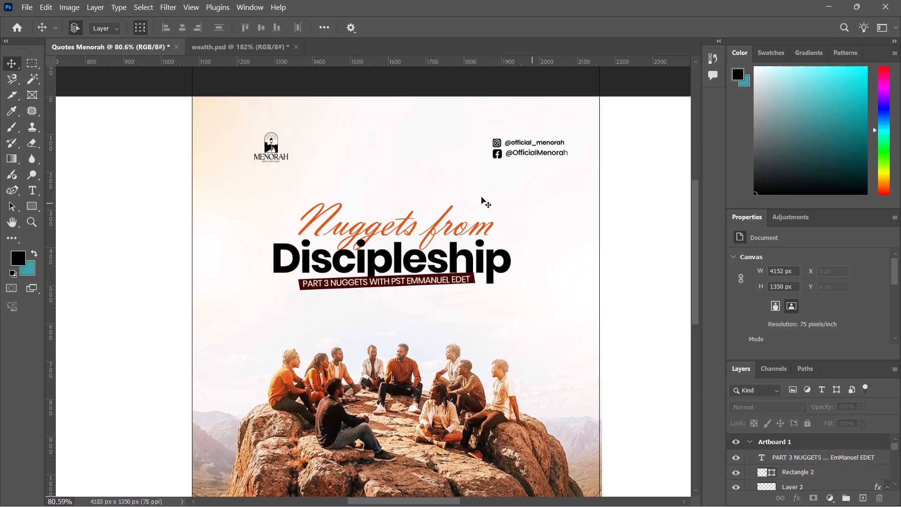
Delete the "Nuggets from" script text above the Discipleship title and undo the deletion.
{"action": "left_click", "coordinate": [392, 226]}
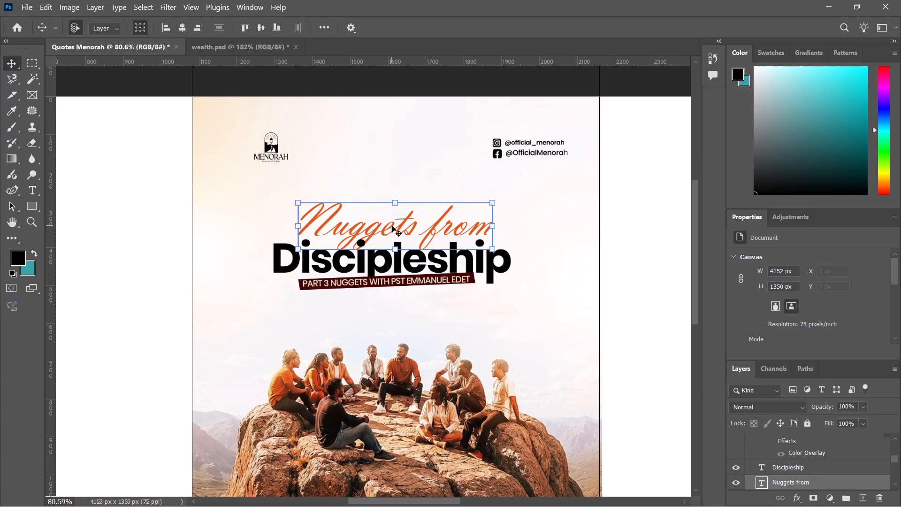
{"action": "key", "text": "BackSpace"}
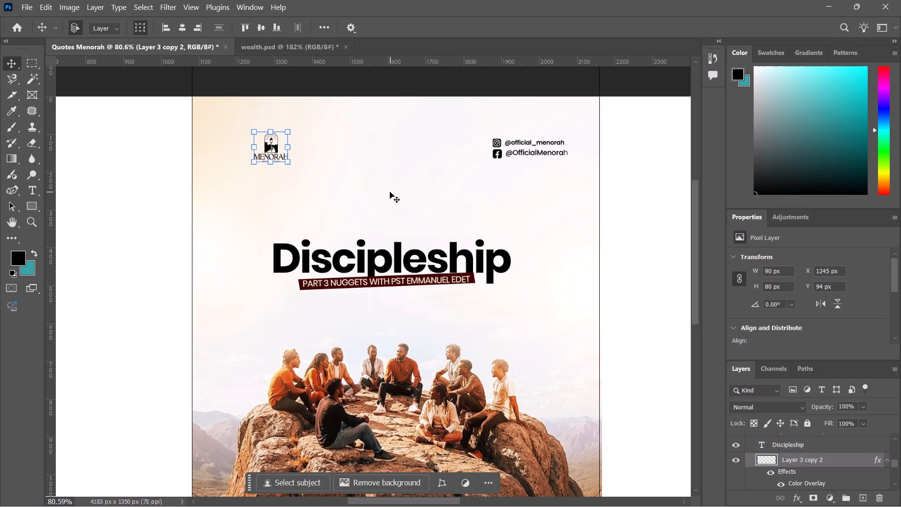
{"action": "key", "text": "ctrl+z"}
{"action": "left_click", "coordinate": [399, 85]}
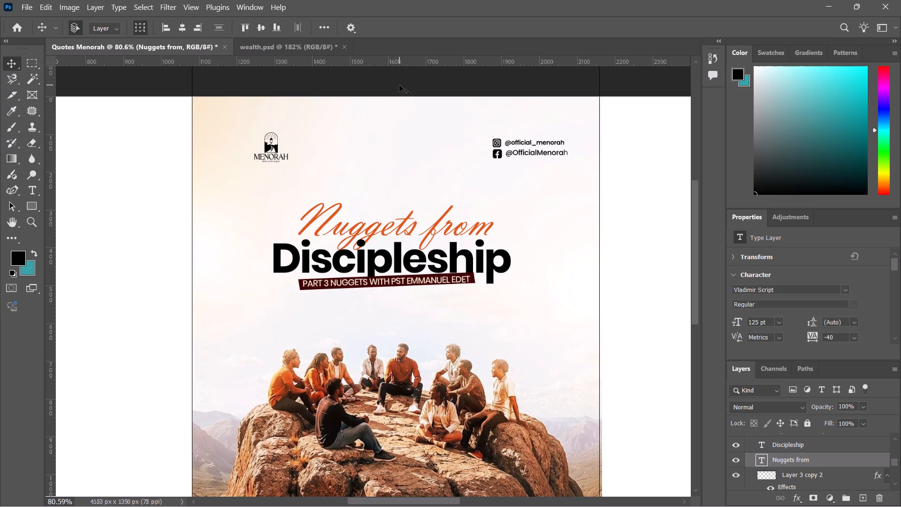
Replace "PART 3 NUGGETS" at the start of the banner subtitle with "series with".
{"action": "scroll", "coordinate": [337, 275], "scroll_direction": "up", "scroll_amount": 6, "text": "ctrl+alt"}
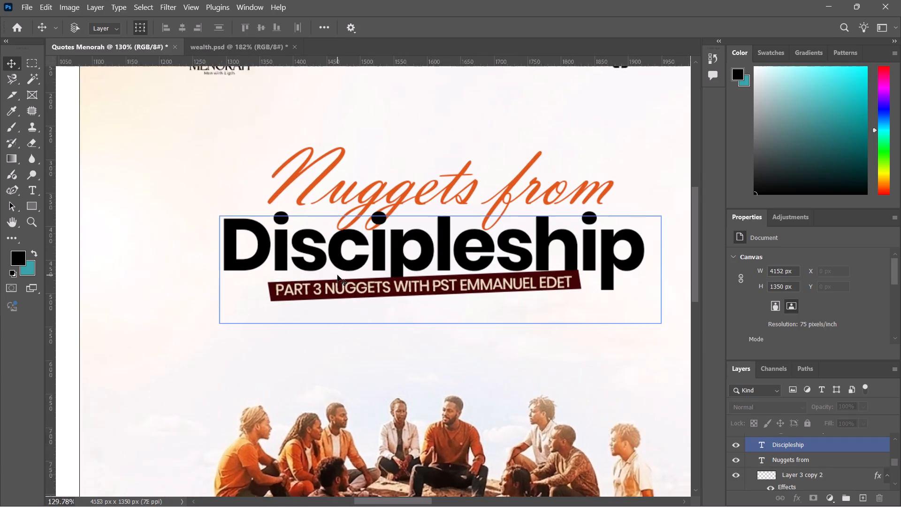
{"action": "scroll", "coordinate": [337, 275], "scroll_direction": "up", "scroll_amount": 5, "text": "ctrl+alt"}
{"action": "scroll", "coordinate": [337, 275], "scroll_direction": "down", "scroll_amount": 3, "text": "ctrl+alt"}
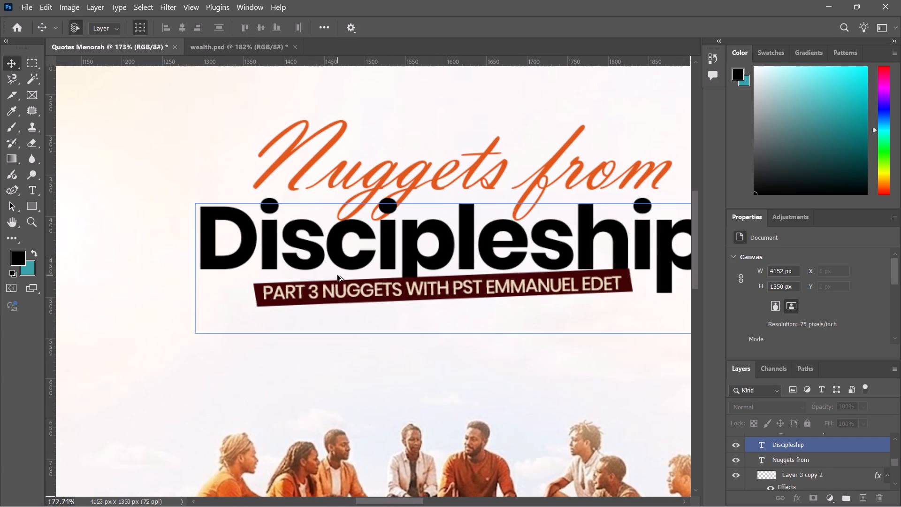
{"action": "triple_click", "coordinate": [335, 288]}
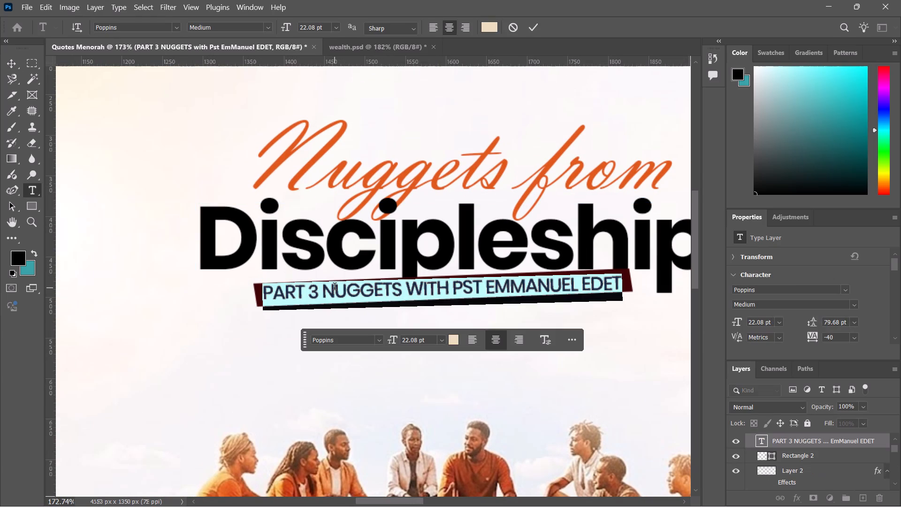
{"action": "left_click", "coordinate": [400, 290]}
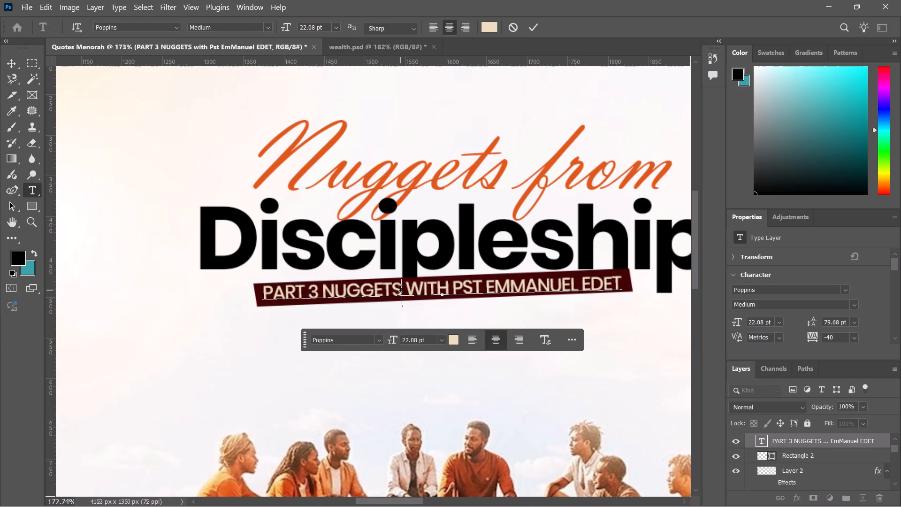
{"action": "key", "text": "BackSpace"}
{"action": "key", "text": "BackSpace"}
{"action": "key", "text": "BackSpace"}
{"action": "key", "text": "BackSpace"}
{"action": "key", "text": "BackSpace"}
{"action": "key", "text": "BackSpace"}
{"action": "key", "text": "BackSpace"}
{"action": "key", "text": "BackSpace"}
{"action": "key", "text": "BackSpace"}
{"action": "key", "text": "BackSpace"}
{"action": "key", "text": "BackSpace"}
{"action": "key", "text": "BackSpace"}
{"action": "key", "text": "BackSpace"}
{"action": "key", "text": "BackSpace"}
{"action": "key", "text": "BackSpace"}
{"action": "key", "text": "BackSpace"}
{"action": "key", "text": "BackSpace"}
{"action": "key", "text": "BackSpace"}
{"action": "key", "text": "BackSpace"}
{"action": "key", "text": "BackSpace"}
{"action": "key", "text": "BackSpace"}
{"action": "key", "text": "BackSpace"}
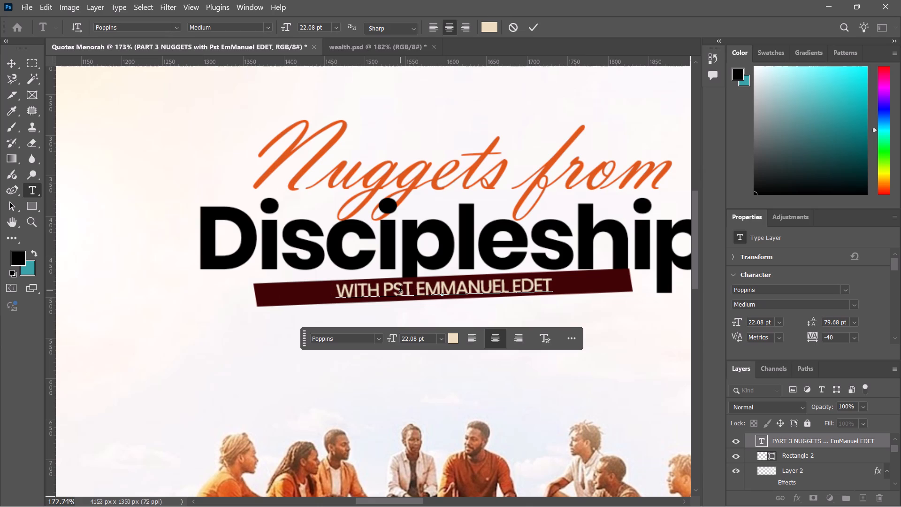
{"action": "type", "text": "series wit"}
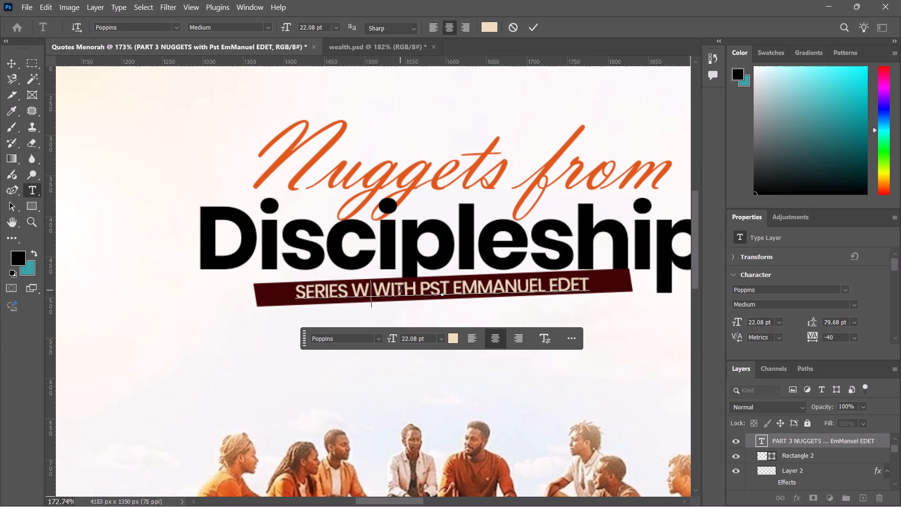
{"action": "key", "text": "h"}
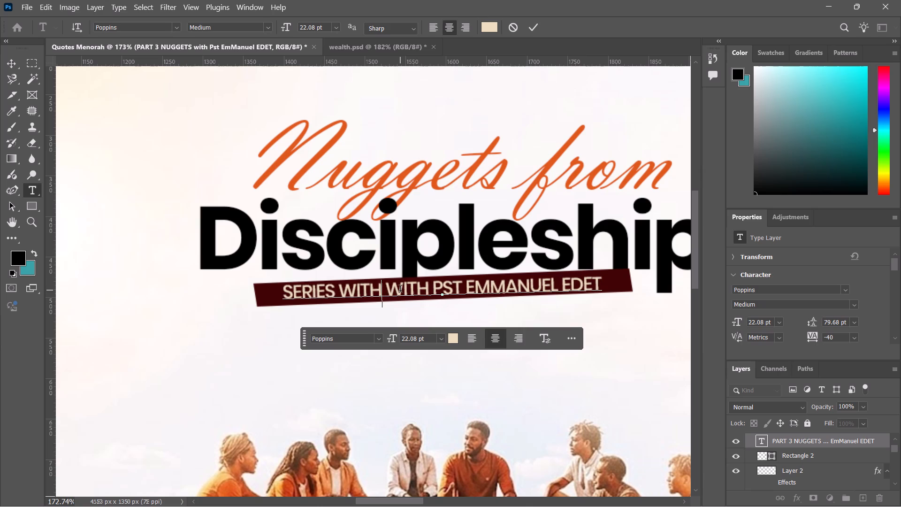
Shorten "series" to "serie" in the banner subtitle and finish the text edit.
{"action": "left_click", "coordinate": [337, 289]}
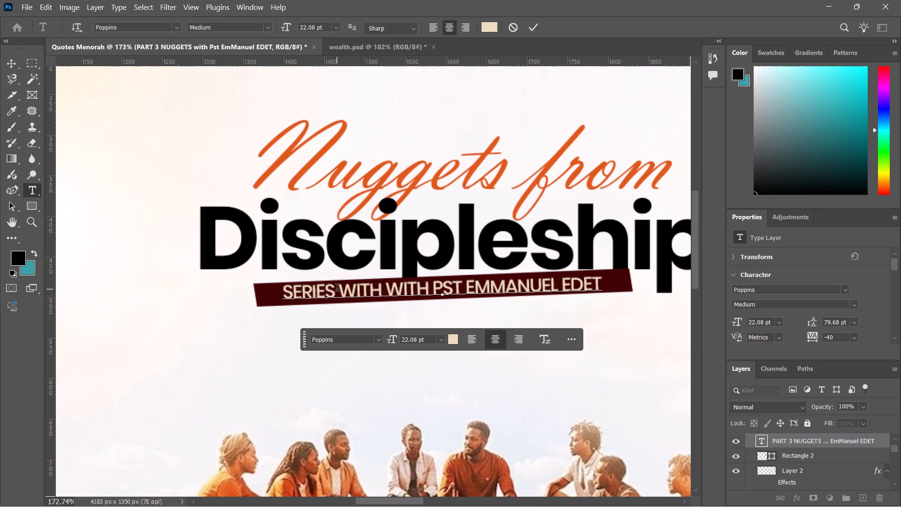
{"action": "key", "text": "Left"}
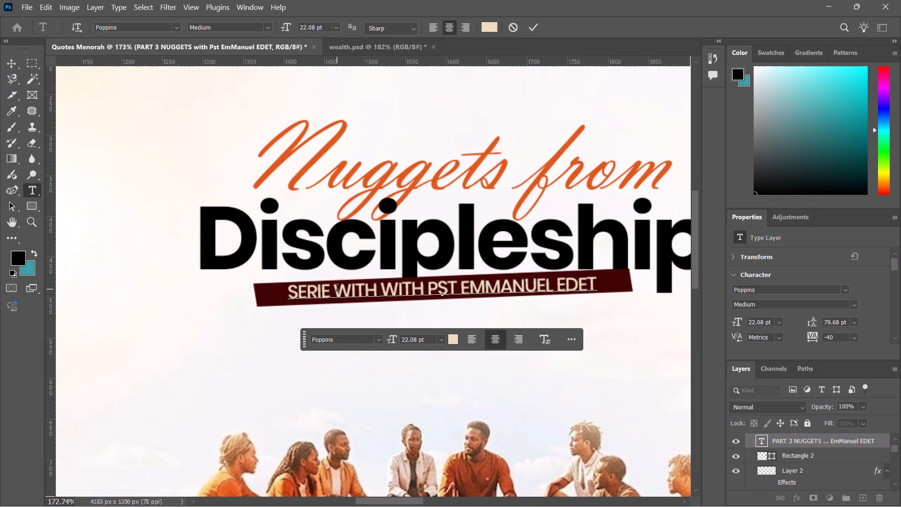
{"action": "left_click", "coordinate": [12, 56]}
{"action": "key", "text": "ctrl+0"}
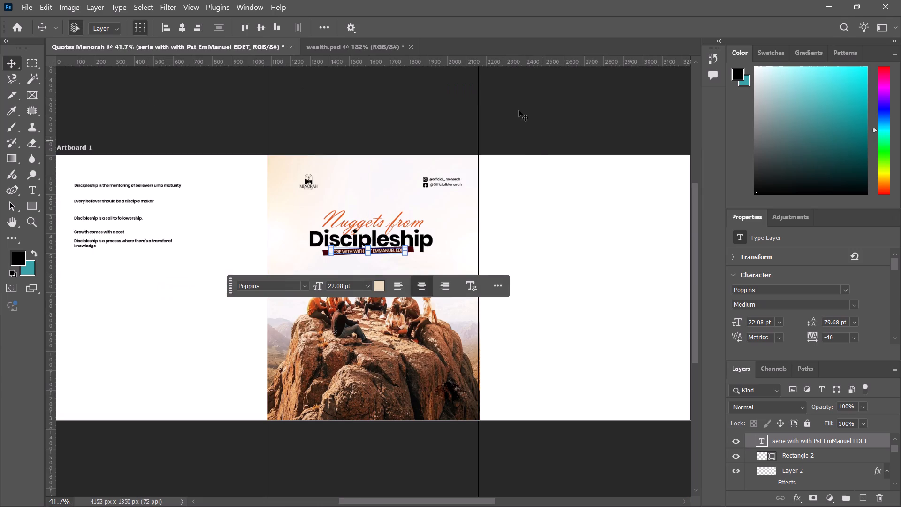
{"action": "left_click", "coordinate": [518, 108]}
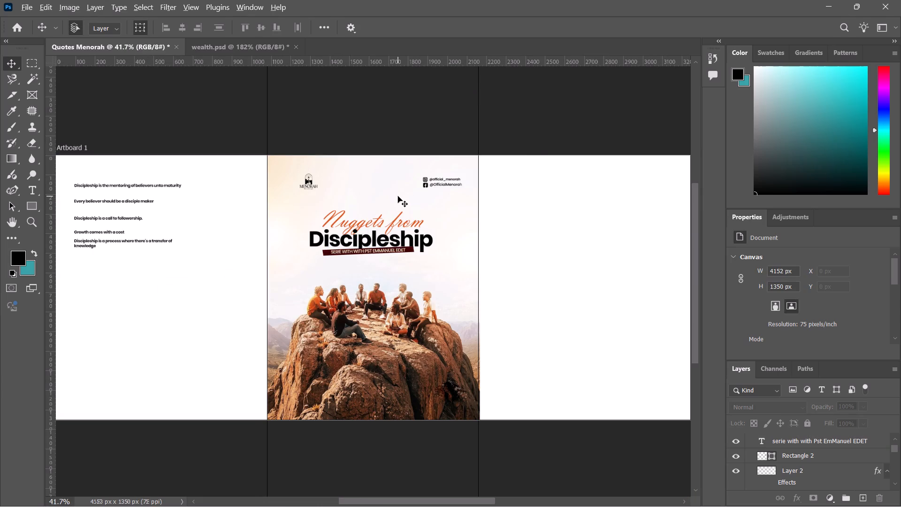
Switch to the wealth.psd document and copy the suited man's portrait, Layer 18.
{"action": "scroll", "coordinate": [398, 196], "scroll_direction": "up", "scroll_amount": 6, "text": "ctrl+alt"}
{"action": "scroll", "coordinate": [398, 196], "scroll_direction": "down", "scroll_amount": 2}
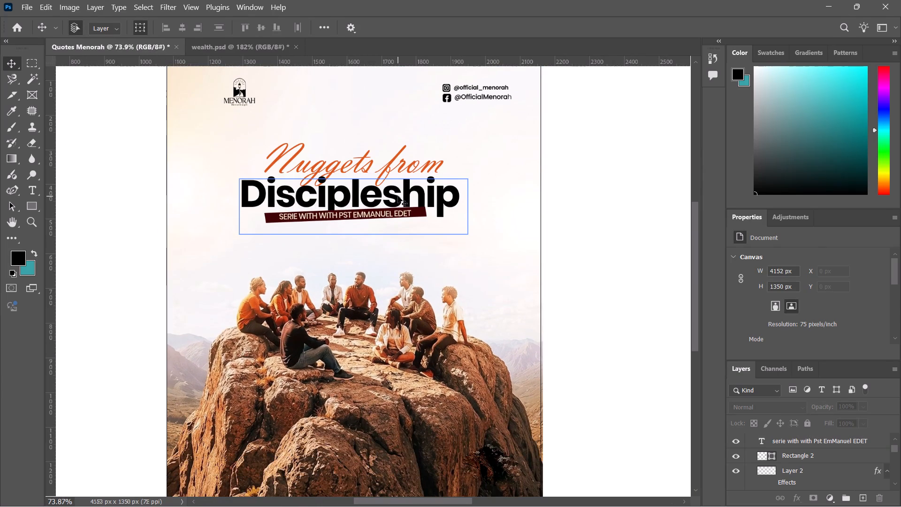
{"action": "left_click", "coordinate": [240, 54]}
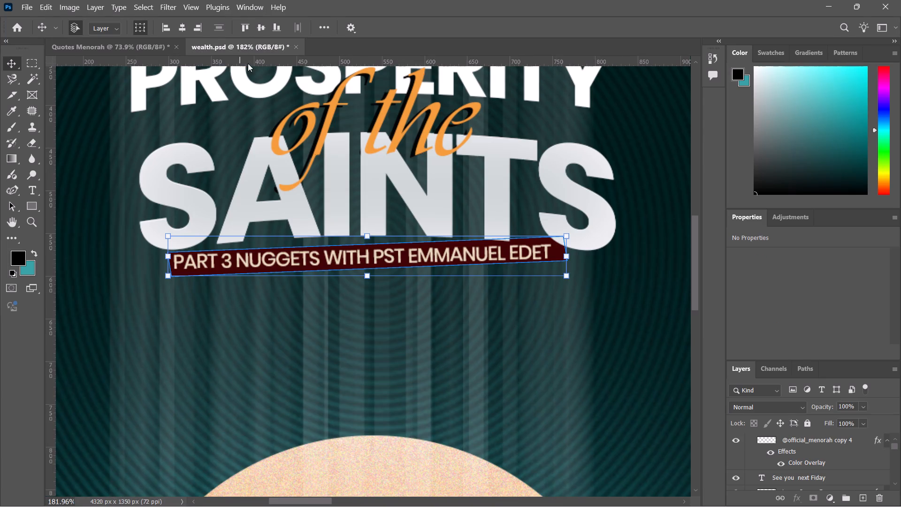
{"action": "scroll", "coordinate": [367, 264], "scroll_direction": "down", "scroll_amount": 2, "text": "ctrl"}
{"action": "scroll", "coordinate": [367, 264], "scroll_direction": "down", "scroll_amount": 10, "text": "ctrl+alt"}
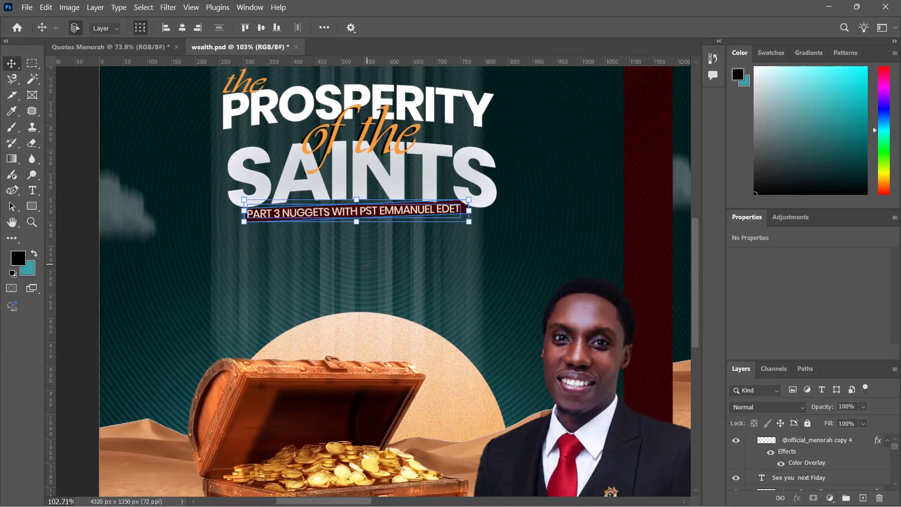
{"action": "scroll", "coordinate": [367, 264], "scroll_direction": "down", "scroll_amount": 4, "text": "ctrl+alt"}
{"action": "scroll", "coordinate": [367, 264], "scroll_direction": "up", "scroll_amount": 1}
{"action": "left_click", "coordinate": [639, 271]}
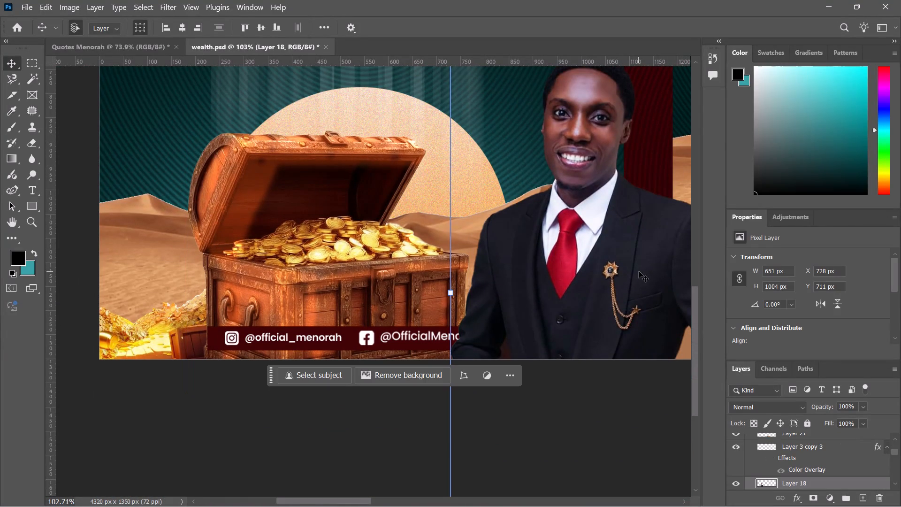
{"action": "key", "text": "ctrl+c"}
Paste the portrait into the Quotes Menorah document and move it down over the rock on the middle page.
{"action": "left_click", "coordinate": [146, 43]}
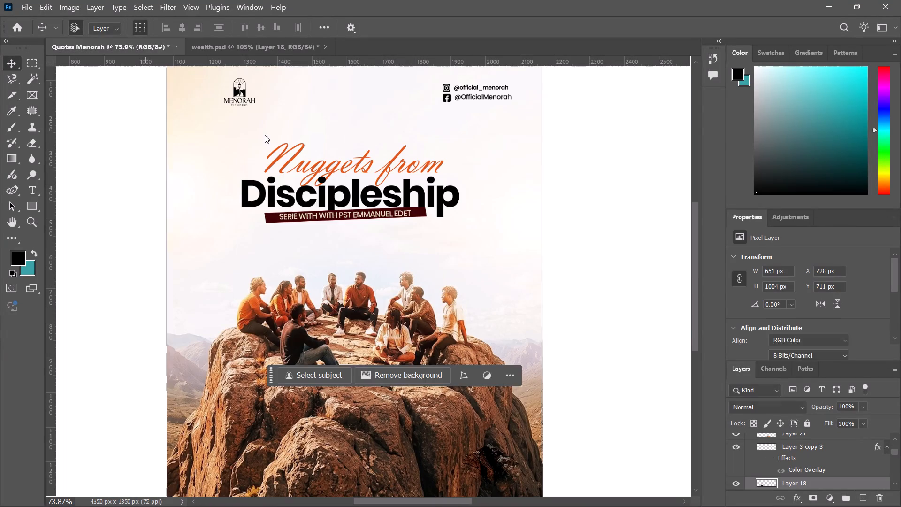
{"action": "left_click", "coordinate": [385, 300]}
{"action": "key", "text": "ctrl+v"}
{"action": "scroll", "coordinate": [385, 300], "scroll_direction": "down", "scroll_amount": 2}
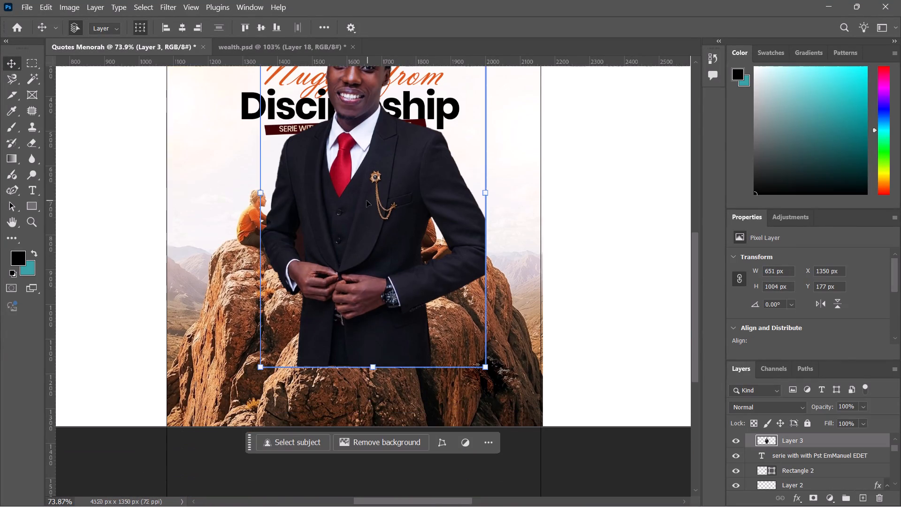
{"action": "left_click_drag", "start_coordinate": [367, 200], "coordinate": [368, 371]}
{"action": "scroll", "coordinate": [368, 371], "scroll_direction": "down", "scroll_amount": 2, "text": "ctrl+alt"}
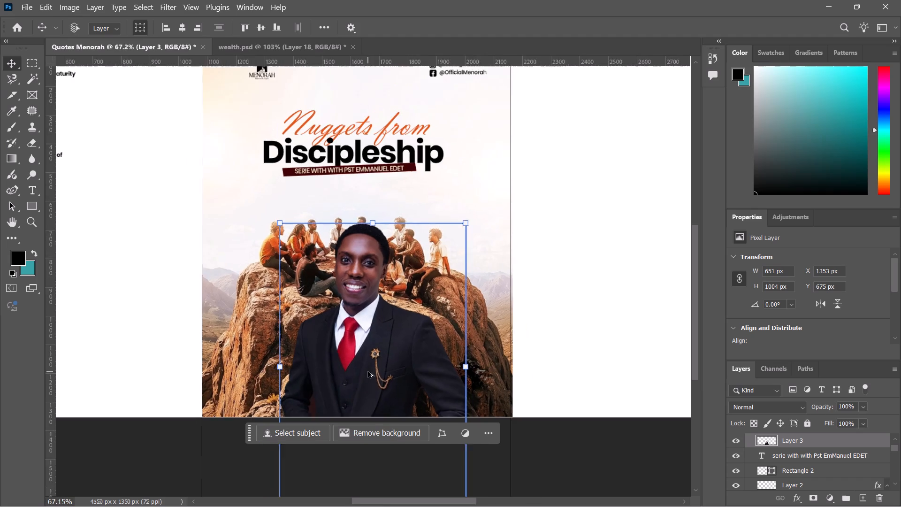
{"action": "scroll", "coordinate": [368, 371], "scroll_direction": "down", "scroll_amount": 2, "text": "ctrl+alt"}
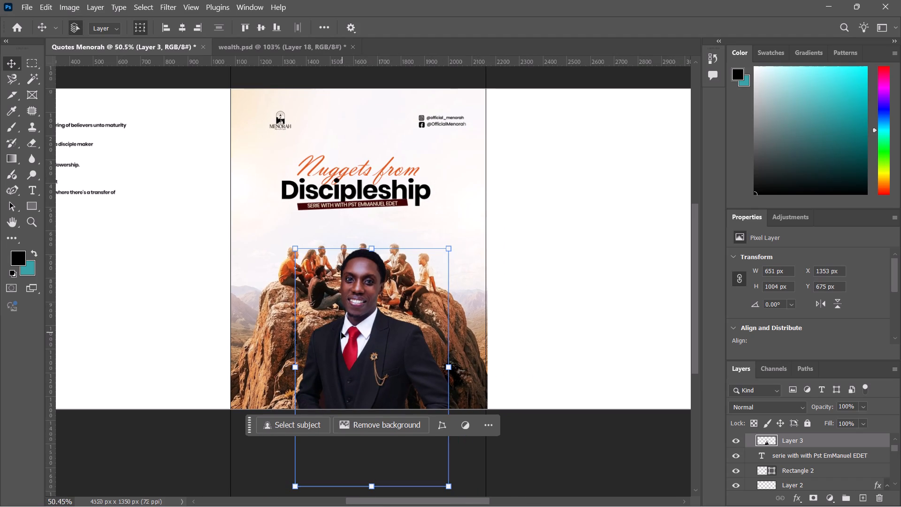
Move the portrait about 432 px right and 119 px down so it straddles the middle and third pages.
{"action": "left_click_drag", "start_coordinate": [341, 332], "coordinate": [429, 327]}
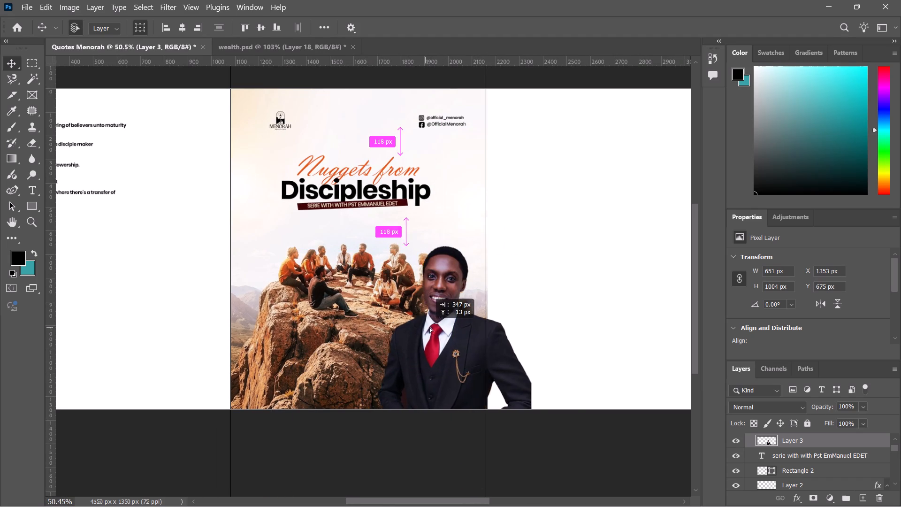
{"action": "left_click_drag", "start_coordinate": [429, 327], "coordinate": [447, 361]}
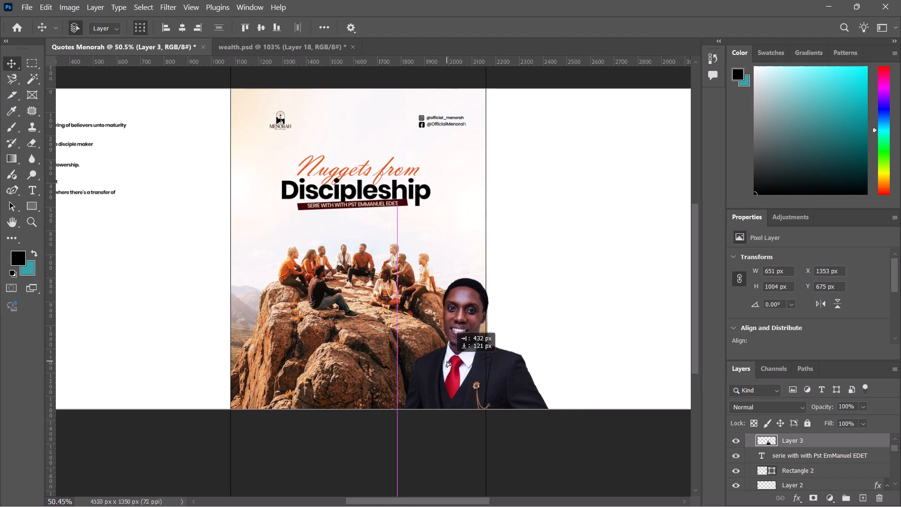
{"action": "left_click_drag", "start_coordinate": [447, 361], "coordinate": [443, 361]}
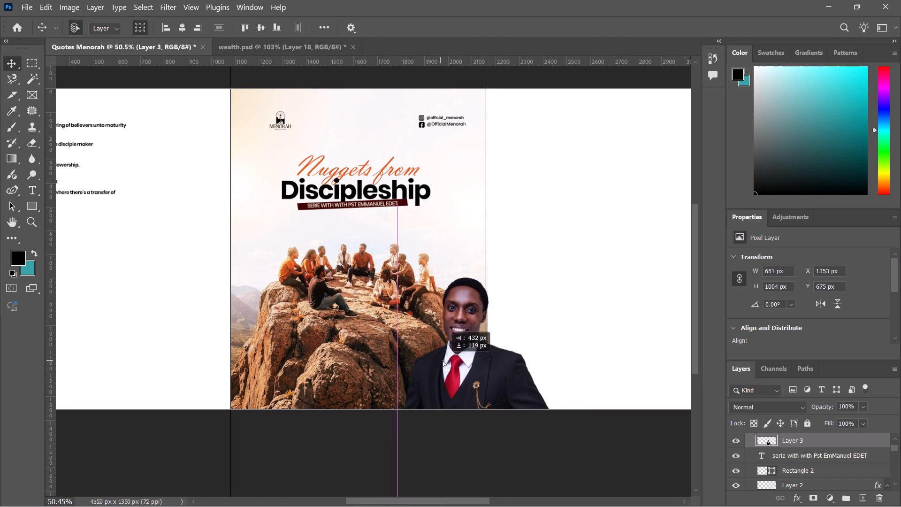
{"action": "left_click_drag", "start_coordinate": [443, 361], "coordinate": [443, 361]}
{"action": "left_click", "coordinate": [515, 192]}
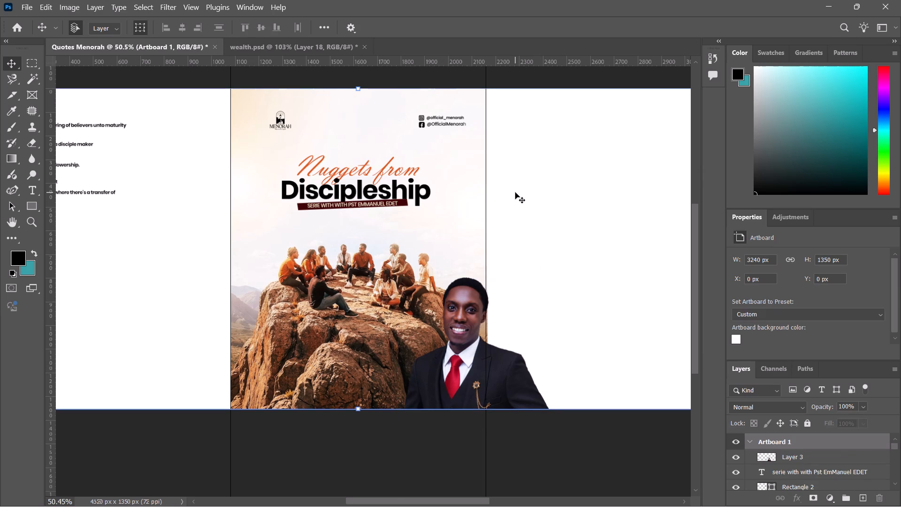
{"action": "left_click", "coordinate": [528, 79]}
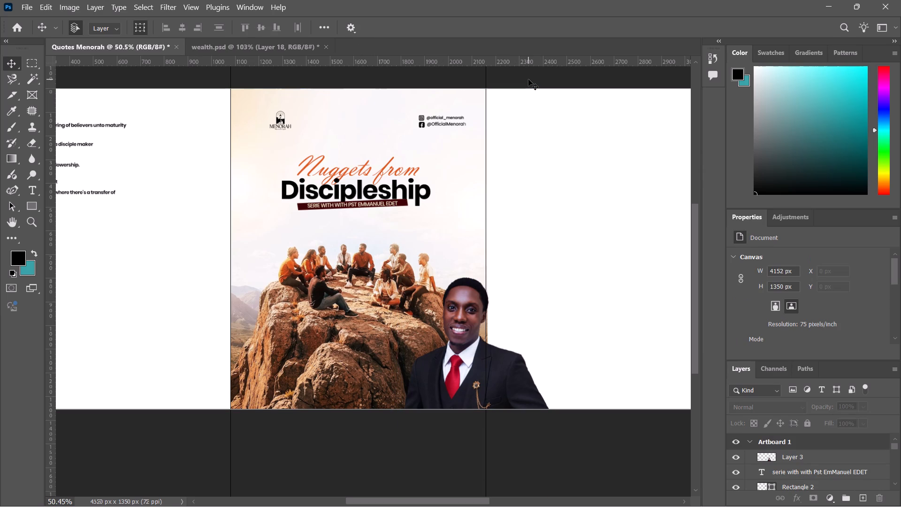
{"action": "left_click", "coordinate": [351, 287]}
Move the portrait back to the bottom of the middle page, at about X 1335 px, Y 765 px.
{"action": "left_click_drag", "start_coordinate": [488, 365], "coordinate": [385, 367]}
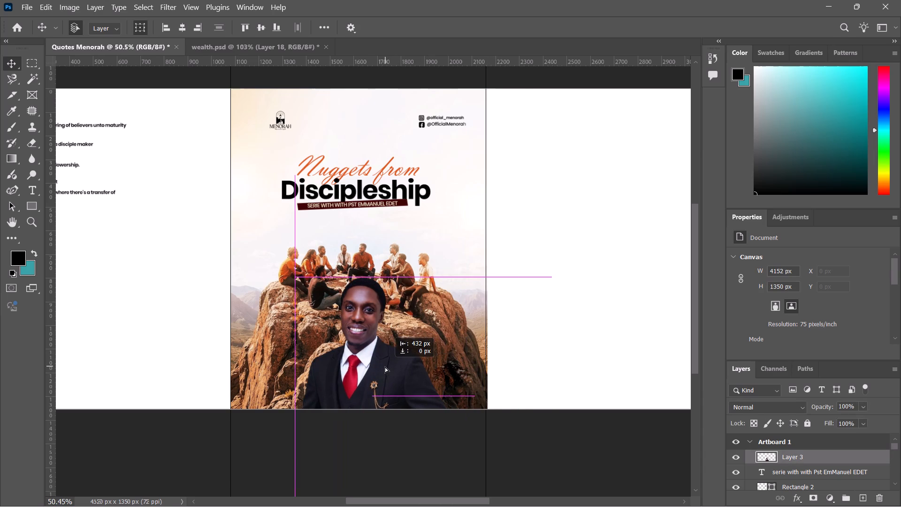
{"action": "left_click_drag", "start_coordinate": [385, 367], "coordinate": [383, 361]}
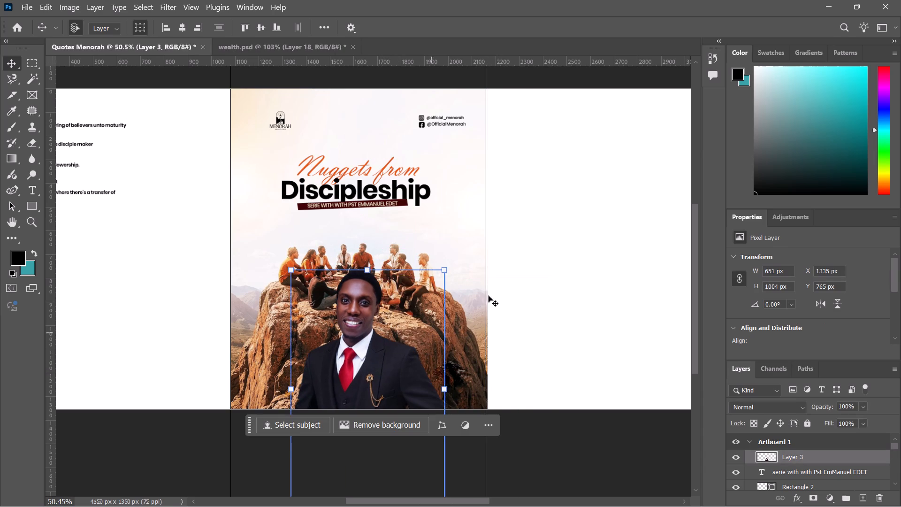
{"action": "left_click", "coordinate": [543, 235]}
{"action": "left_click", "coordinate": [424, 290]}
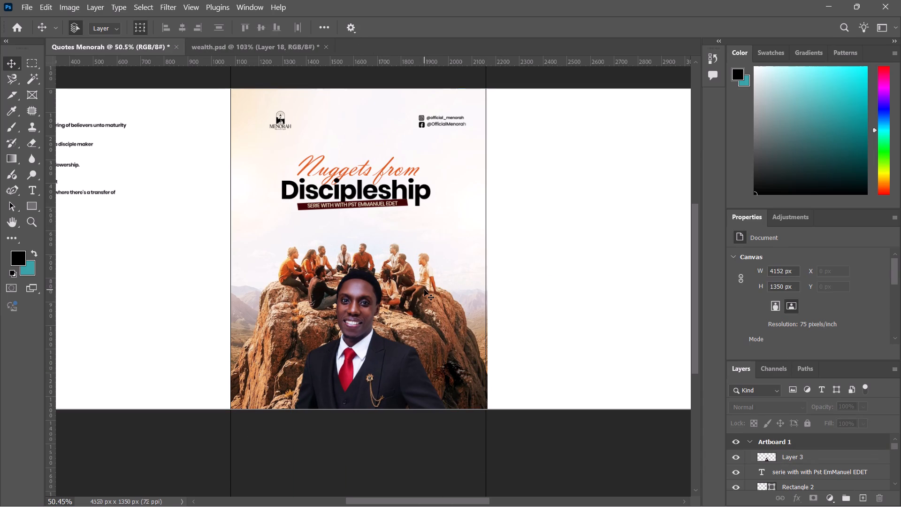
Unlock the rock background photo, Layer 1, and apply the basic Blur filter to it.
{"action": "scroll", "coordinate": [849, 430], "scroll_direction": "down", "scroll_amount": 2}
{"action": "scroll", "coordinate": [849, 430], "scroll_direction": "up", "scroll_amount": 2}
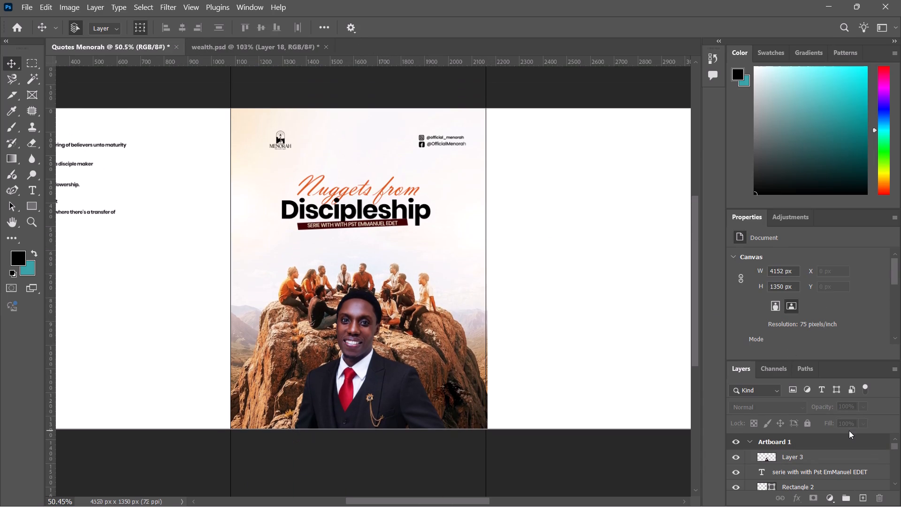
{"action": "scroll", "coordinate": [850, 473], "scroll_direction": "down", "scroll_amount": 2}
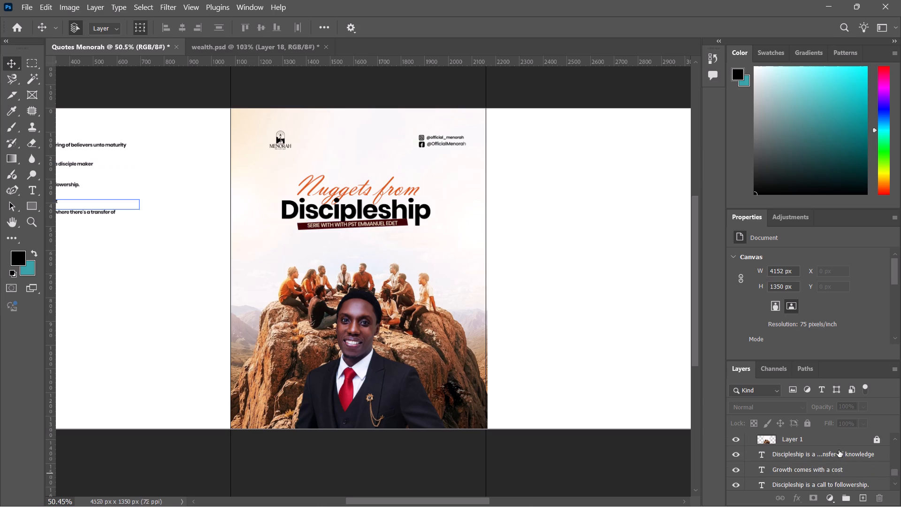
{"action": "left_click", "coordinate": [881, 442]}
{"action": "left_click", "coordinate": [845, 441]}
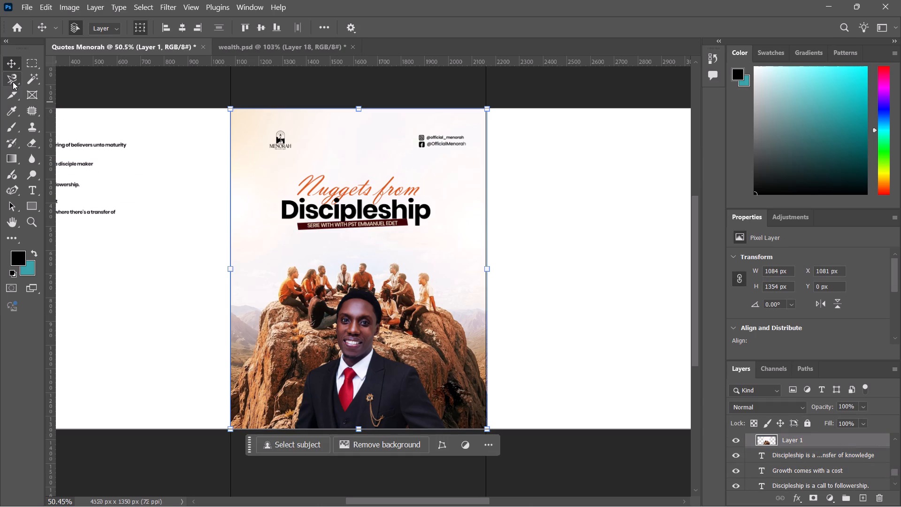
{"action": "left_click", "coordinate": [175, 0]}
{"action": "left_click", "coordinate": [183, 144]}
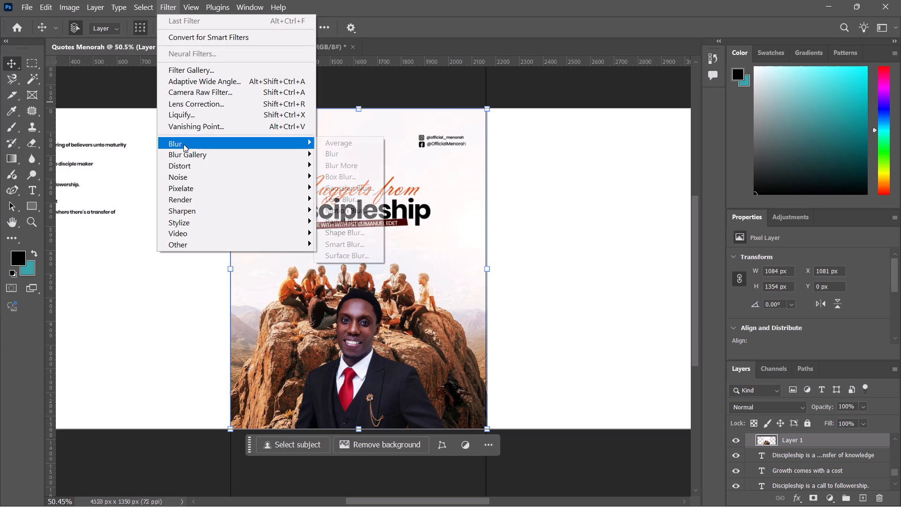
{"action": "left_click", "coordinate": [346, 153]}
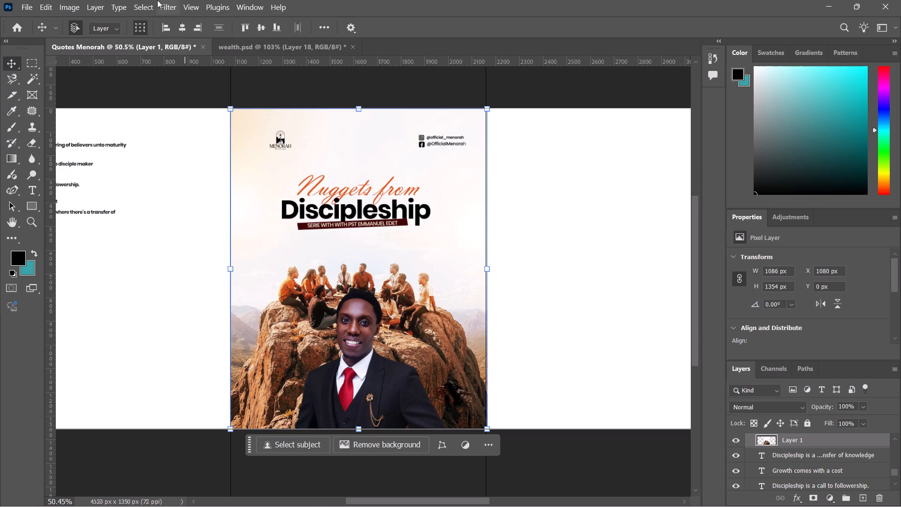
Apply a Gaussian Blur with a radius of 2.2 pixels to the rock background photo.
{"action": "left_click", "coordinate": [170, 0]}
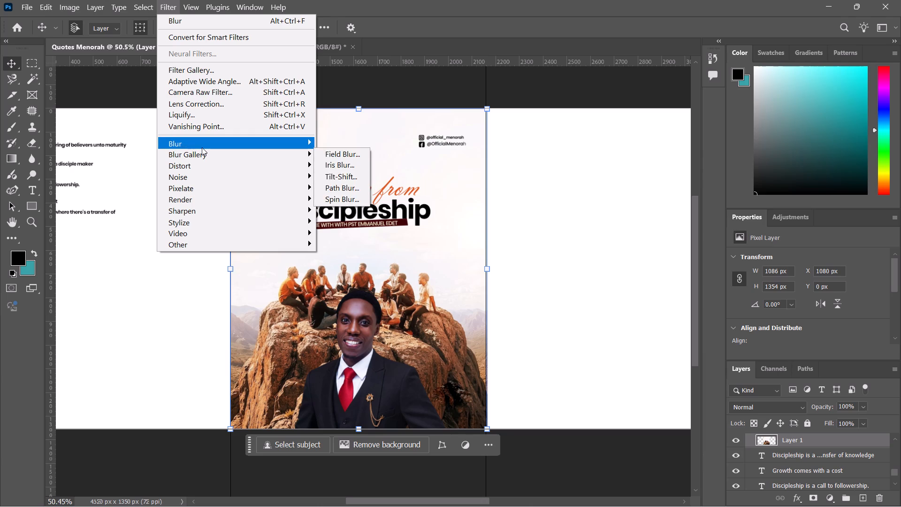
{"action": "left_click", "coordinate": [325, 188]}
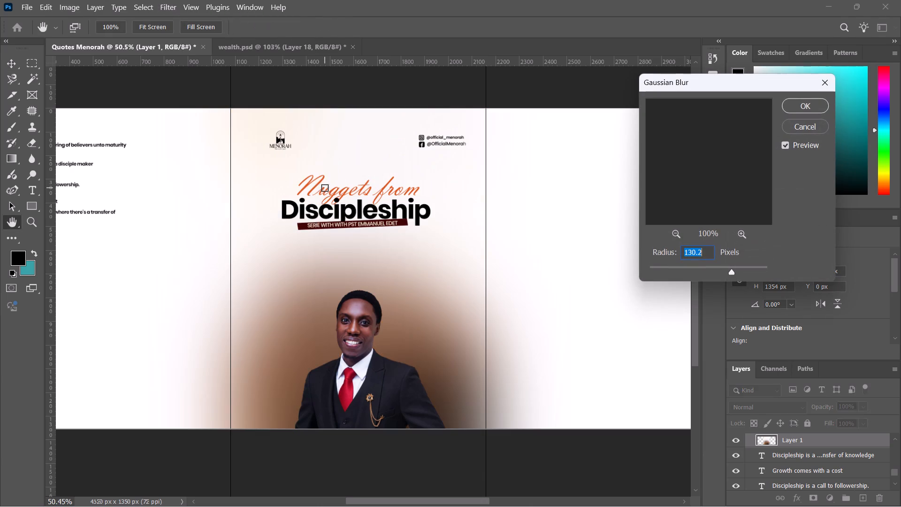
{"action": "left_click", "coordinate": [681, 267]}
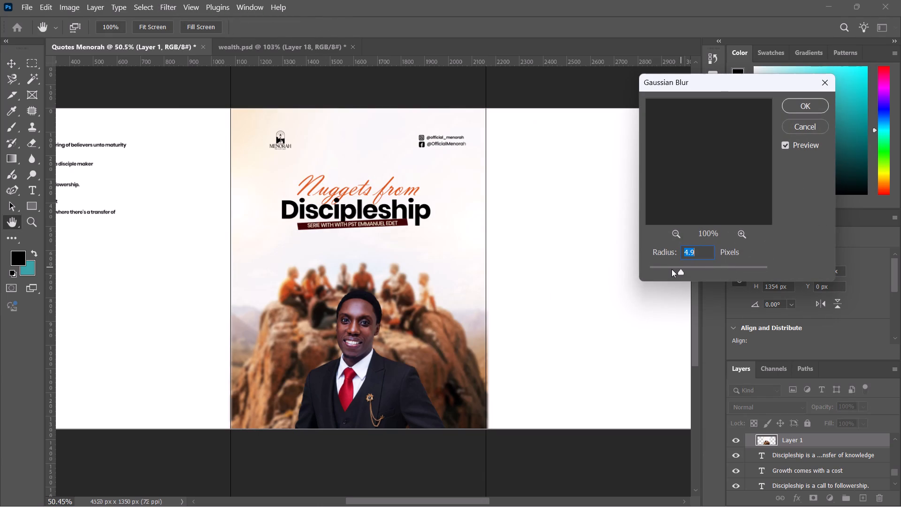
{"action": "left_click", "coordinate": [672, 269]}
{"action": "left_click", "coordinate": [668, 269]}
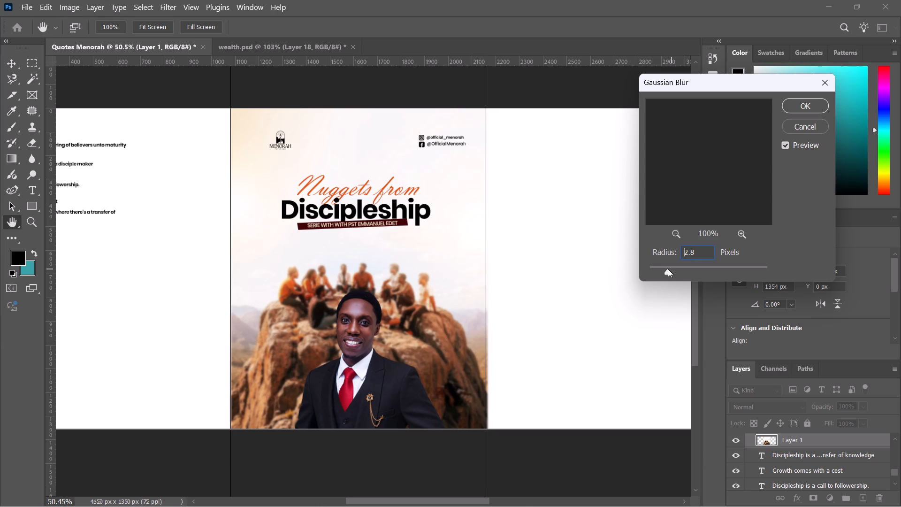
{"action": "left_click", "coordinate": [659, 270]}
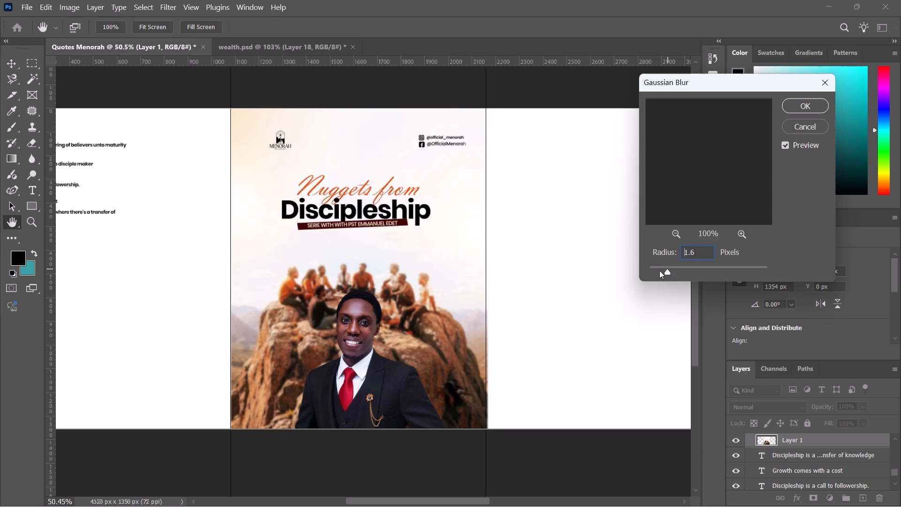
{"action": "left_click", "coordinate": [664, 270]}
{"action": "left_click", "coordinate": [801, 105]}
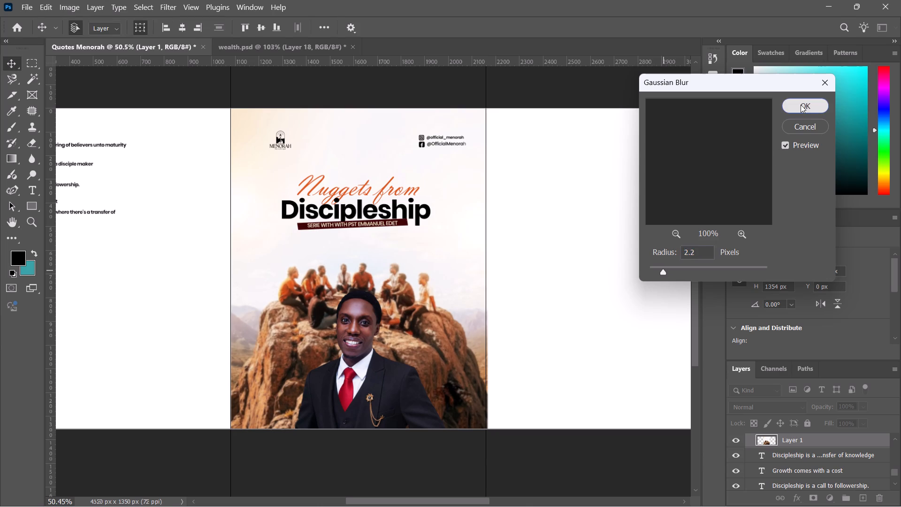
{"action": "left_click", "coordinate": [549, 92]}
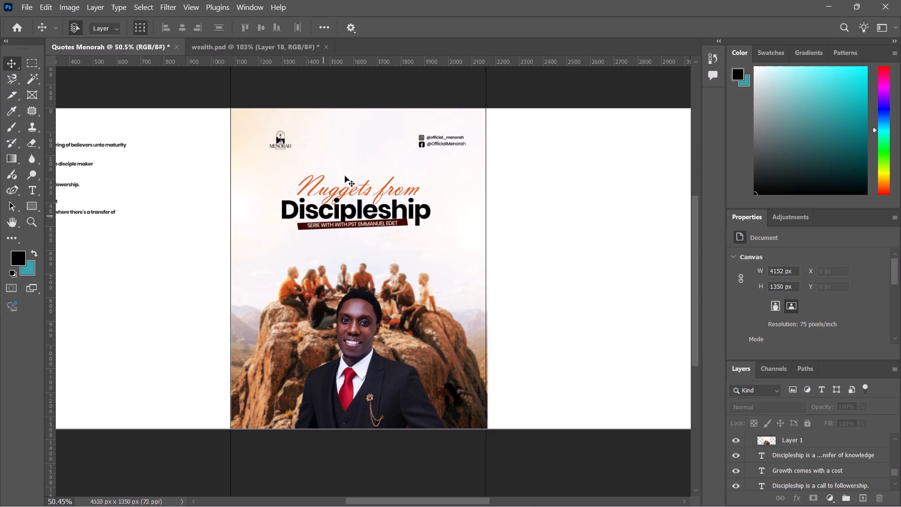
Draw a linear gradient fading upward from the pages' bottom edge to the portrait's face, with its bottom colour stop set to black 000000.
{"action": "key", "text": "g"}
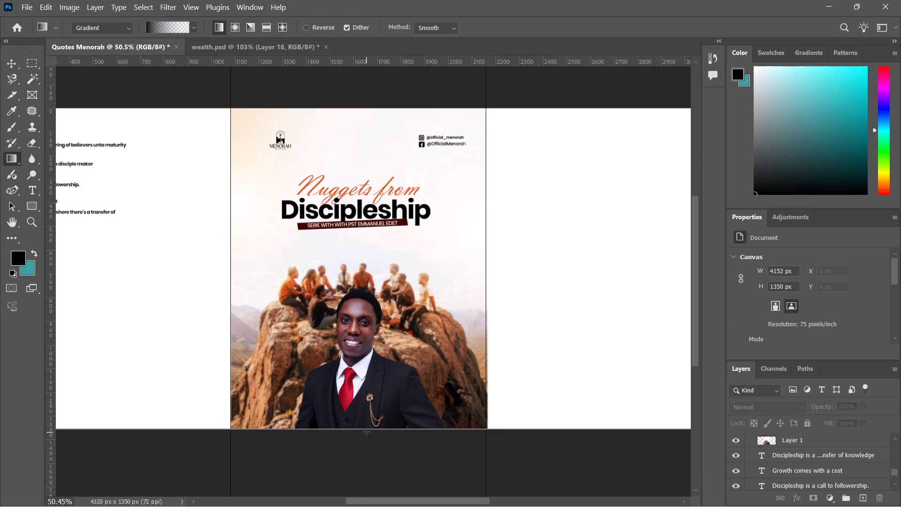
{"action": "left_click_drag", "start_coordinate": [367, 432], "coordinate": [358, 272]}
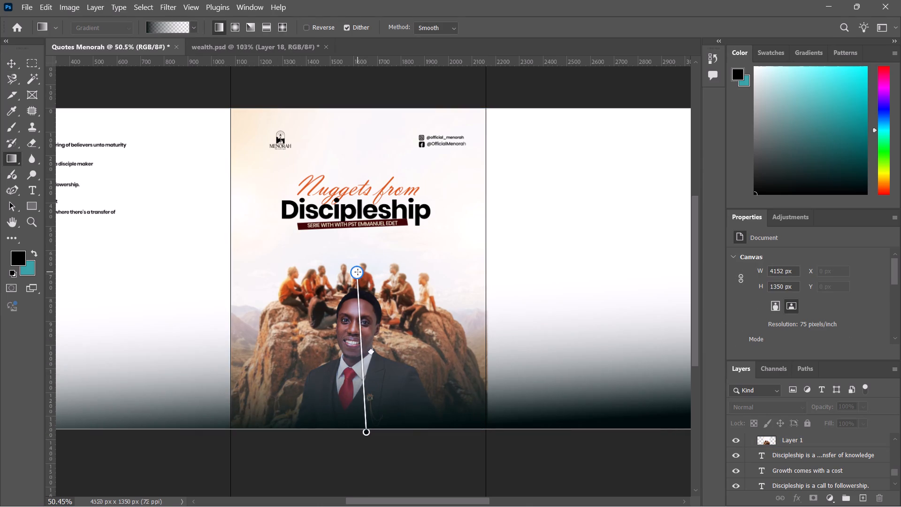
{"action": "left_click_drag", "start_coordinate": [358, 272], "coordinate": [367, 309]}
{"action": "double_click", "coordinate": [365, 433]}
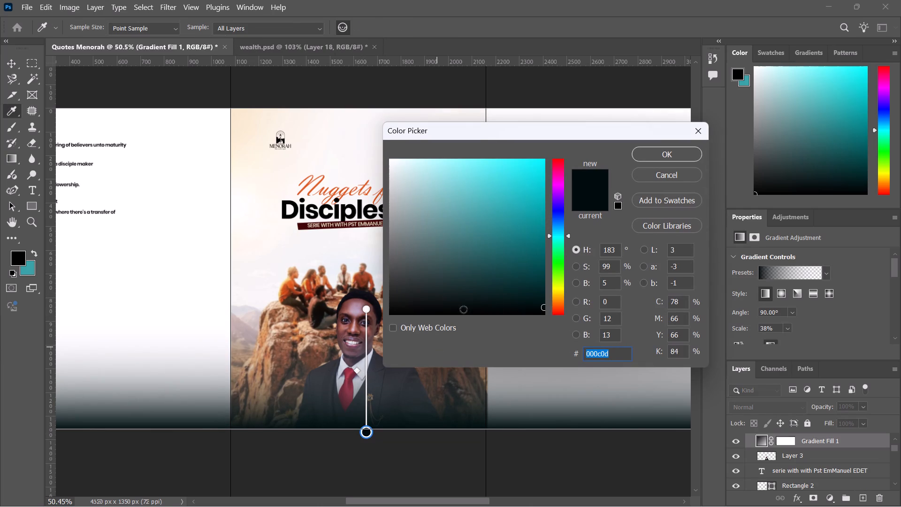
{"action": "left_click", "coordinate": [321, 334]}
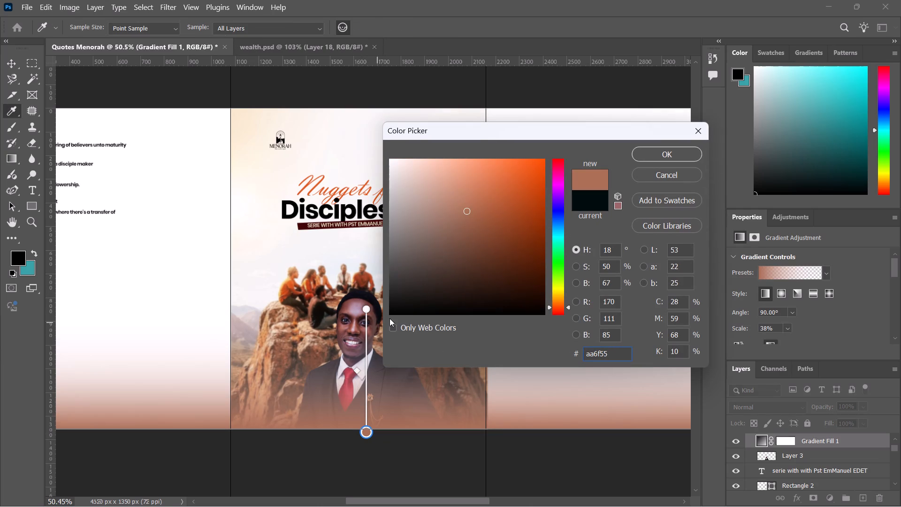
{"action": "left_click_drag", "start_coordinate": [402, 302], "coordinate": [342, 352]}
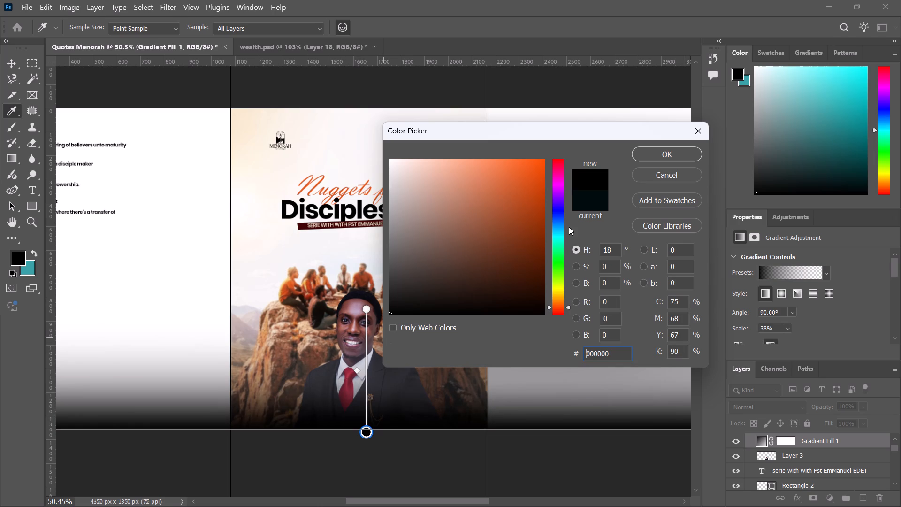
{"action": "left_click", "coordinate": [670, 150]}
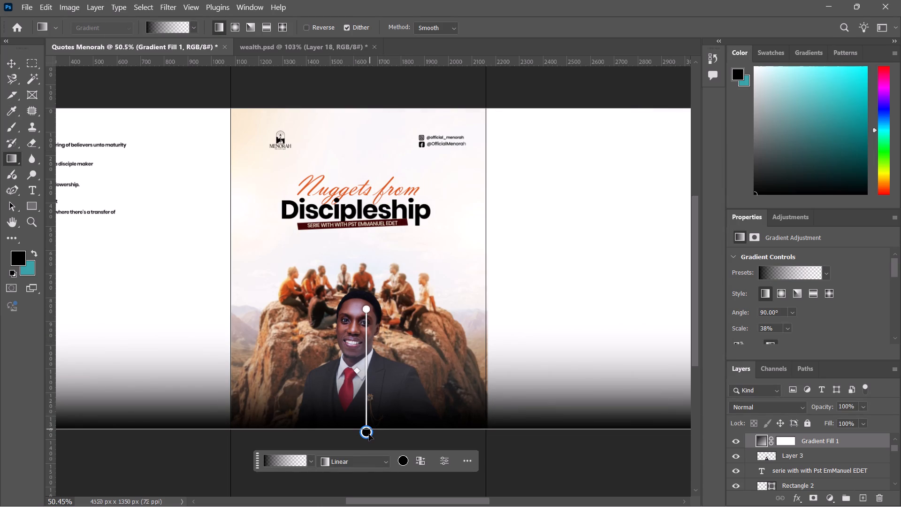
Stretch the gradient's lower end below the canvas and set its upper colour stop to the subtitle banner's dark maroon, 410306.
{"action": "left_click_drag", "start_coordinate": [369, 437], "coordinate": [363, 488]}
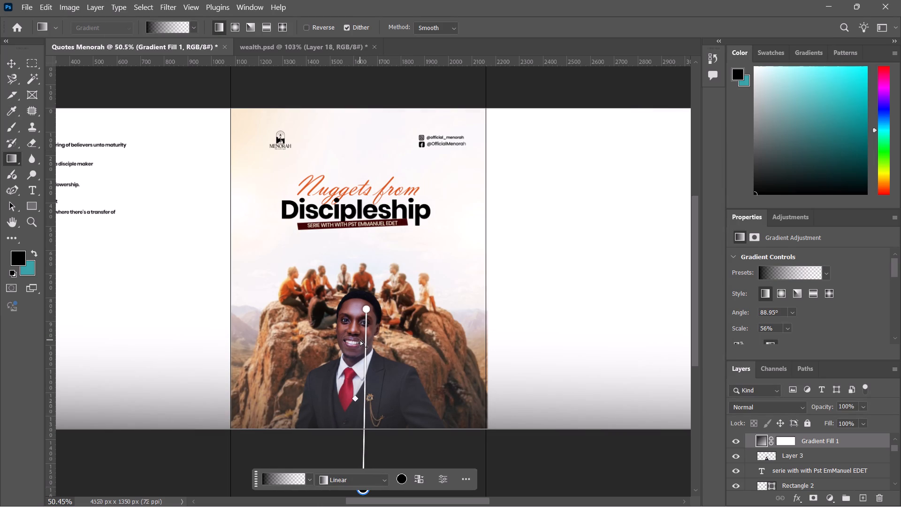
{"action": "scroll", "coordinate": [360, 340], "scroll_direction": "down", "scroll_amount": 1}
{"action": "double_click", "coordinate": [367, 232]}
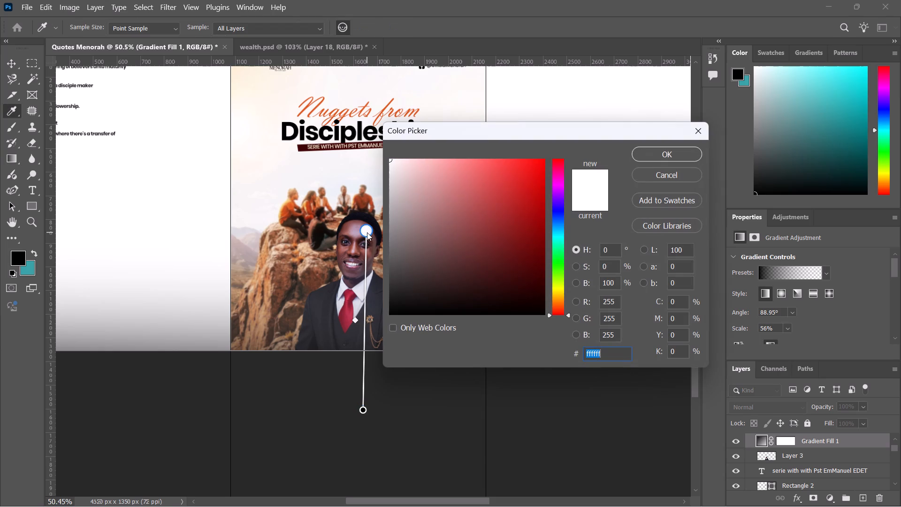
{"action": "left_click", "coordinate": [303, 146]}
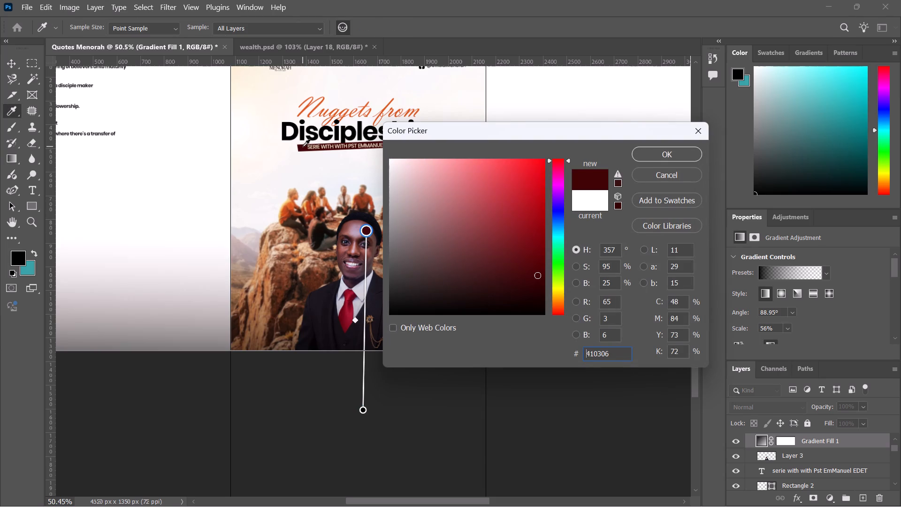
{"action": "left_click", "coordinate": [656, 150]}
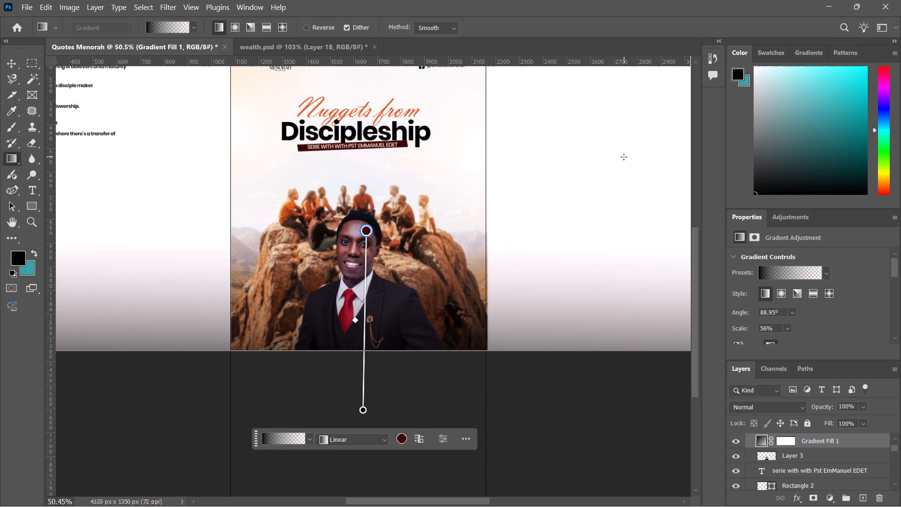
Adjust the gradient's upper end to sit over the portrait's face, at an angle of about 90° and a scale of about 52%.
{"action": "scroll", "coordinate": [416, 269], "scroll_direction": "down", "scroll_amount": 1, "text": "ctrl"}
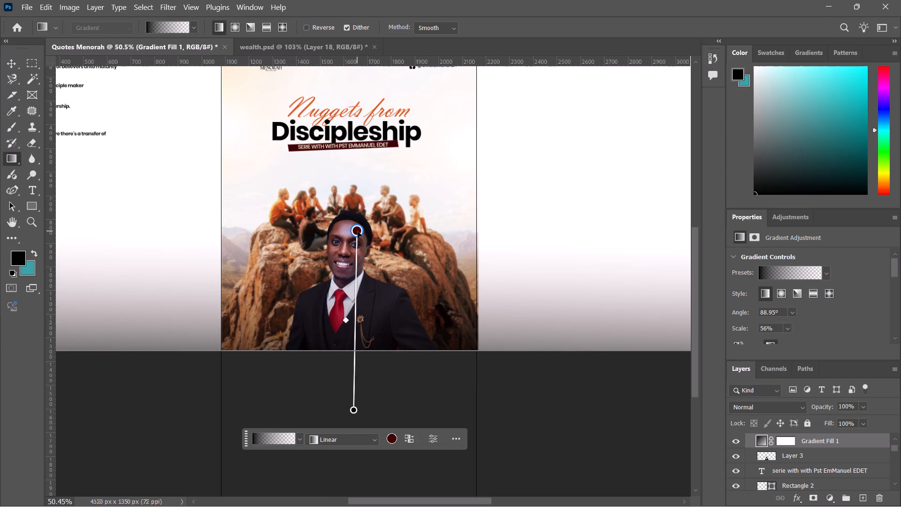
{"action": "left_click_drag", "start_coordinate": [357, 235], "coordinate": [351, 262]}
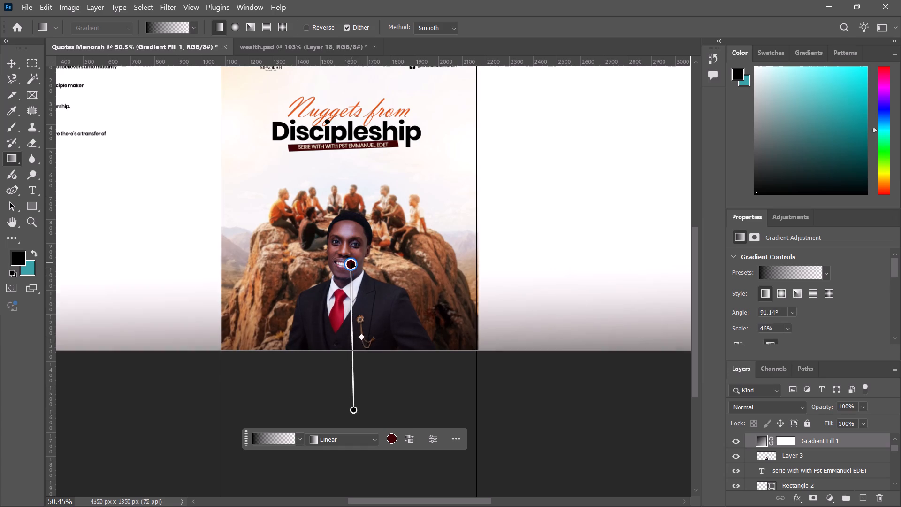
{"action": "left_click_drag", "start_coordinate": [351, 262], "coordinate": [353, 242]}
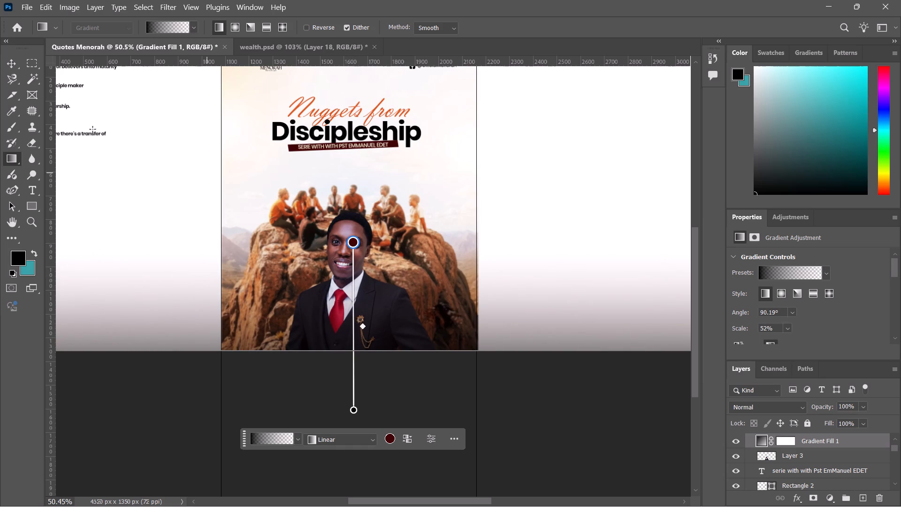
Lock the gradient fill layer and deselect it.
{"action": "left_click", "coordinate": [10, 62]}
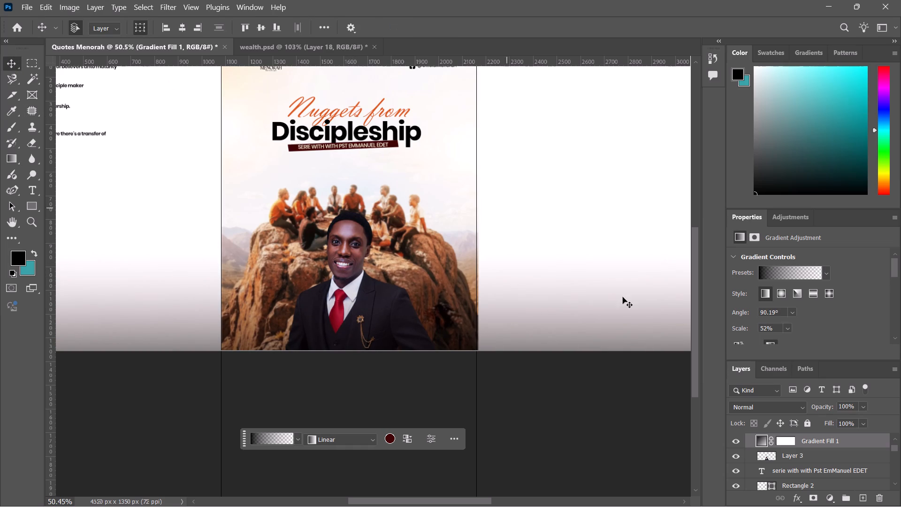
{"action": "left_click", "coordinate": [808, 422]}
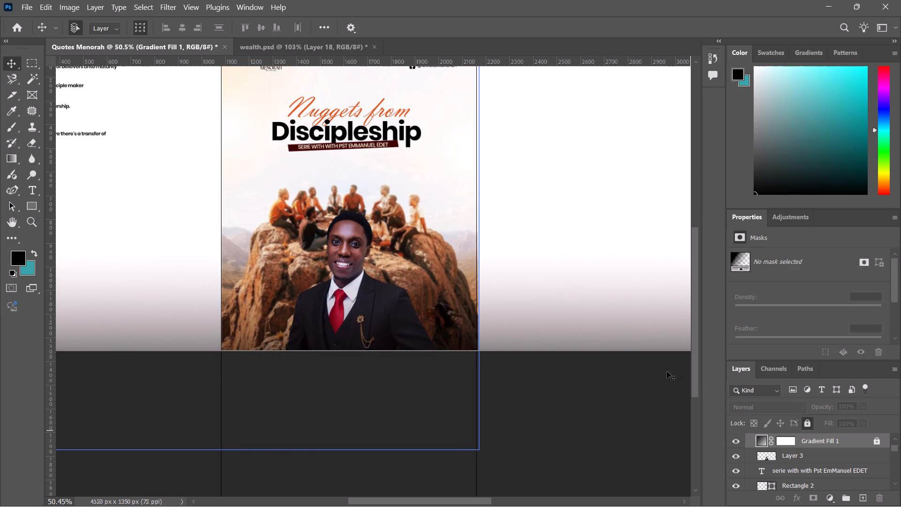
{"action": "left_click", "coordinate": [609, 403]}
Lock the rock background photo, Layer 1, and deselect it.
{"action": "key", "text": "ctrl+0"}
{"action": "scroll", "coordinate": [609, 403], "scroll_direction": "down", "scroll_amount": 1, "text": "ctrl+alt"}
{"action": "scroll", "coordinate": [413, 253], "scroll_direction": "down", "scroll_amount": 3, "text": "ctrl+alt"}
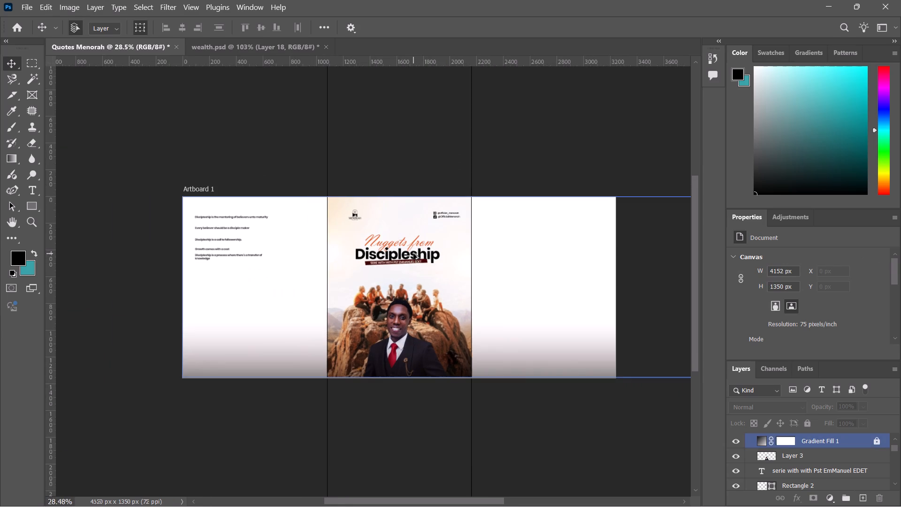
{"action": "scroll", "coordinate": [413, 253], "scroll_direction": "up", "scroll_amount": 7, "text": "ctrl+alt"}
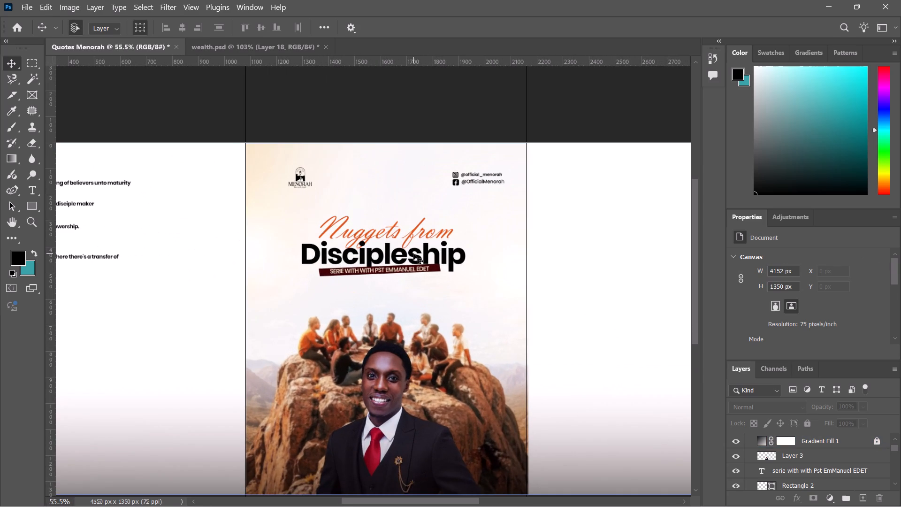
{"action": "left_click", "coordinate": [292, 233]}
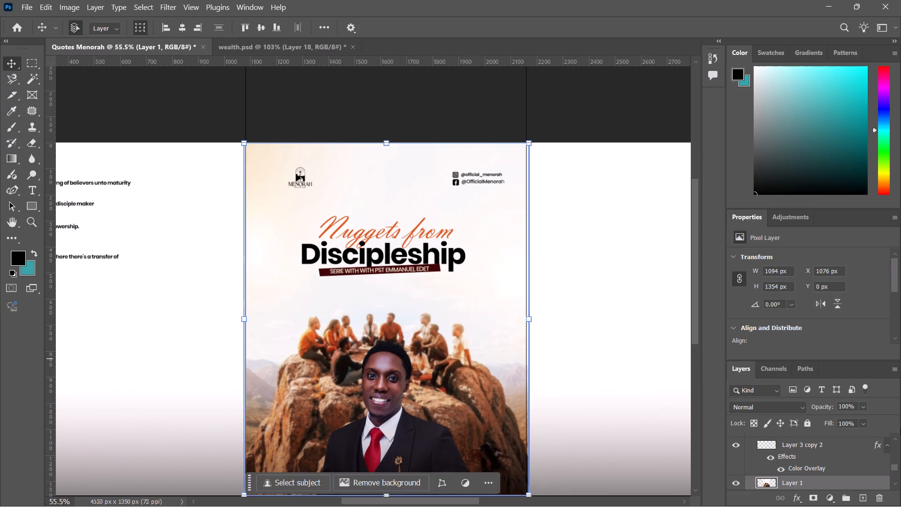
{"action": "left_click", "coordinate": [808, 419]}
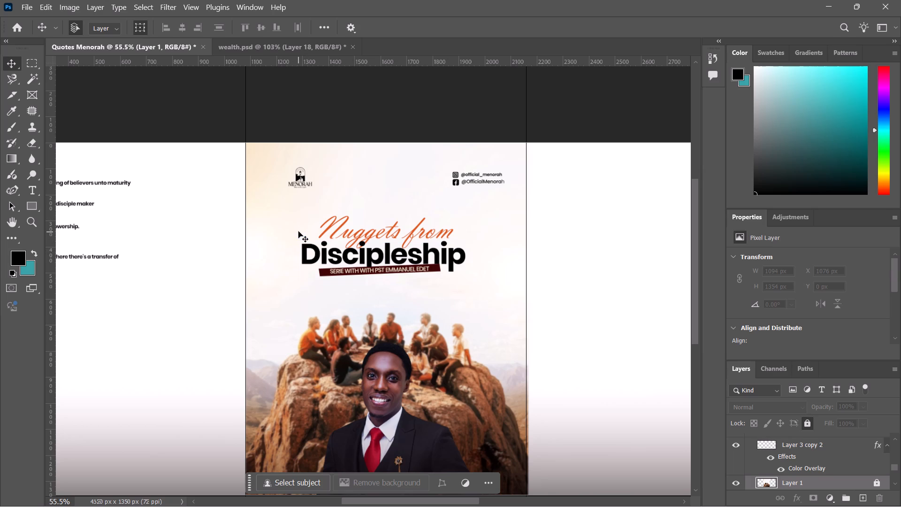
{"action": "left_click", "coordinate": [468, 263]}
Select the Nuggets from Discipleship title together with its subtitle banner and move the group slightly down, keeping it above the seated people.
{"action": "left_click_drag", "start_coordinate": [488, 279], "coordinate": [450, 282]}
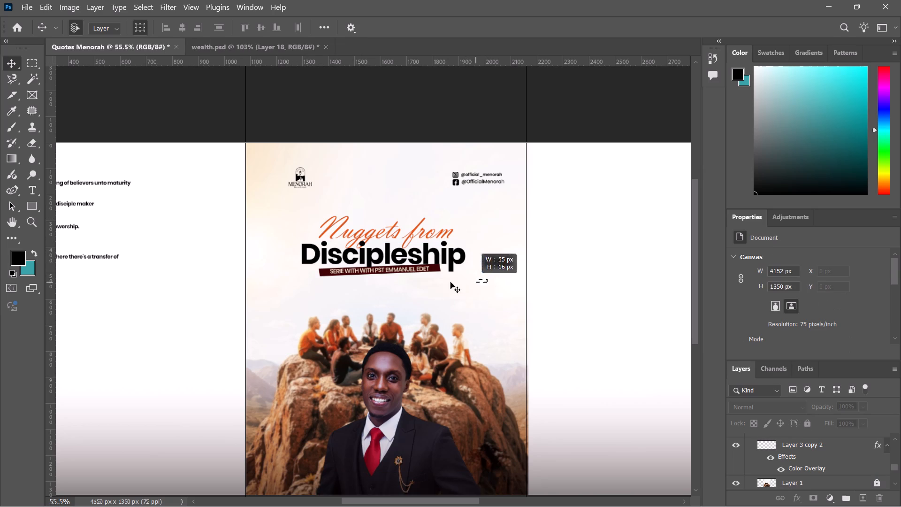
{"action": "left_click_drag", "start_coordinate": [450, 282], "coordinate": [283, 228]}
{"action": "left_click_drag", "start_coordinate": [366, 234], "coordinate": [364, 248]}
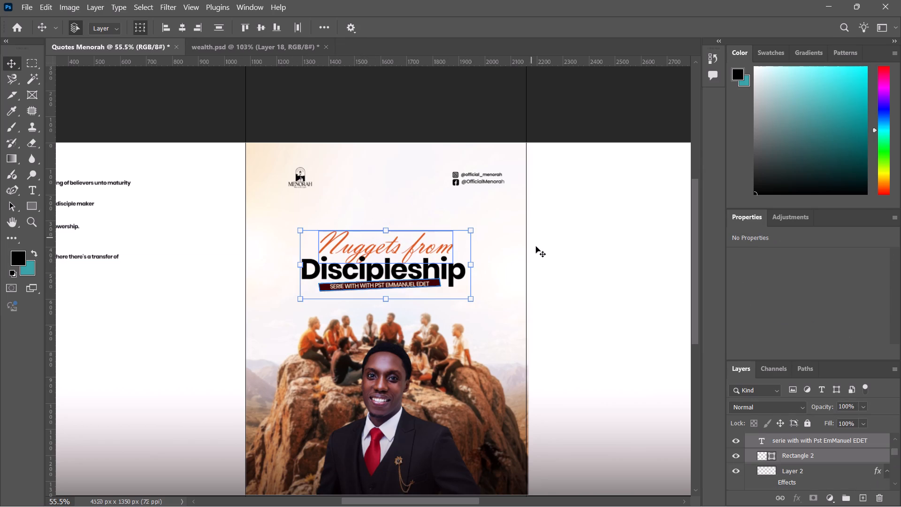
{"action": "left_click", "coordinate": [536, 246]}
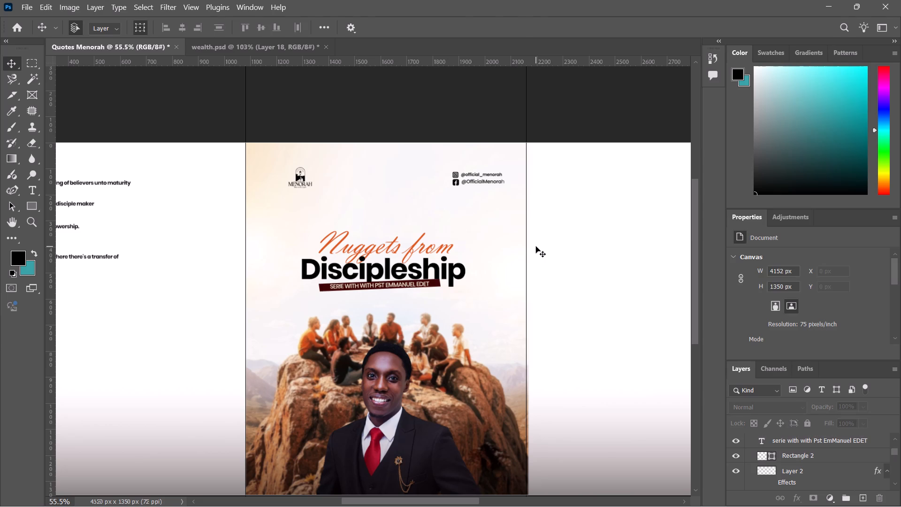
On a new layer, paint one soft spot in the title's orange, df581b, on the first page with a 700 px brush.
{"action": "key", "text": "b"}
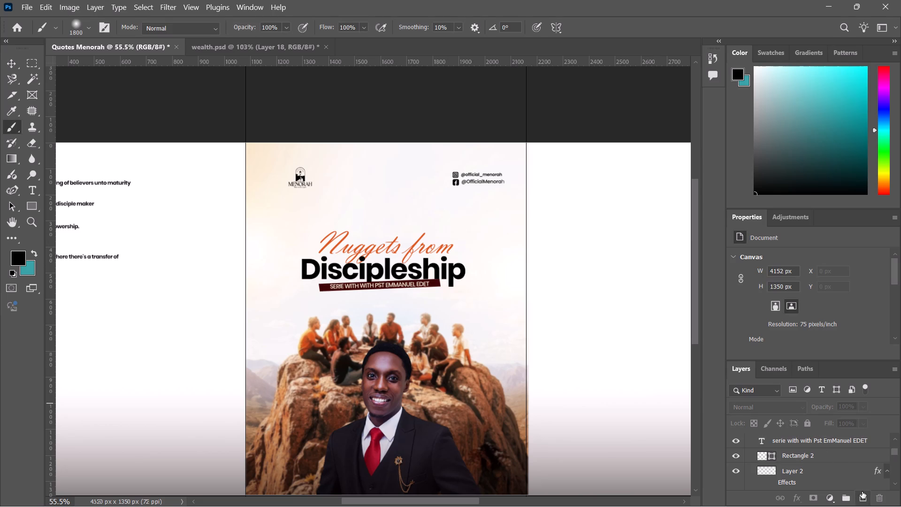
{"action": "left_click", "coordinate": [862, 492]}
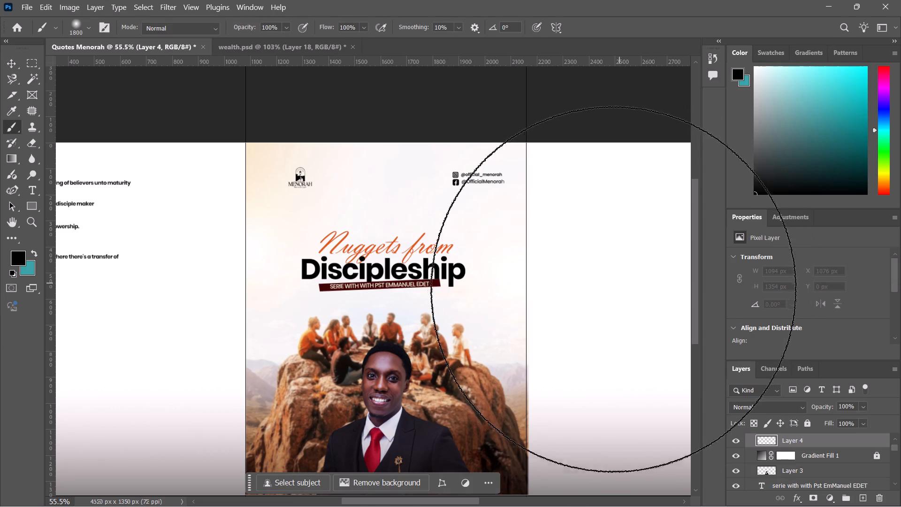
{"action": "type", "text": "[[[[[[[[[[["}
{"action": "left_click", "coordinate": [20, 256]}
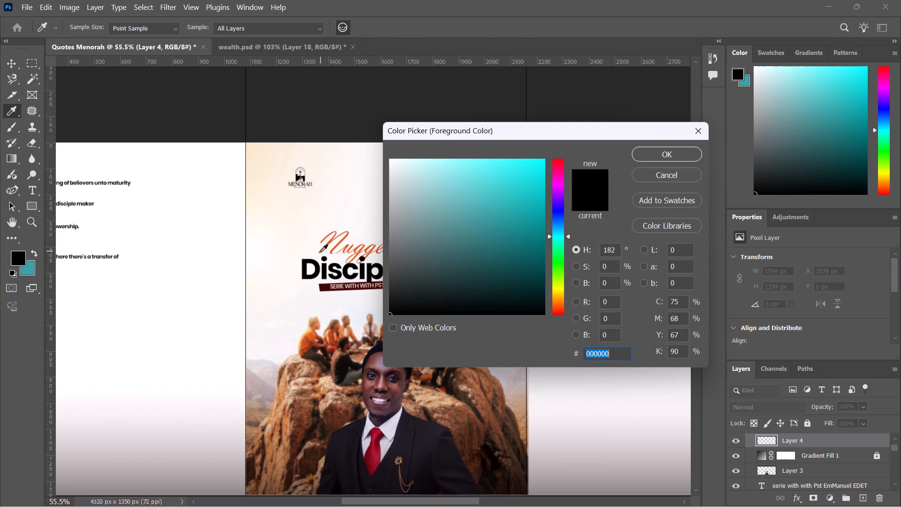
{"action": "left_click", "coordinate": [321, 252]}
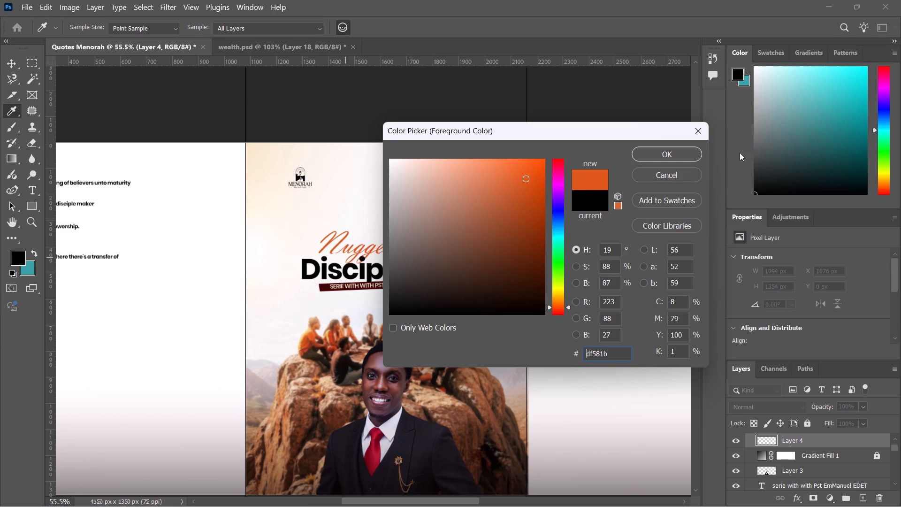
{"action": "left_click", "coordinate": [668, 158]}
{"action": "left_click", "coordinate": [159, 338]}
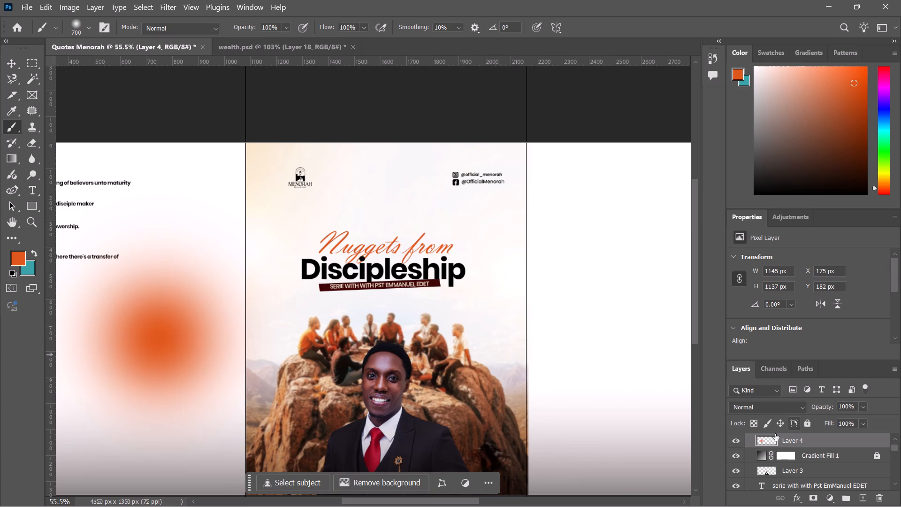
Paint a light pink highlight at the centre of the orange spot on Layer 4 with a 250 px soft brush.
{"action": "key", "text": "l"}
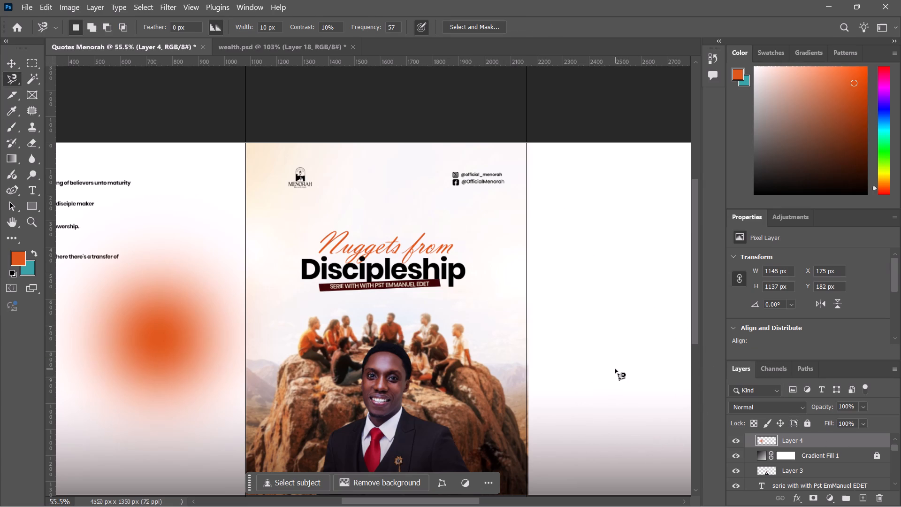
{"action": "type", "text": "bpp"}
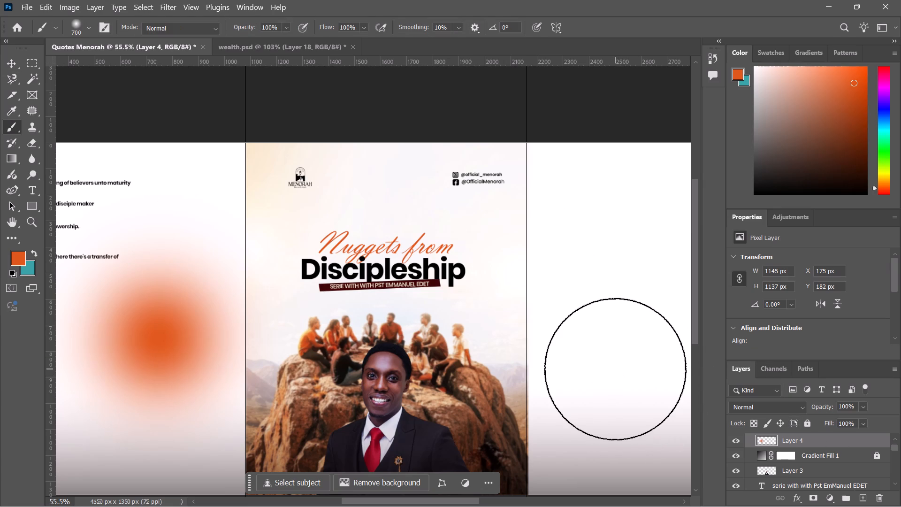
{"action": "type", "text": "b;;;[[[["}
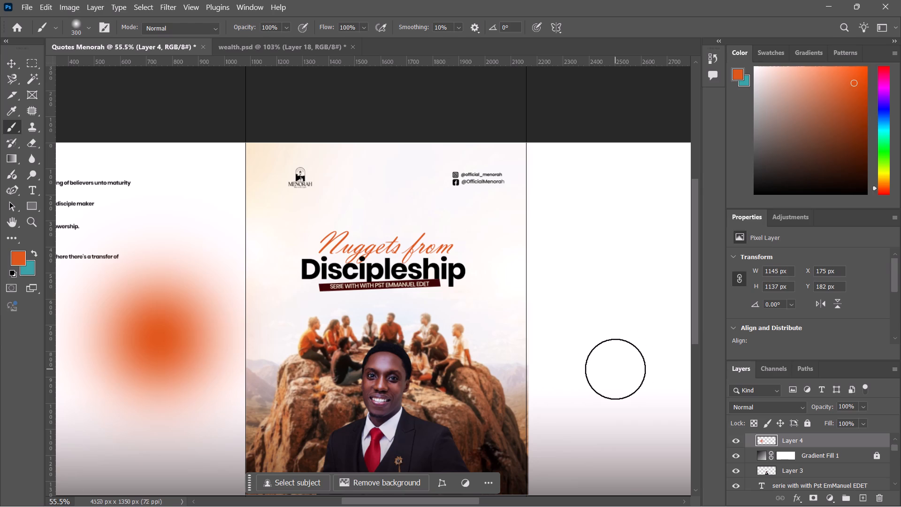
{"action": "left_click", "coordinate": [22, 261]}
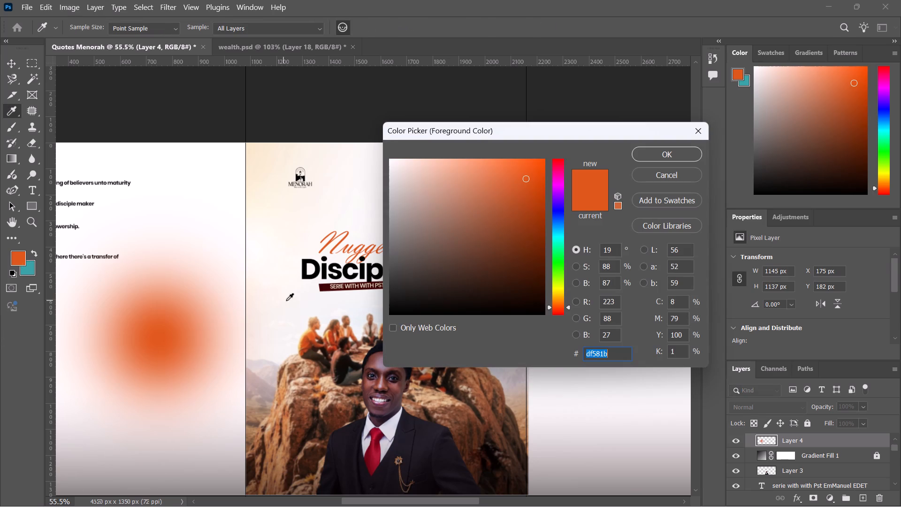
{"action": "left_click", "coordinate": [321, 286]}
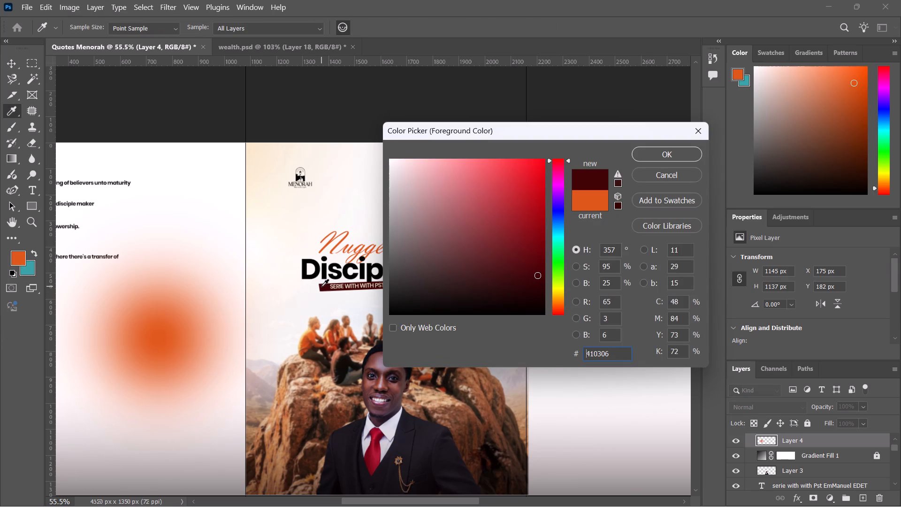
{"action": "left_click_drag", "start_coordinate": [472, 188], "coordinate": [432, 154]}
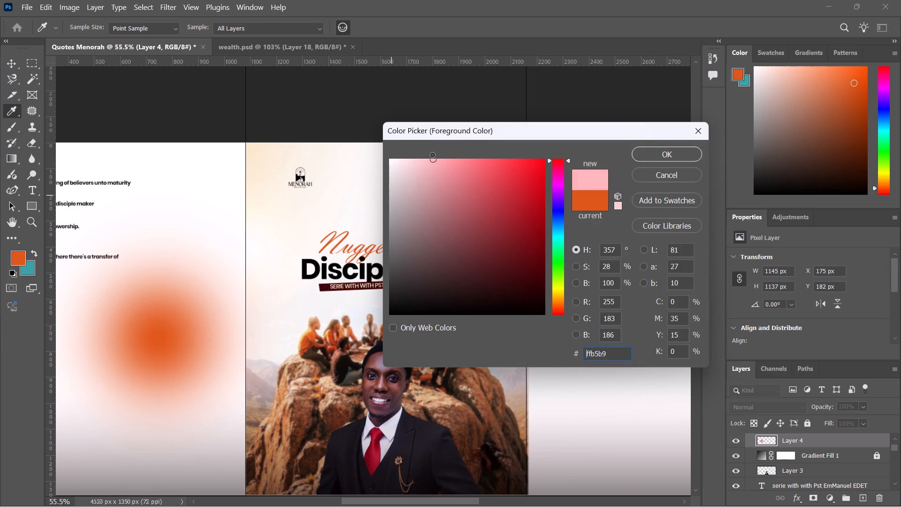
{"action": "left_click_drag", "start_coordinate": [432, 154], "coordinate": [431, 153]}
{"action": "left_click", "coordinate": [646, 158]}
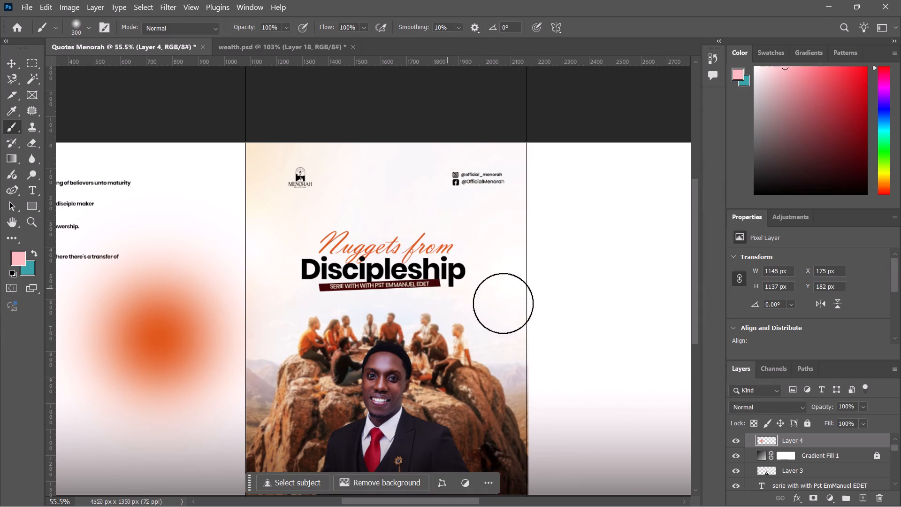
{"action": "key", "text": "bracketleft"}
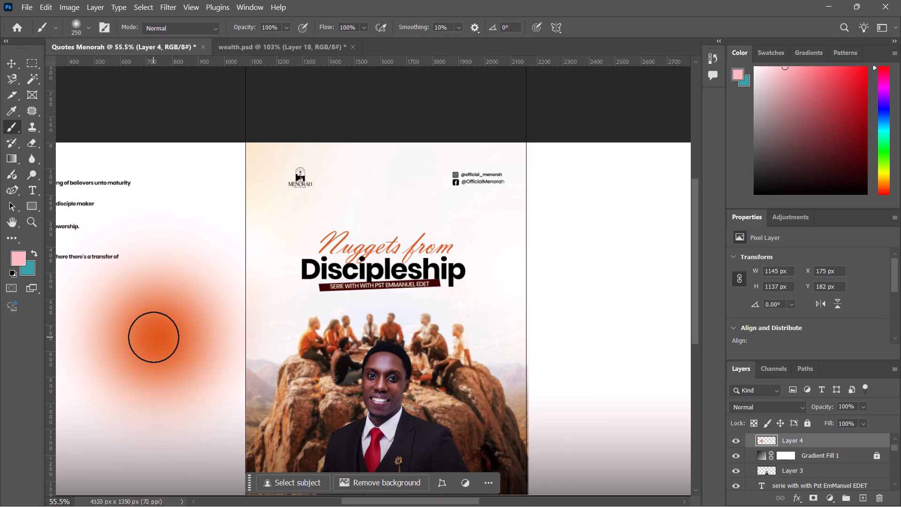
{"action": "left_click", "coordinate": [152, 337]}
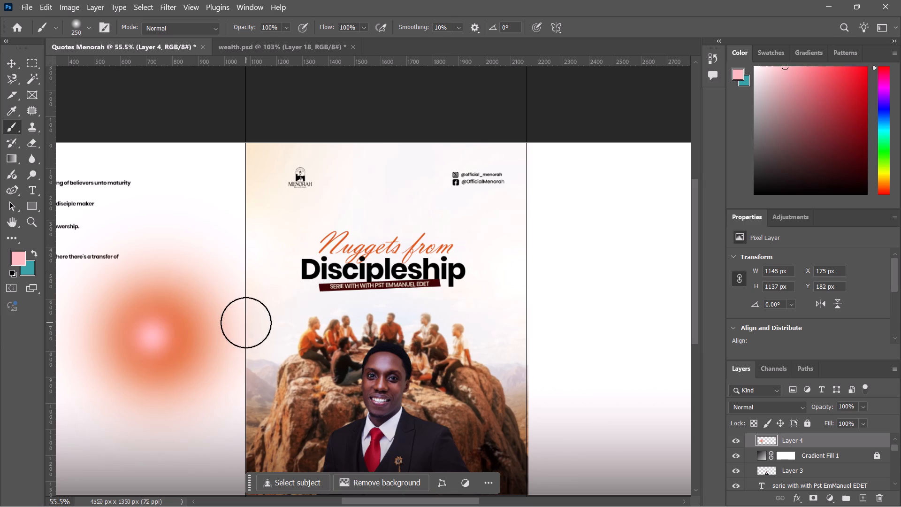
Move the painted glow spot from the first page onto the middle cover, over the right end of the Discipleship title.
{"action": "left_click", "coordinate": [7, 61]}
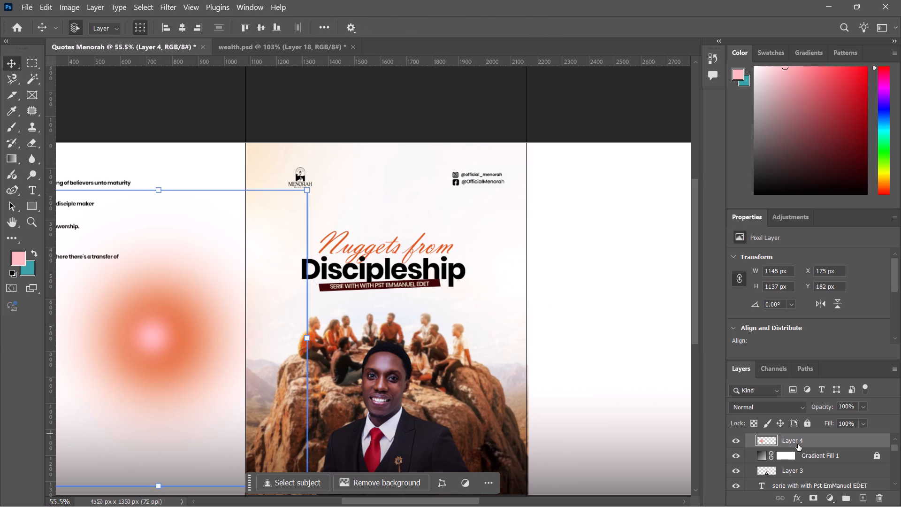
{"action": "left_click_drag", "start_coordinate": [162, 349], "coordinate": [396, 326]}
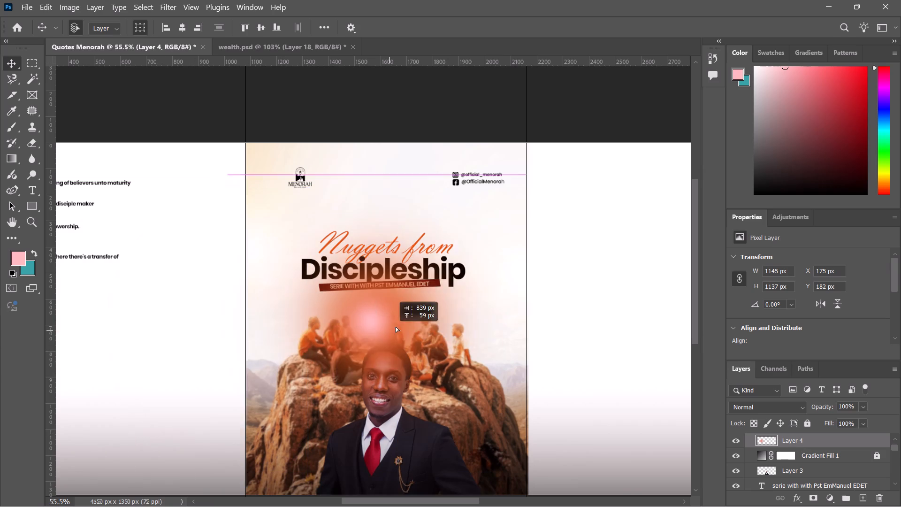
{"action": "left_click_drag", "start_coordinate": [396, 326], "coordinate": [450, 277]}
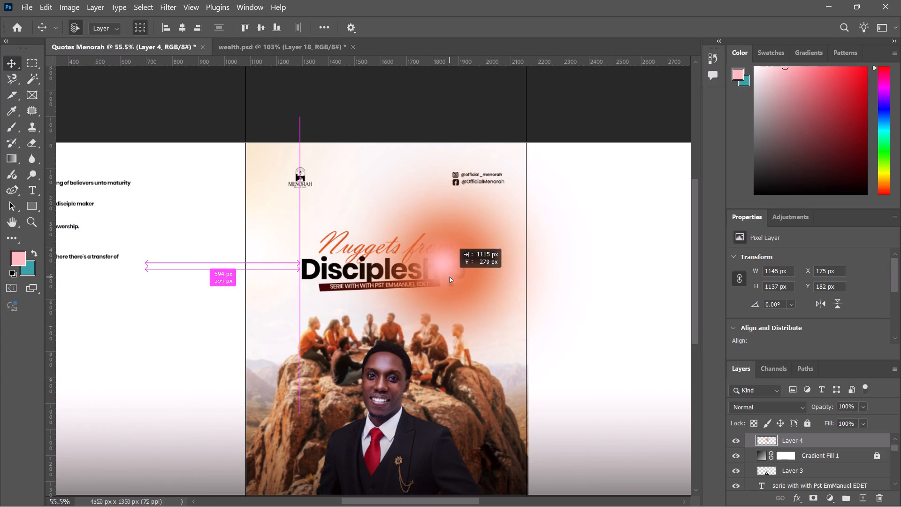
{"action": "left_click_drag", "start_coordinate": [450, 277], "coordinate": [445, 274]}
Set the glow layer to Color Dodge with 73% fill, deselect it, and compare the cover with and without it.
{"action": "left_click", "coordinate": [798, 411]}
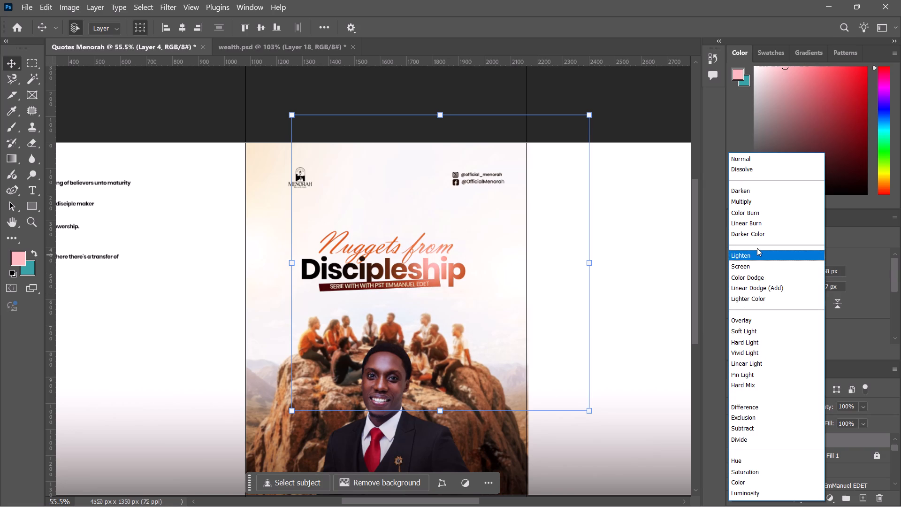
{"action": "left_click", "coordinate": [759, 279]}
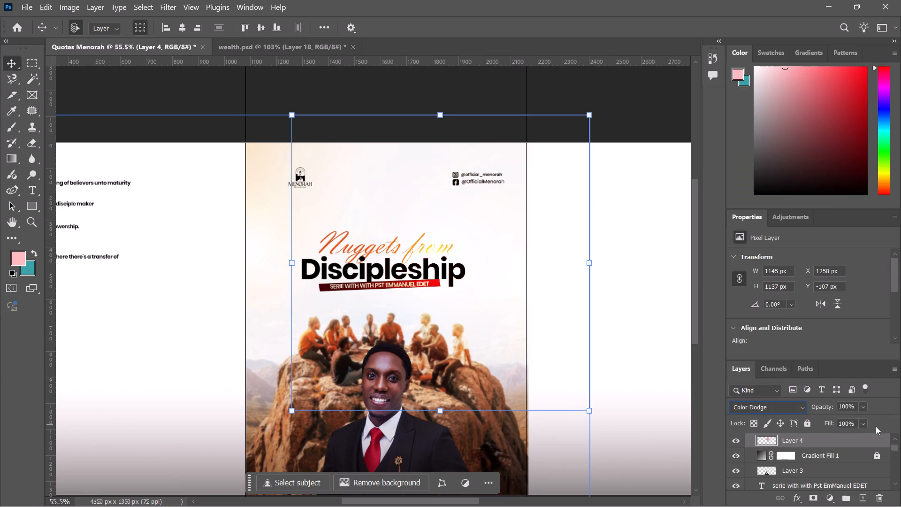
{"action": "left_click", "coordinate": [863, 418]}
{"action": "left_click", "coordinate": [851, 436]}
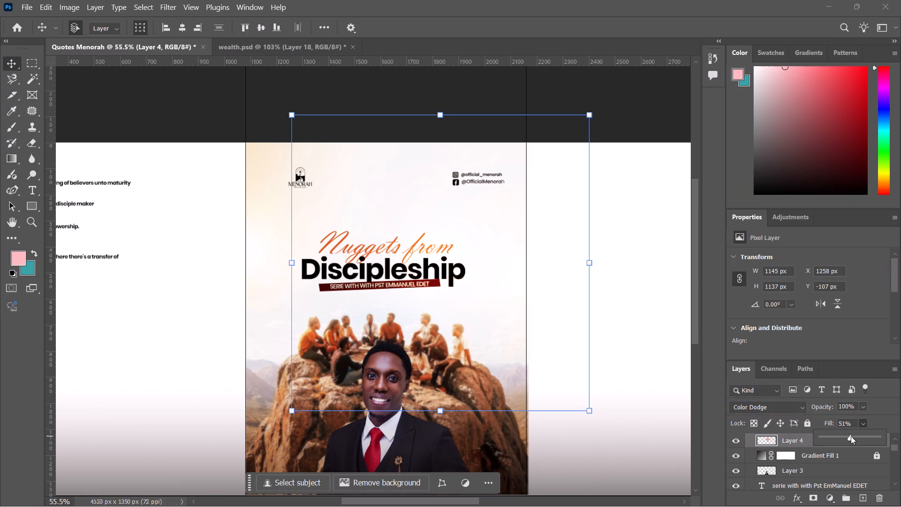
{"action": "left_click", "coordinate": [863, 438]}
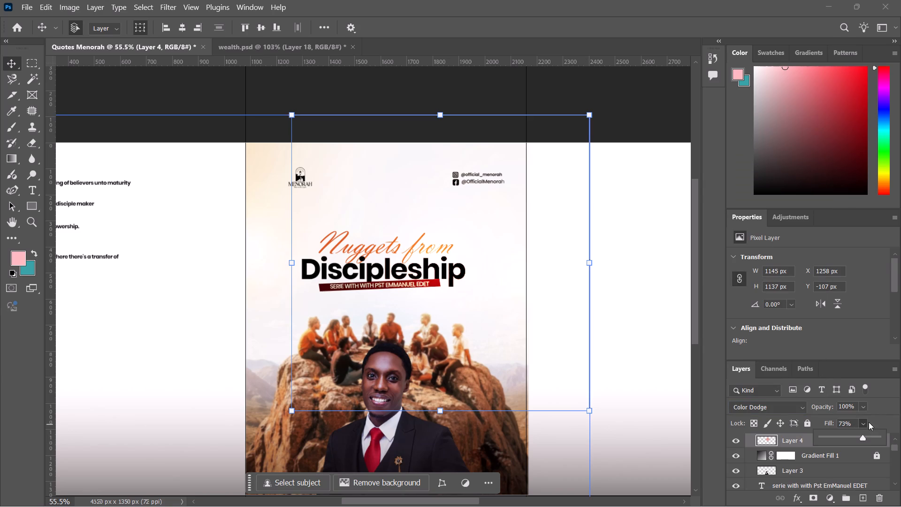
{"action": "left_click", "coordinate": [630, 88]}
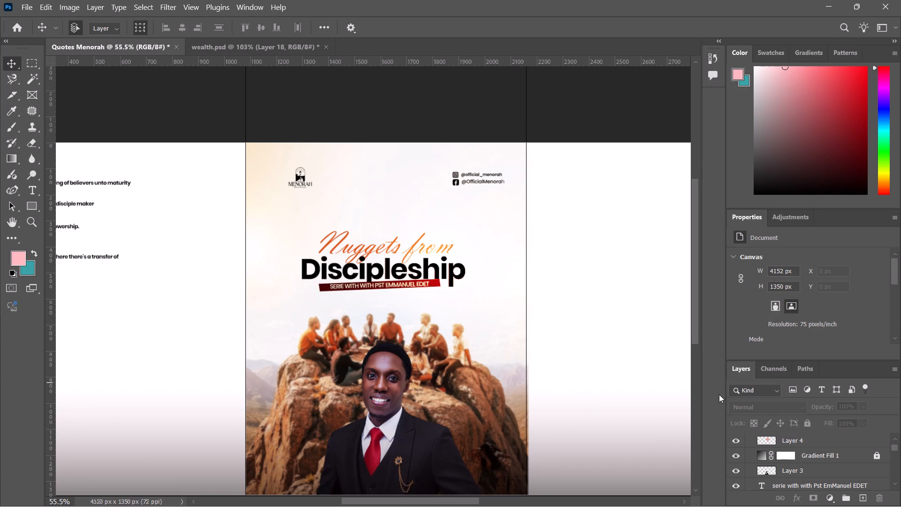
{"action": "left_click", "coordinate": [737, 441]}
{"action": "left_click", "coordinate": [737, 441]}
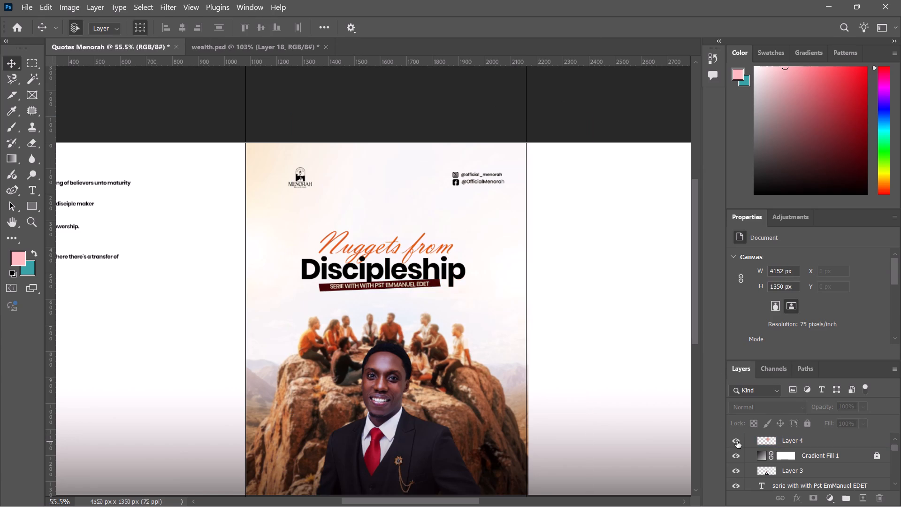
{"action": "left_click", "coordinate": [737, 441]}
{"action": "left_click", "coordinate": [737, 441]}
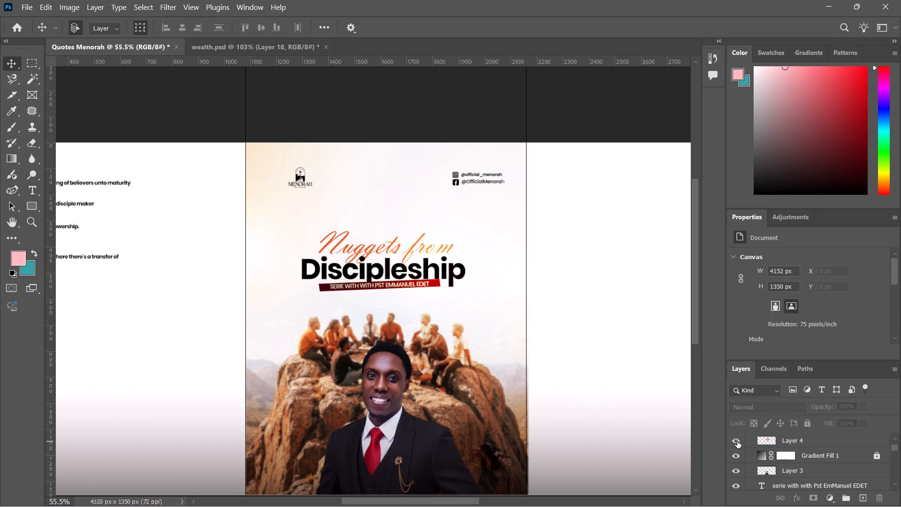
Duplicate the glow layer and place the copy over the leftmost seated people on the rock, then deselect it.
{"action": "key", "text": "ctrl+j"}
{"action": "left_click", "coordinate": [428, 257]}
{"action": "key", "text": "ctrl+j"}
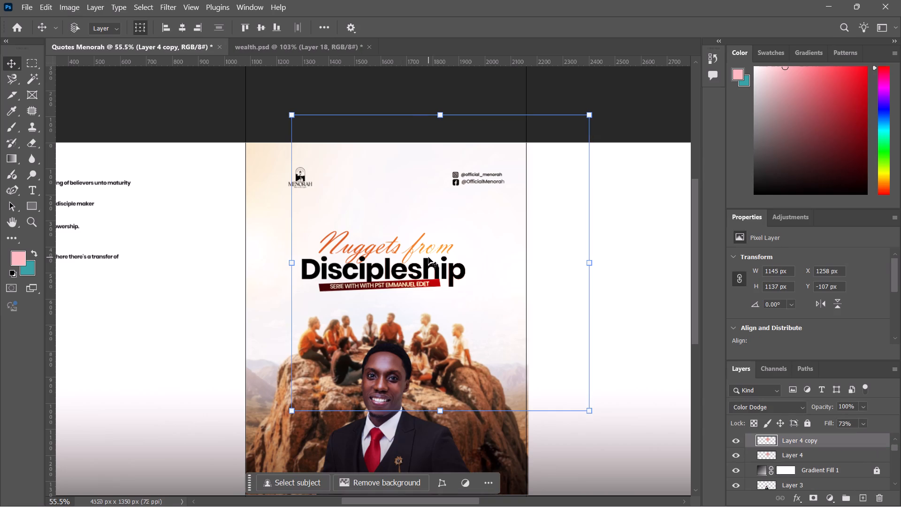
{"action": "left_click_drag", "start_coordinate": [434, 252], "coordinate": [369, 403]}
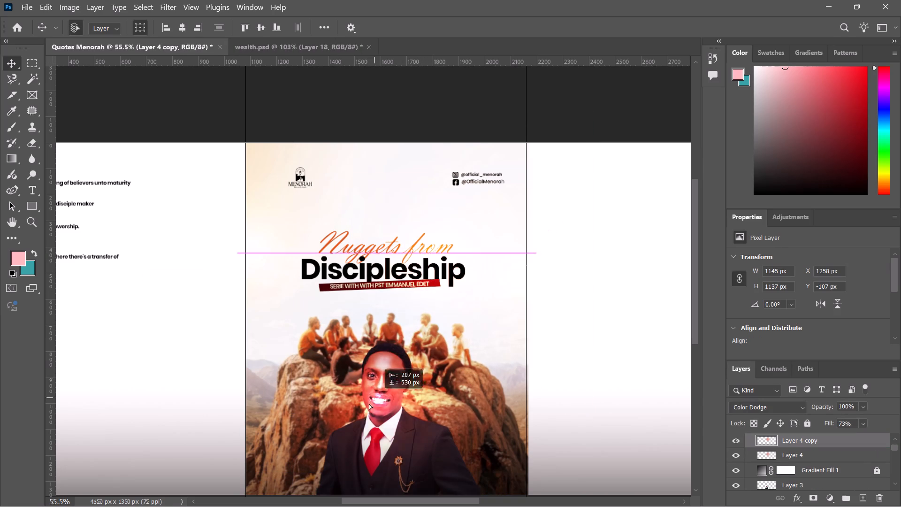
{"action": "left_click_drag", "start_coordinate": [369, 403], "coordinate": [301, 148]}
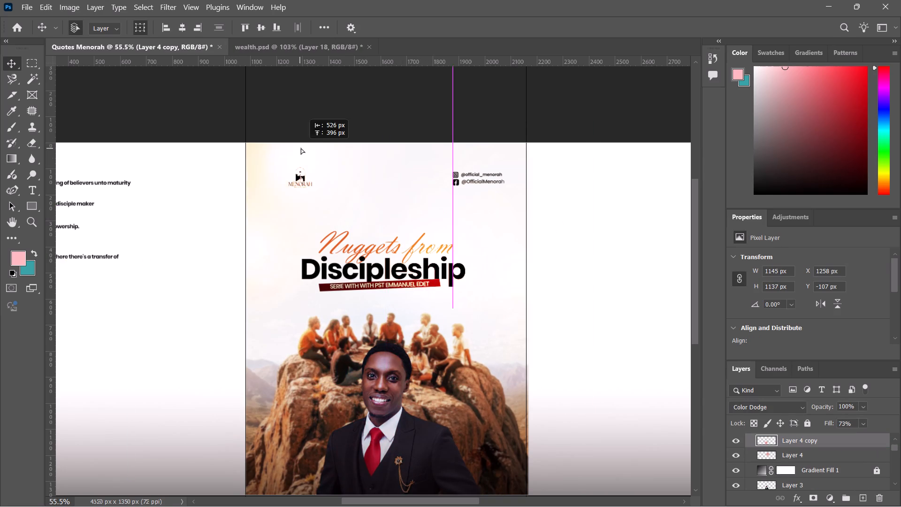
{"action": "left_click_drag", "start_coordinate": [301, 148], "coordinate": [287, 370]}
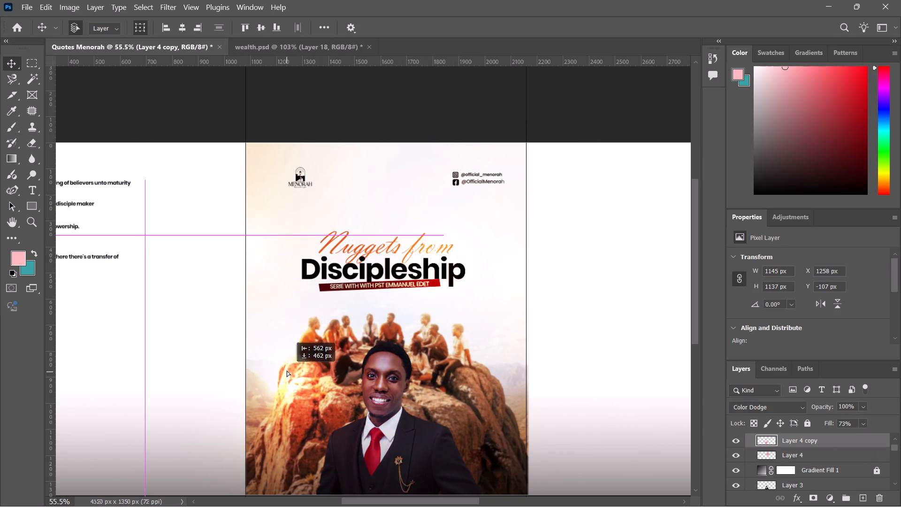
{"action": "left_click_drag", "start_coordinate": [287, 370], "coordinate": [301, 340]}
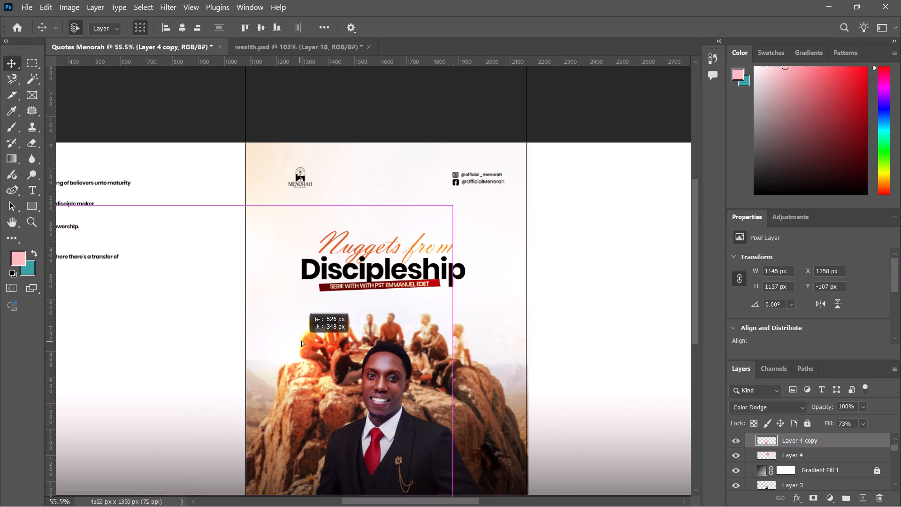
{"action": "left_click_drag", "start_coordinate": [301, 340], "coordinate": [310, 335]}
{"action": "left_click", "coordinate": [395, 123]}
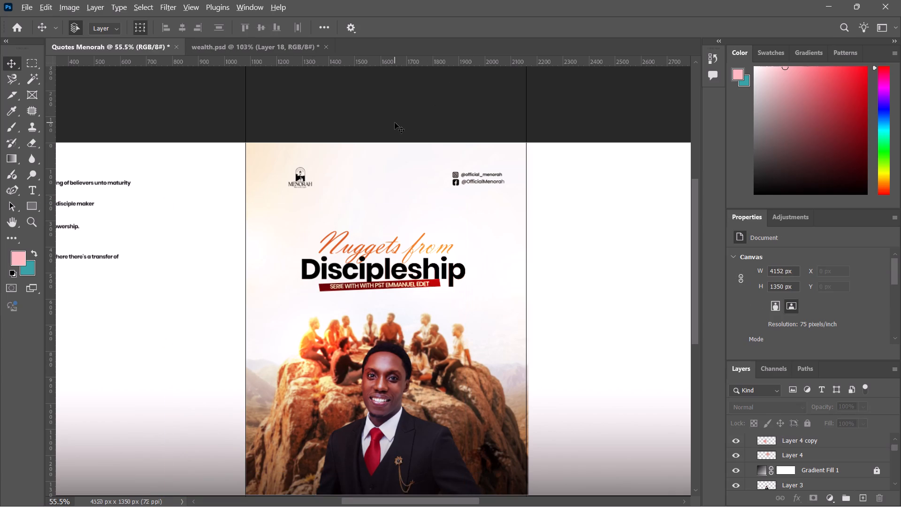
Examine the glow effects on the middle cover at several magnifications, with nothing selected.
{"action": "scroll", "coordinate": [395, 123], "scroll_direction": "down", "scroll_amount": 4, "text": "ctrl+alt"}
{"action": "scroll", "coordinate": [416, 295], "scroll_direction": "up", "scroll_amount": 2, "text": "ctrl+alt"}
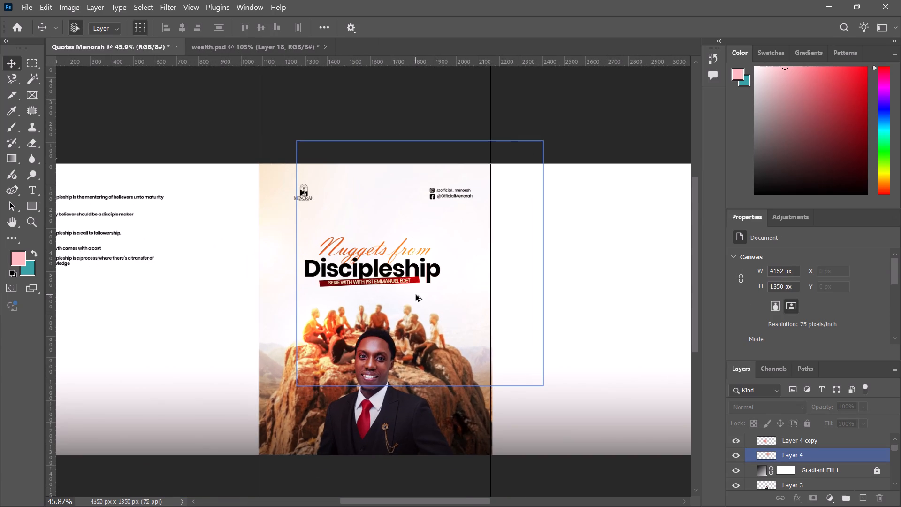
{"action": "scroll", "coordinate": [416, 295], "scroll_direction": "down", "scroll_amount": 1}
{"action": "scroll", "coordinate": [416, 295], "scroll_direction": "up", "scroll_amount": 3, "text": "ctrl+alt"}
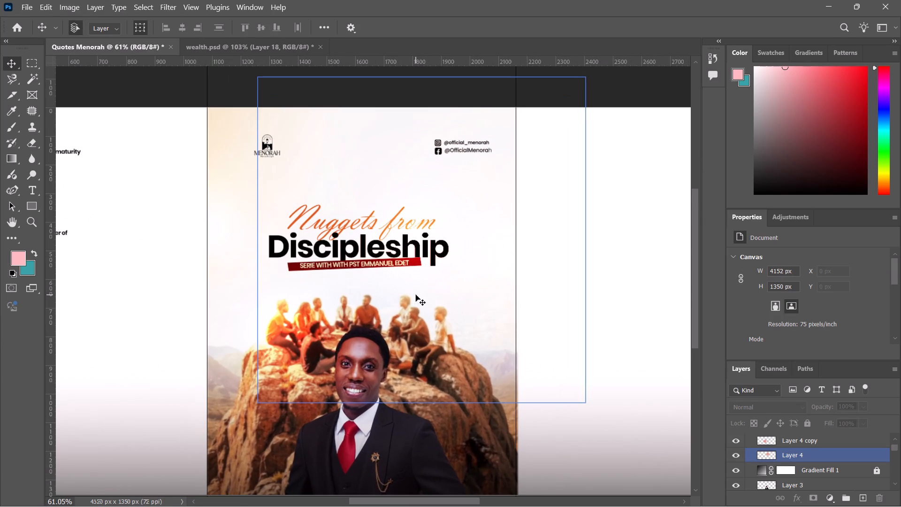
{"action": "scroll", "coordinate": [416, 295], "scroll_direction": "down", "scroll_amount": 1}
{"action": "scroll", "coordinate": [416, 295], "scroll_direction": "up", "scroll_amount": 1, "text": "ctrl+alt"}
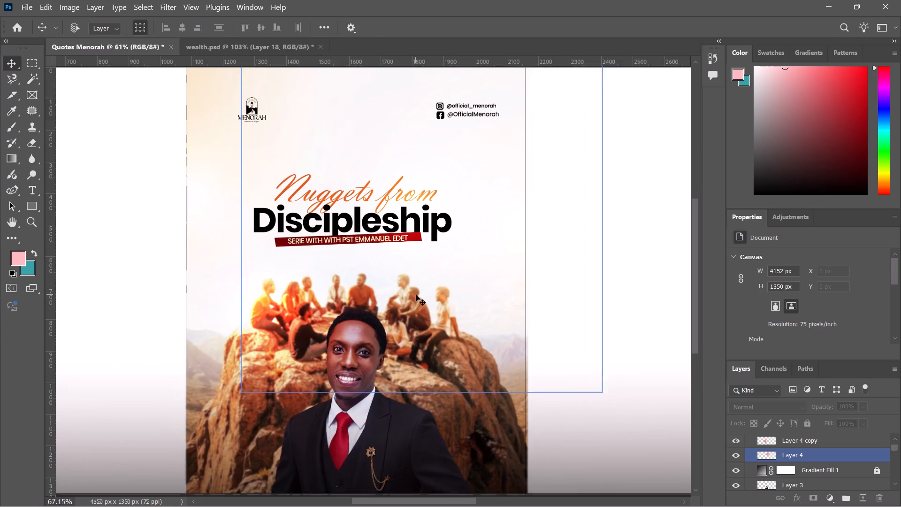
{"action": "scroll", "coordinate": [416, 295], "scroll_direction": "up", "scroll_amount": 1, "text": "ctrl+alt"}
{"action": "scroll", "coordinate": [416, 295], "scroll_direction": "down", "scroll_amount": 3, "text": "ctrl+alt"}
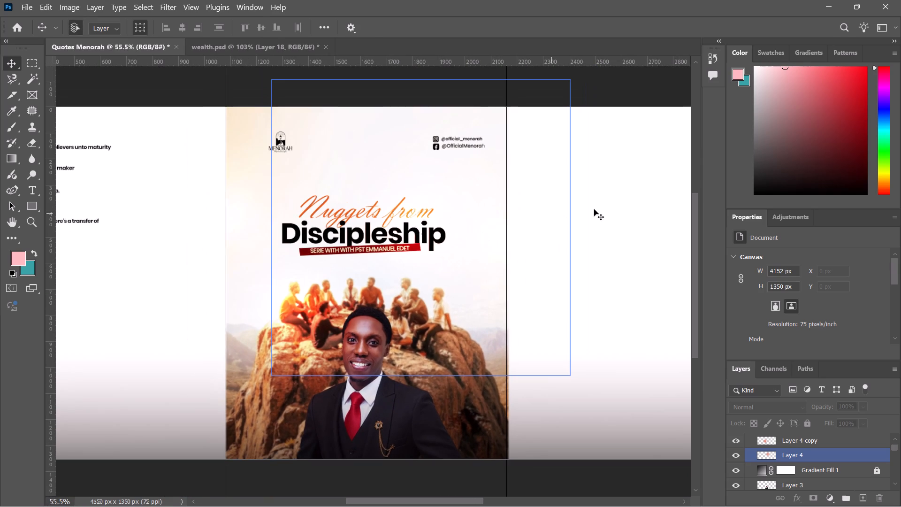
{"action": "left_click", "coordinate": [575, 100]}
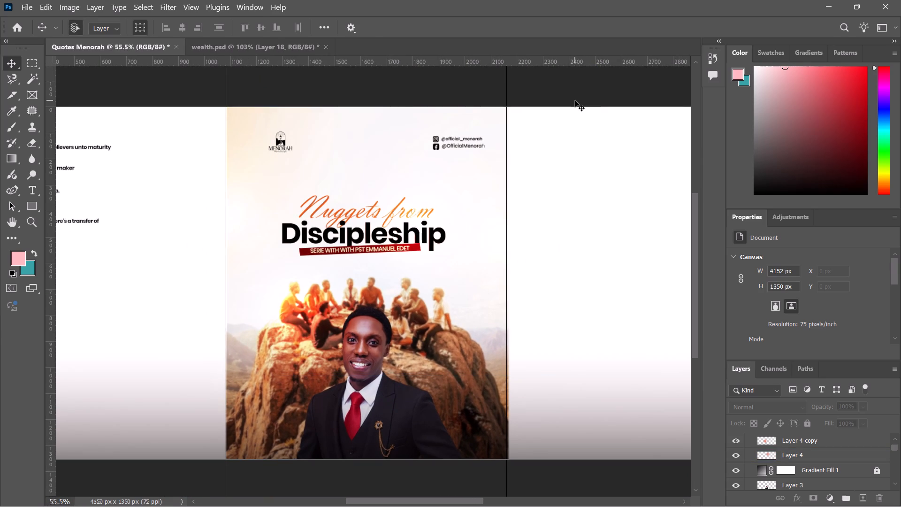
Draw a 927 x 211 px rectangle across the top of the middle cover and round its corners to 105 px.
{"action": "left_click", "coordinate": [28, 204]}
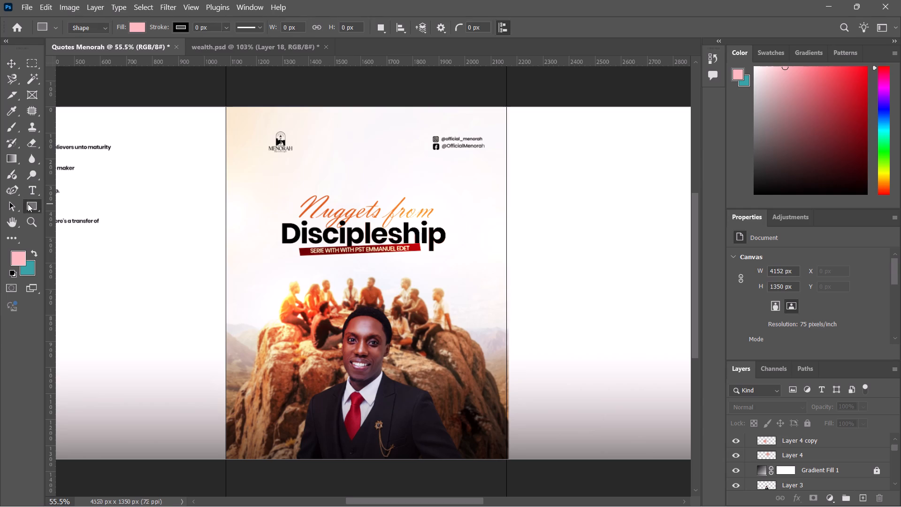
{"action": "left_click_drag", "start_coordinate": [244, 107], "coordinate": [461, 159]}
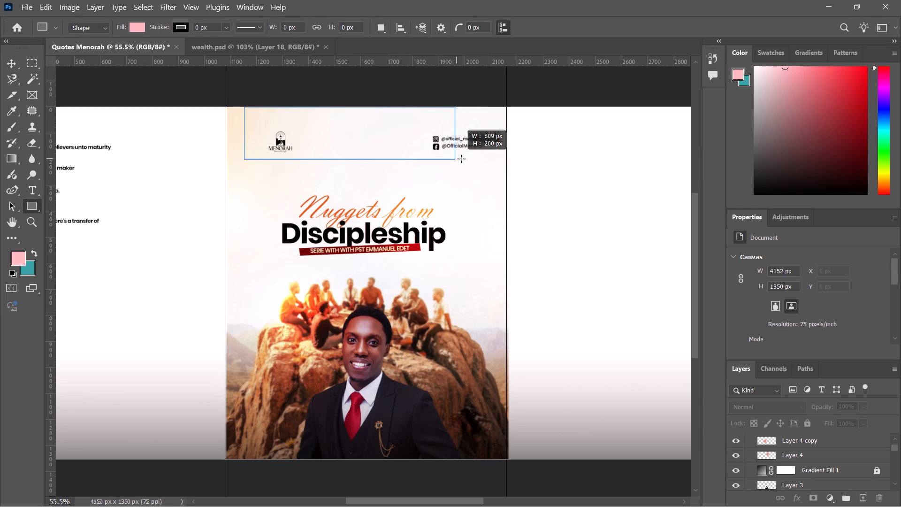
{"action": "left_click_drag", "start_coordinate": [461, 159], "coordinate": [485, 161]}
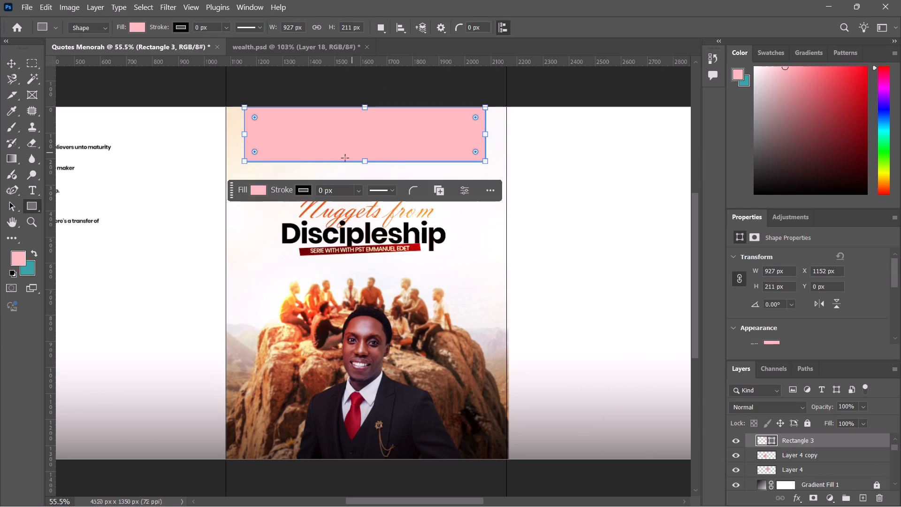
{"action": "left_click_drag", "start_coordinate": [255, 153], "coordinate": [298, 108]}
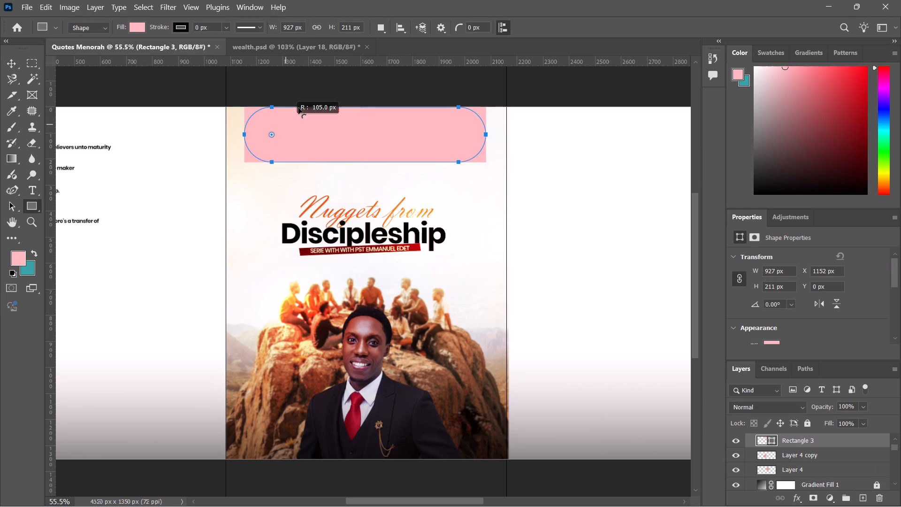
{"action": "left_click_drag", "start_coordinate": [298, 108], "coordinate": [306, 99]}
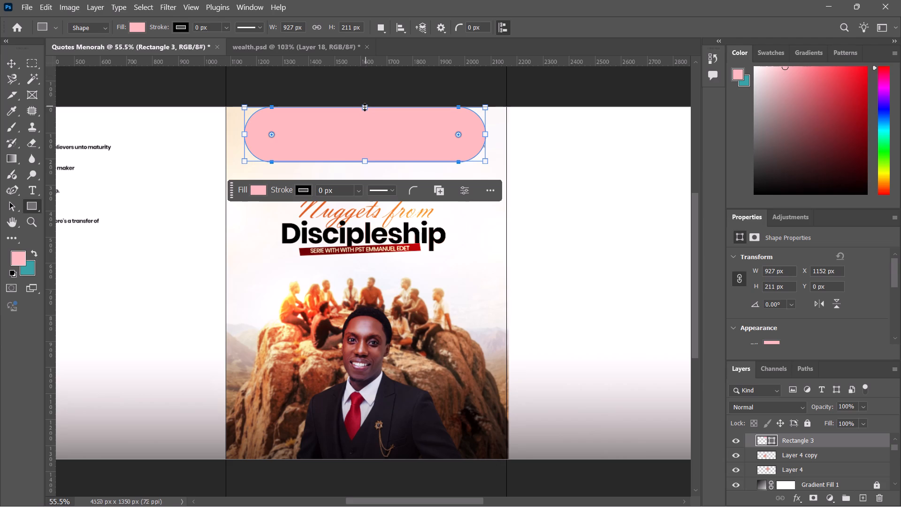
Extend the rounded rectangle upward past the page's top edge to a height of 430 px, then deselect it.
{"action": "left_click_drag", "start_coordinate": [365, 106], "coordinate": [364, 61]}
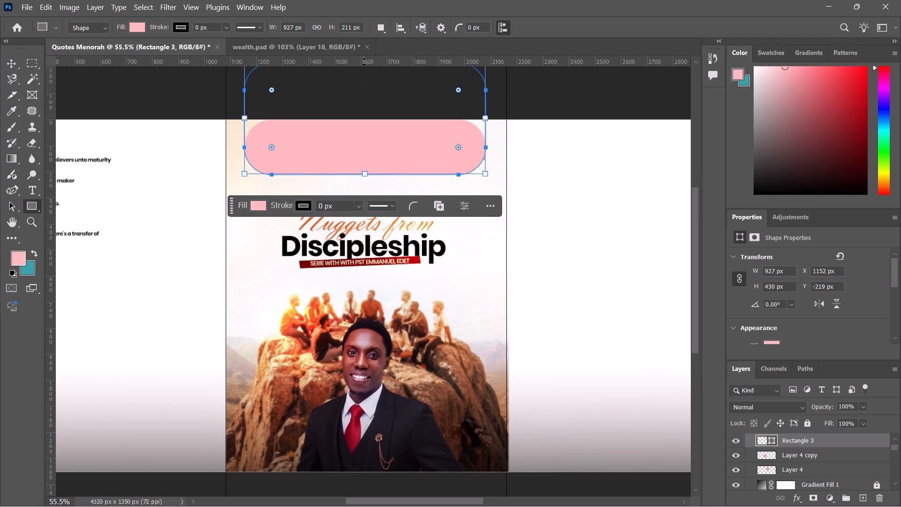
{"action": "left_click", "coordinate": [10, 67]}
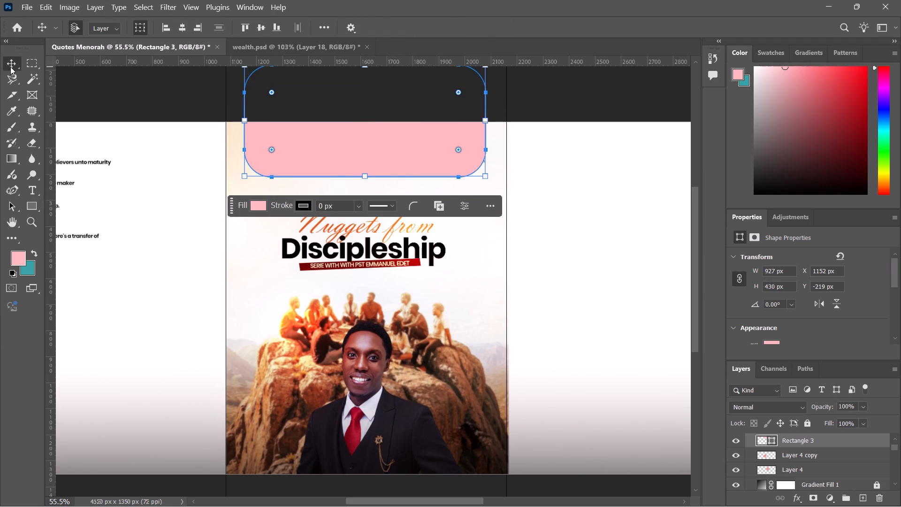
{"action": "left_click", "coordinate": [556, 99]}
Fill the rounded header shape with dark maroon #410306 and deselect it.
{"action": "scroll", "coordinate": [556, 99], "scroll_direction": "down", "scroll_amount": 2, "text": "ctrl+alt"}
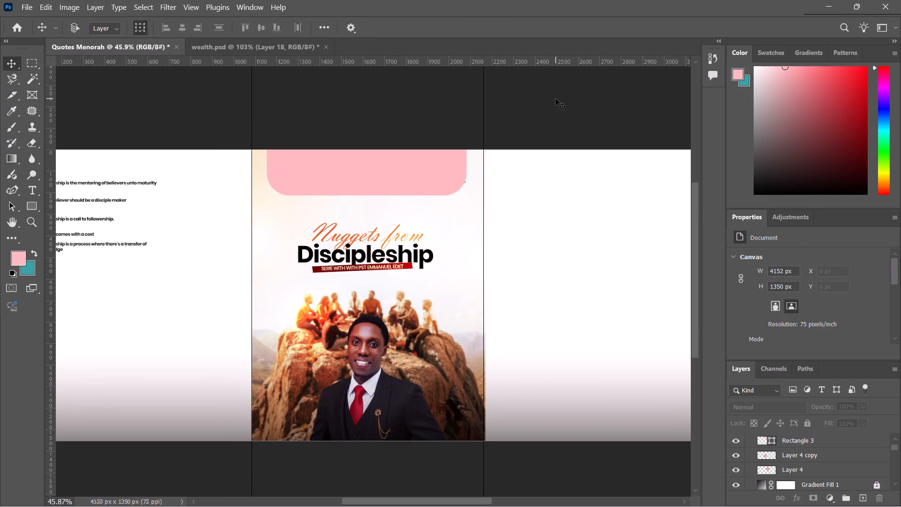
{"action": "left_click", "coordinate": [420, 168]}
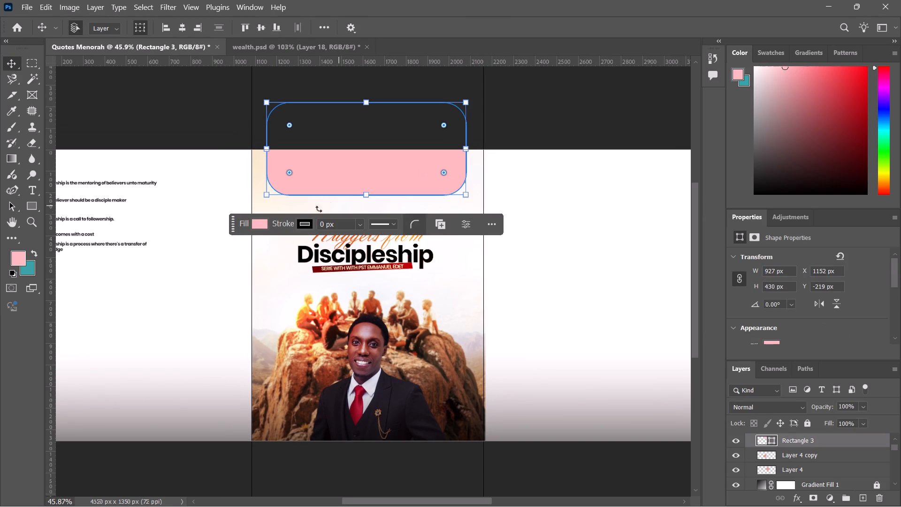
{"action": "left_click", "coordinate": [263, 225]}
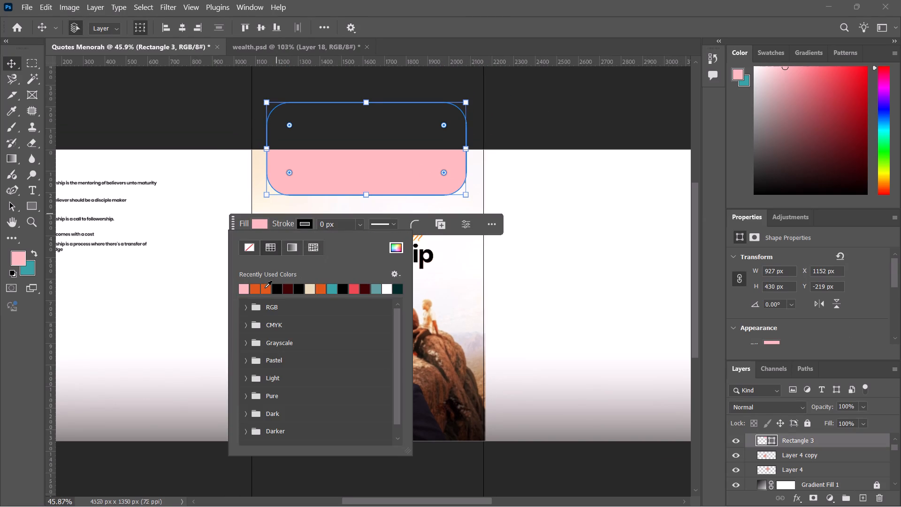
{"action": "left_click", "coordinate": [265, 288]}
{"action": "left_click", "coordinate": [290, 290]}
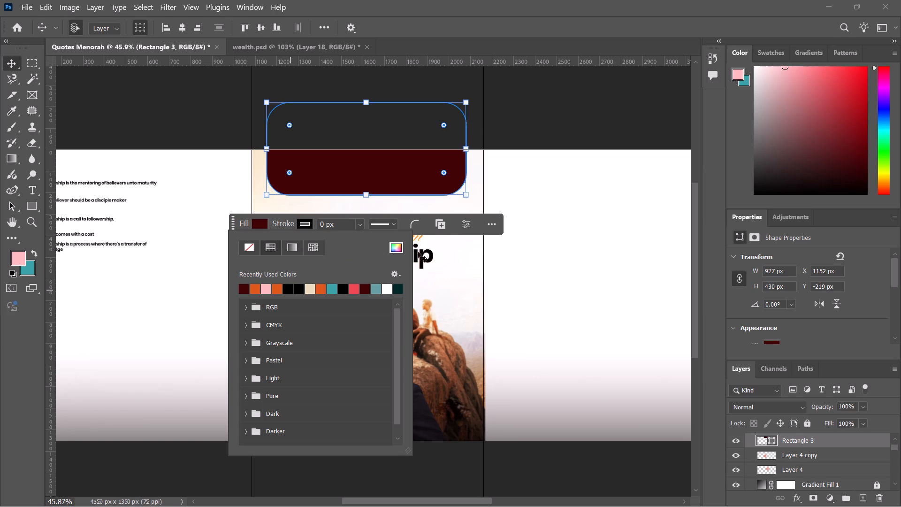
{"action": "left_click", "coordinate": [397, 247]}
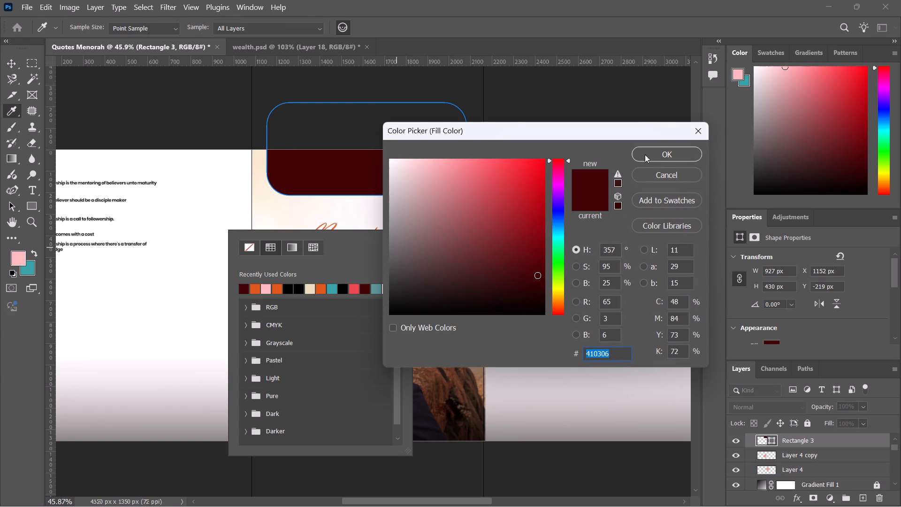
{"action": "left_click", "coordinate": [660, 156]}
{"action": "left_click", "coordinate": [532, 106]}
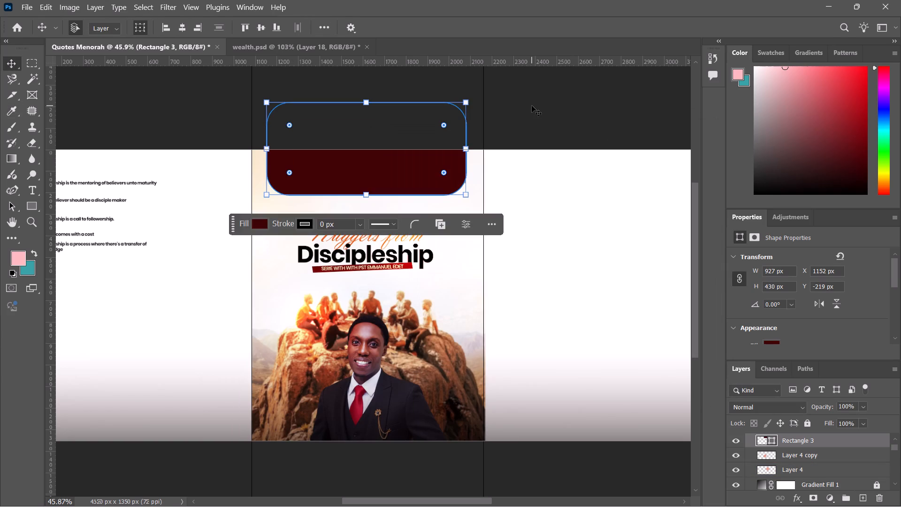
{"action": "left_click", "coordinate": [532, 106]}
Centre the maroon header shape horizontally on the middle cover and deselect it.
{"action": "left_click", "coordinate": [445, 174]}
{"action": "left_click", "coordinate": [184, 31]}
{"action": "left_click", "coordinate": [562, 119]}
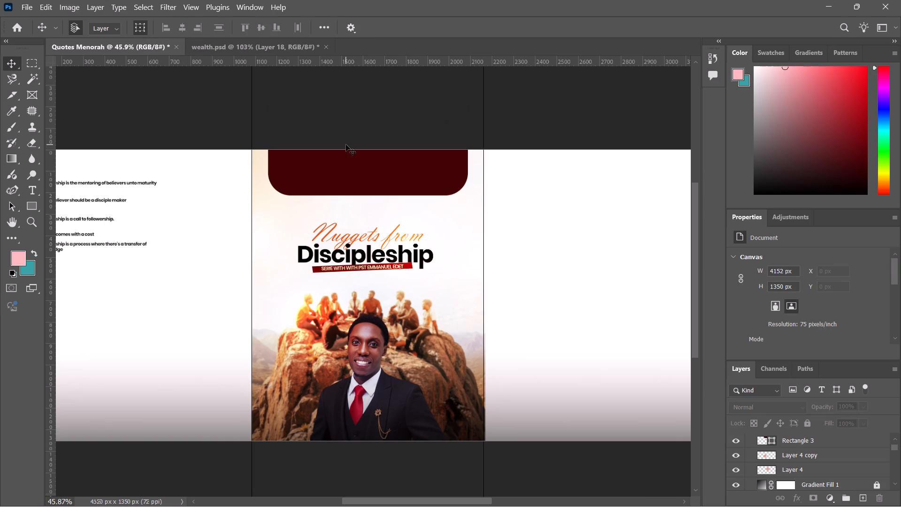
Reduce the corner radius of the maroon header shape for tighter rounded corners, then deselect it.
{"action": "scroll", "coordinate": [346, 145], "scroll_direction": "up", "scroll_amount": 9, "text": "ctrl+alt"}
{"action": "scroll", "coordinate": [346, 145], "scroll_direction": "down", "scroll_amount": 6, "text": "ctrl+alt"}
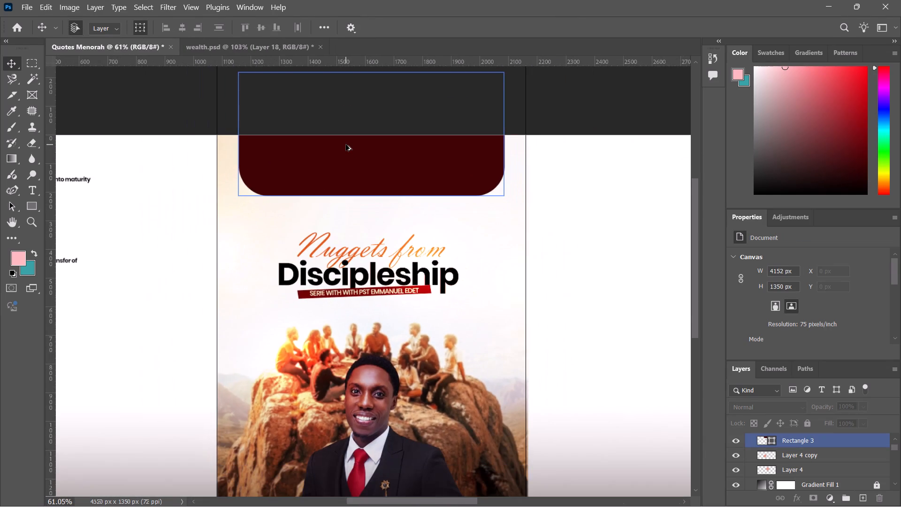
{"action": "scroll", "coordinate": [346, 145], "scroll_direction": "down", "scroll_amount": 4, "text": "ctrl+alt"}
{"action": "left_click", "coordinate": [346, 145]}
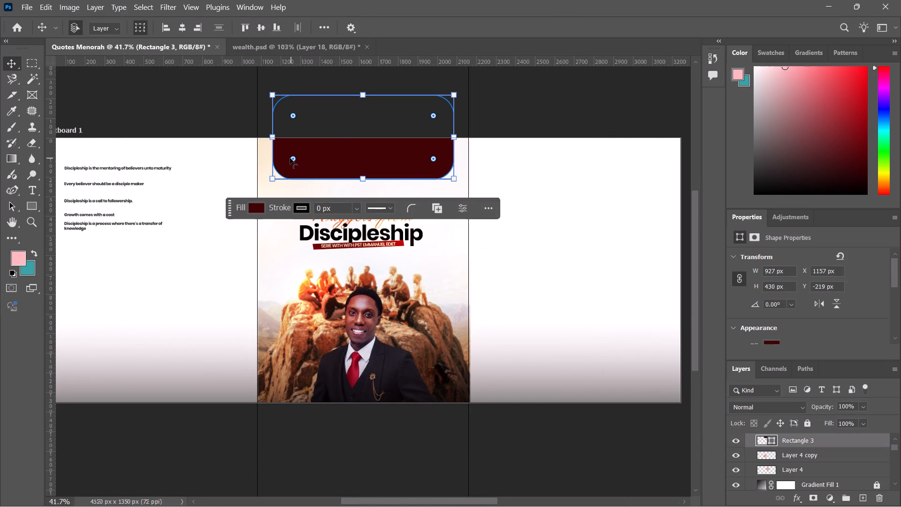
{"action": "left_click_drag", "start_coordinate": [294, 159], "coordinate": [289, 167]}
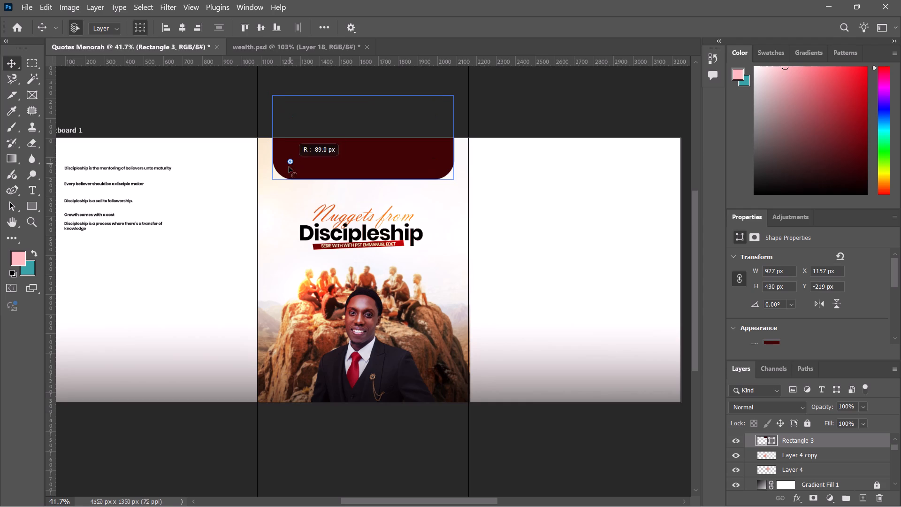
{"action": "left_click_drag", "start_coordinate": [289, 167], "coordinate": [285, 173]}
{"action": "left_click", "coordinate": [530, 101]}
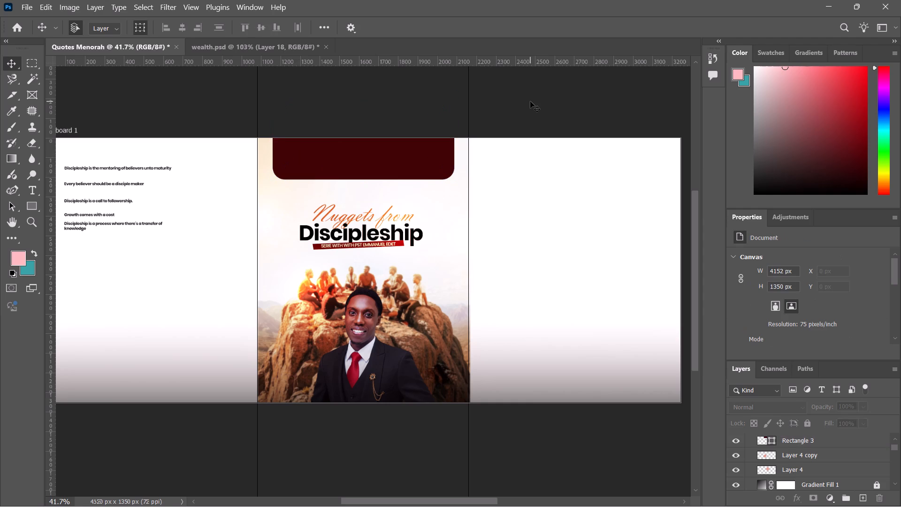
{"action": "left_click", "coordinate": [407, 156]}
{"action": "left_click", "coordinate": [538, 109]}
Add a drop shadow to the maroon header shape in black #000000, with Multiply blending and 30% opacity.
{"action": "left_click", "coordinate": [401, 158]}
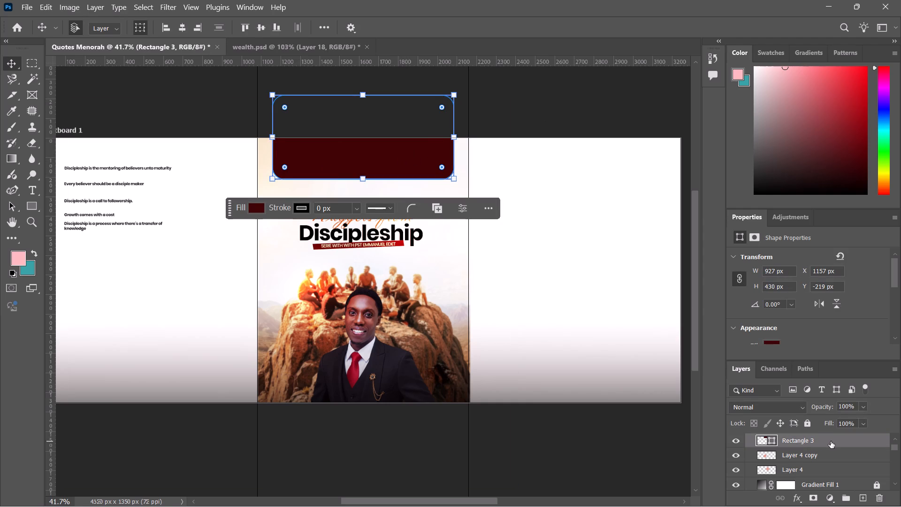
{"action": "double_click", "coordinate": [831, 441]}
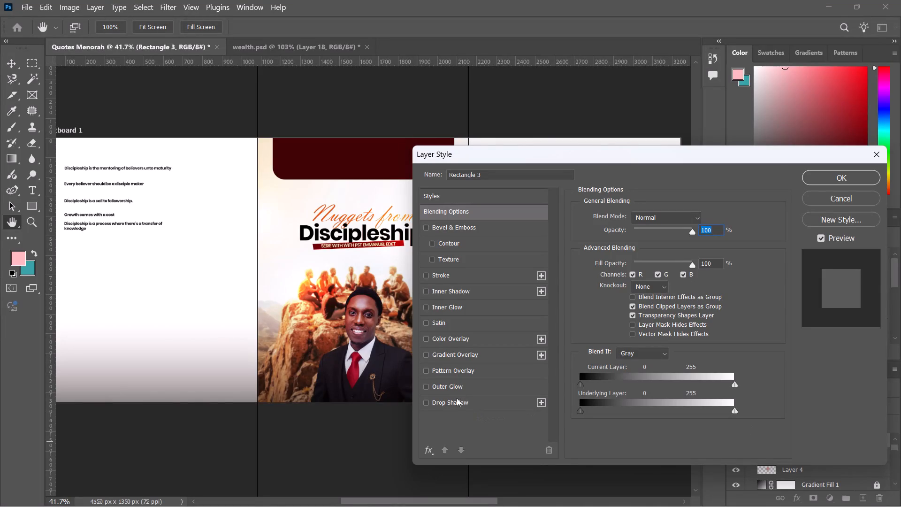
{"action": "left_click", "coordinate": [457, 399]}
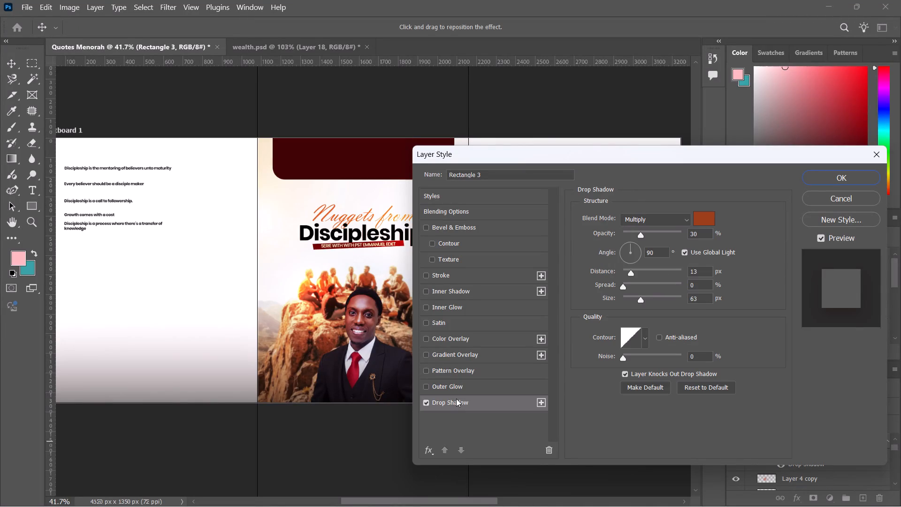
{"action": "left_click", "coordinate": [656, 231]}
{"action": "left_click_drag", "start_coordinate": [656, 231], "coordinate": [701, 241]}
{"action": "left_click", "coordinate": [702, 222]}
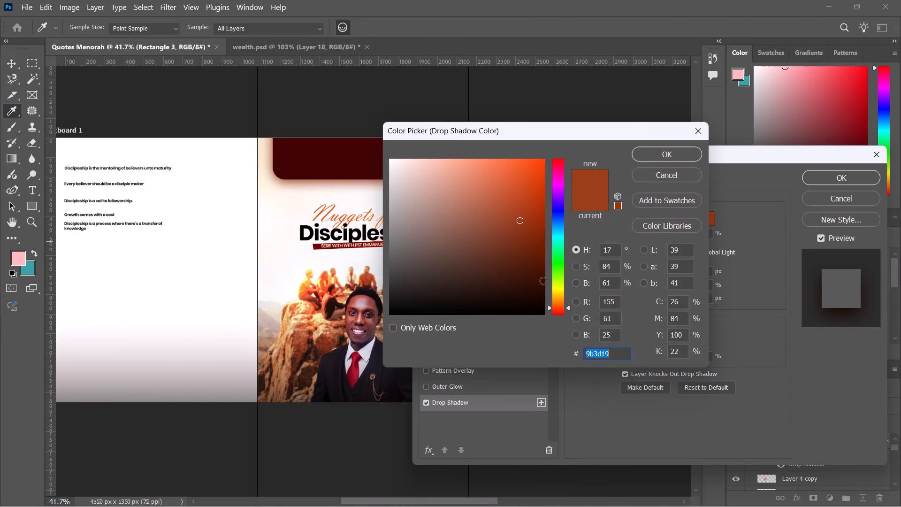
{"action": "left_click_drag", "start_coordinate": [472, 275], "coordinate": [271, 347]}
{"action": "left_click", "coordinate": [649, 157]}
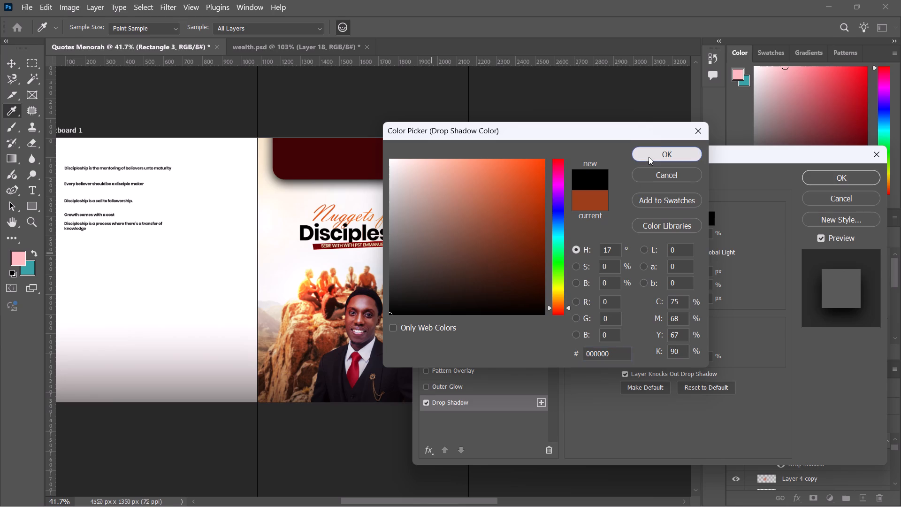
{"action": "left_click", "coordinate": [639, 230]}
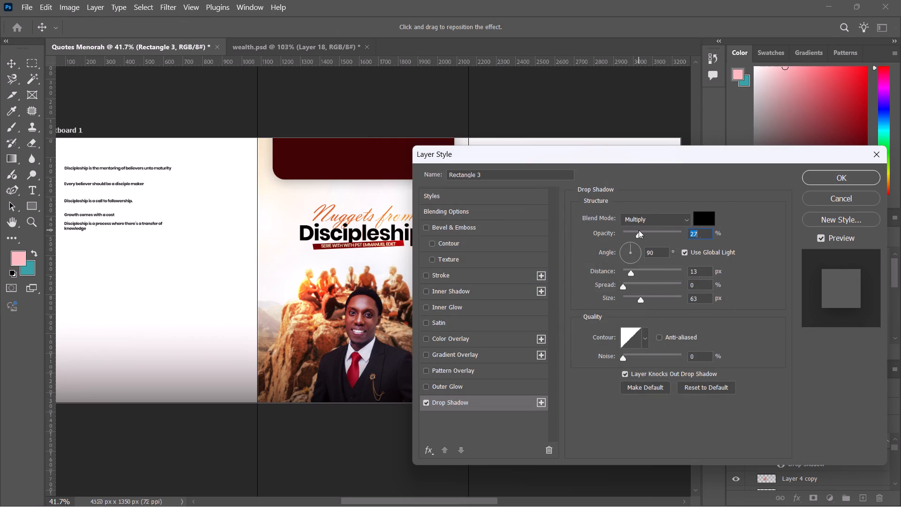
{"action": "left_click", "coordinate": [641, 230]}
Set the header's drop shadow to 25 px distance, 14% spread and 95 px size, apply it and deselect the shape.
{"action": "left_click_drag", "start_coordinate": [634, 273], "coordinate": [675, 266]}
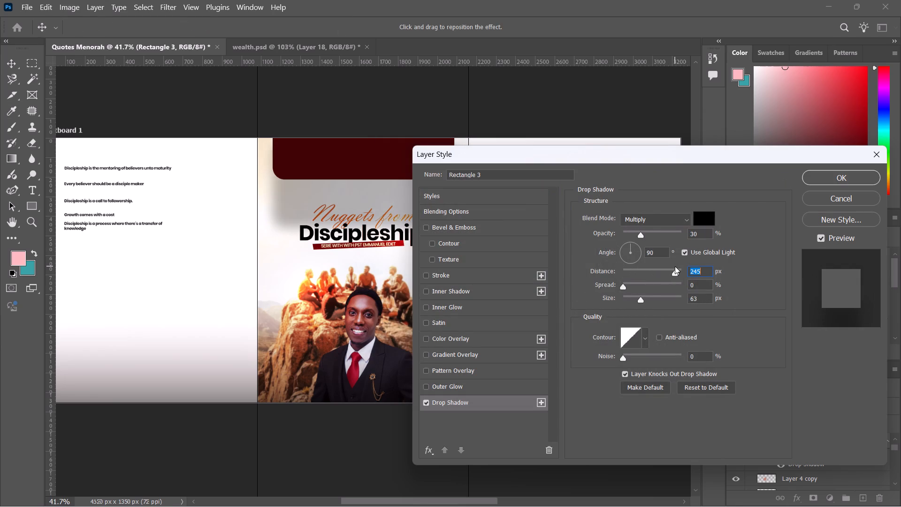
{"action": "left_click", "coordinate": [638, 269]}
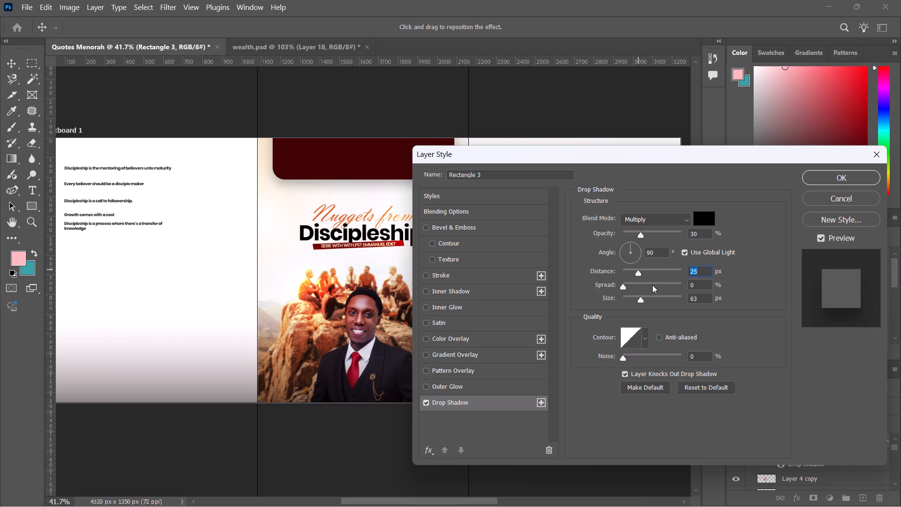
{"action": "left_click", "coordinate": [655, 284]}
{"action": "left_click", "coordinate": [631, 286]}
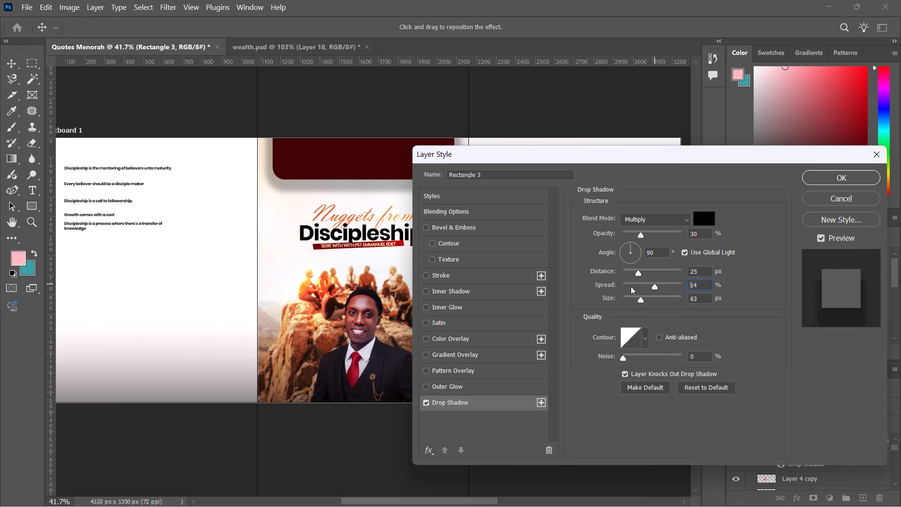
{"action": "left_click", "coordinate": [631, 300]}
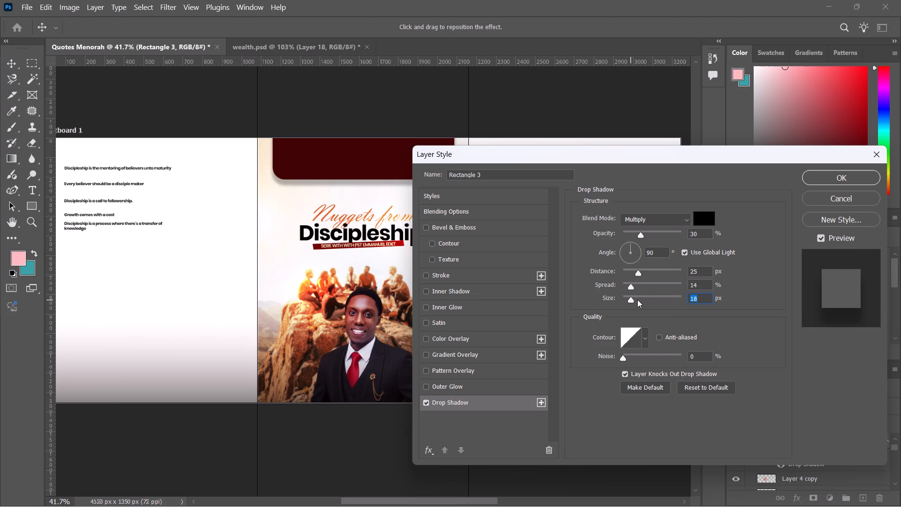
{"action": "left_click", "coordinate": [668, 296]}
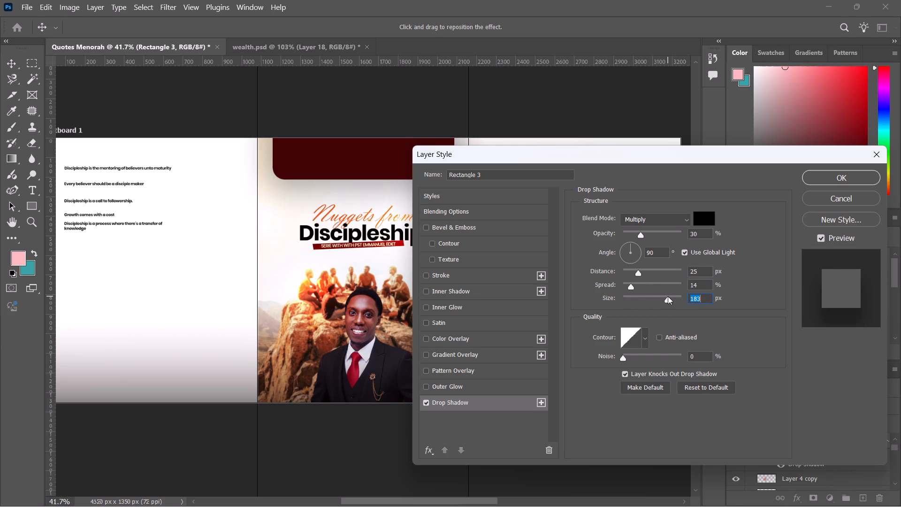
{"action": "left_click", "coordinate": [648, 297]}
{"action": "left_click", "coordinate": [825, 177]}
{"action": "left_click", "coordinate": [522, 103]}
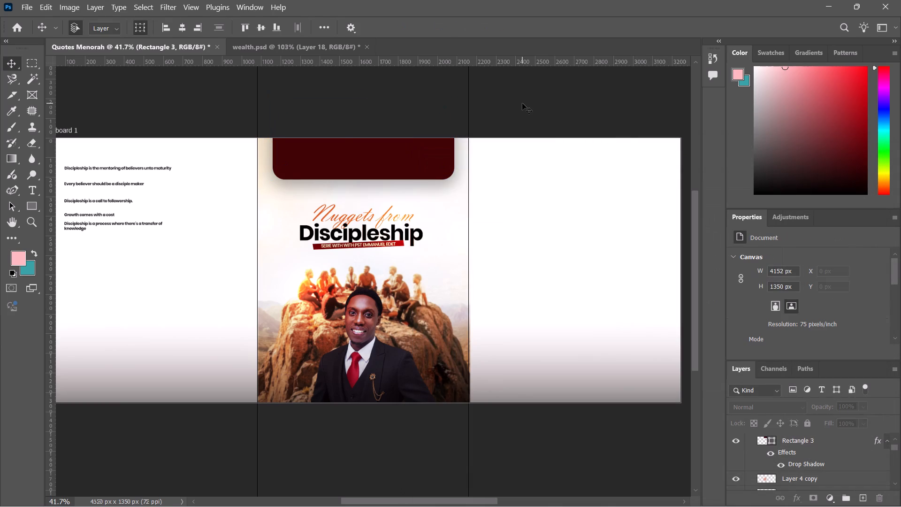
{"action": "scroll", "coordinate": [340, 130], "scroll_direction": "up", "scroll_amount": 5, "text": "ctrl+alt"}
{"action": "scroll", "coordinate": [340, 130], "scroll_direction": "down", "scroll_amount": 5, "text": "ctrl+alt"}
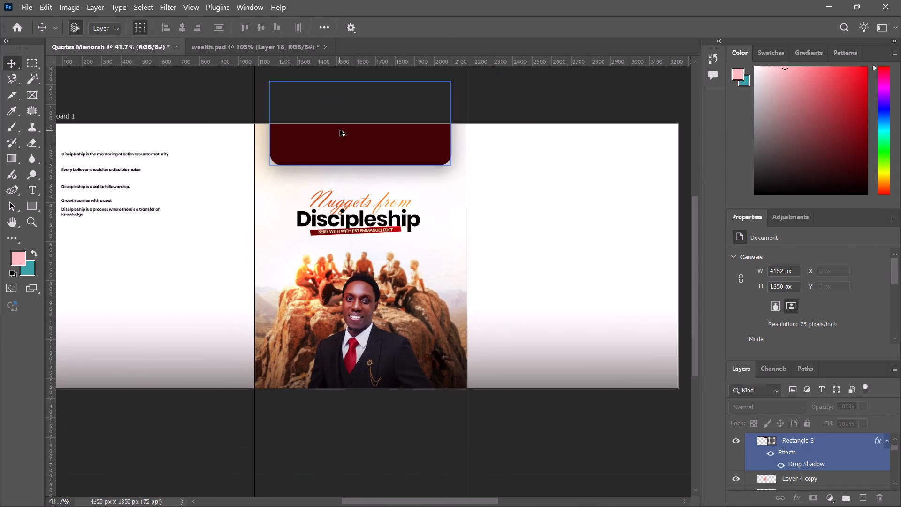
Move the red glow layer up onto the maroon header and place it above the header shape in the layer order, then deselect.
{"action": "left_click", "coordinate": [306, 287]}
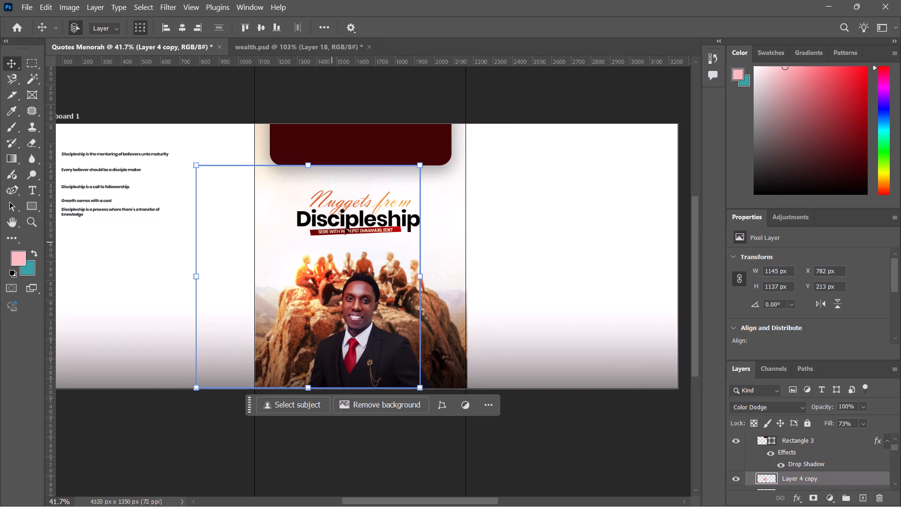
{"action": "left_click", "coordinate": [534, 137]}
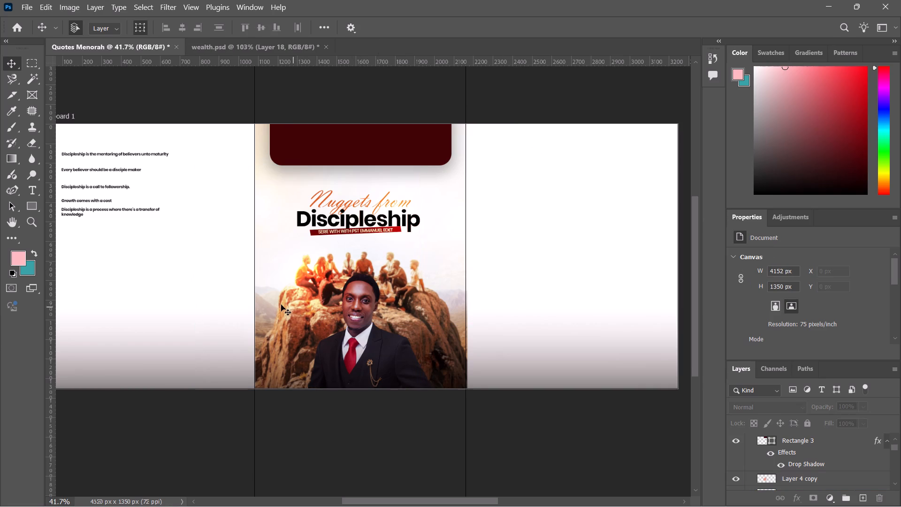
{"action": "left_click", "coordinate": [294, 287]}
{"action": "left_click_drag", "start_coordinate": [294, 287], "coordinate": [375, 192]}
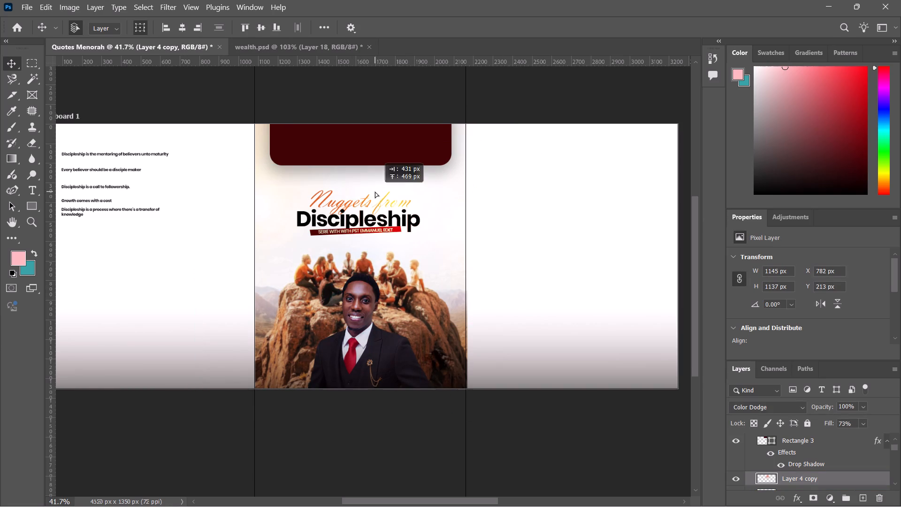
{"action": "left_click_drag", "start_coordinate": [375, 192], "coordinate": [406, 154]}
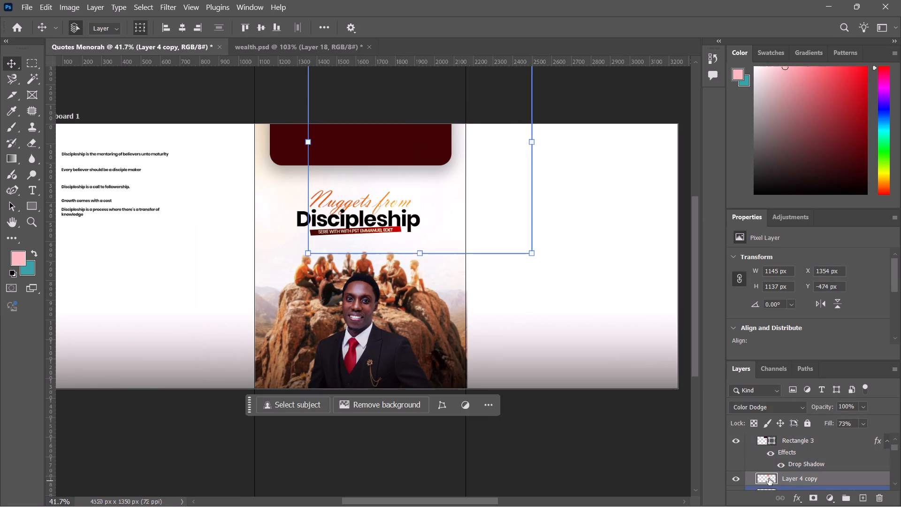
{"action": "left_click_drag", "start_coordinate": [769, 478], "coordinate": [802, 433]}
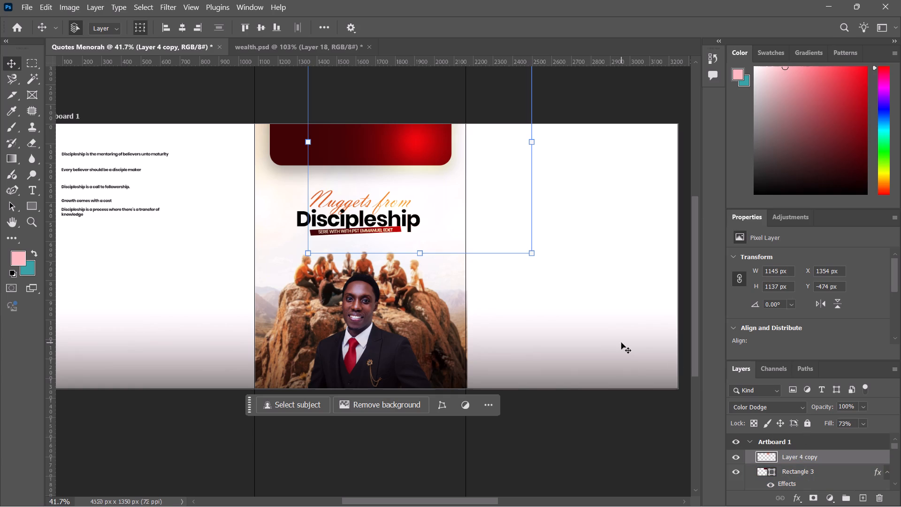
{"action": "left_click", "coordinate": [580, 98]}
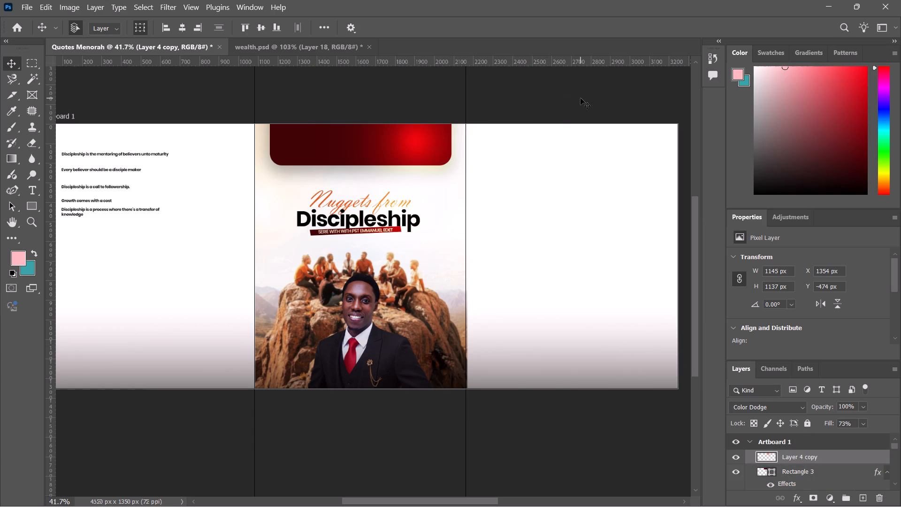
Move the glow and maroon header shape layers together below the Menorah logo and social handle layers, then deselect them.
{"action": "scroll", "coordinate": [390, 141], "scroll_direction": "up", "scroll_amount": 4, "text": "ctrl+alt"}
{"action": "scroll", "coordinate": [390, 141], "scroll_direction": "up", "scroll_amount": 1}
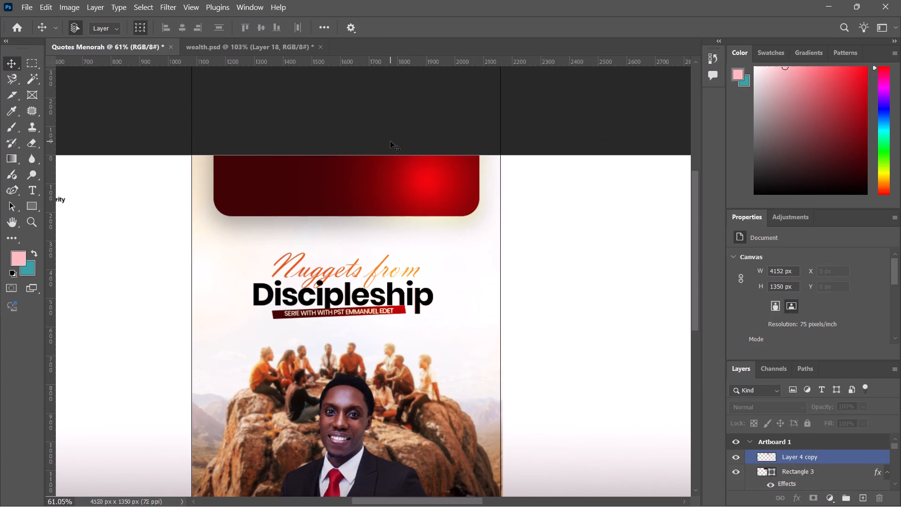
{"action": "scroll", "coordinate": [390, 141], "scroll_direction": "up", "scroll_amount": 1}
{"action": "scroll", "coordinate": [390, 141], "scroll_direction": "down", "scroll_amount": 1, "text": "ctrl+alt"}
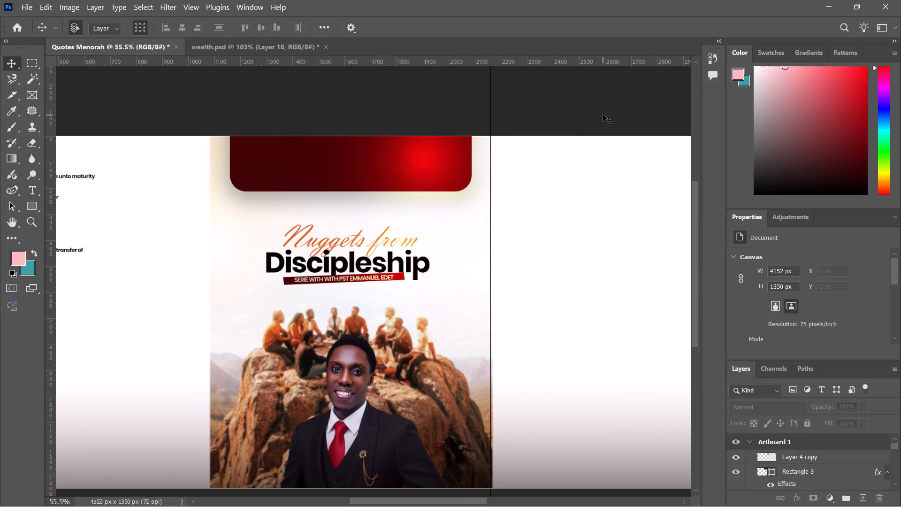
{"action": "left_click", "coordinate": [603, 115]}
{"action": "scroll", "coordinate": [603, 115], "scroll_direction": "down", "scroll_amount": 2, "text": "ctrl+alt"}
{"action": "scroll", "coordinate": [603, 115], "scroll_direction": "up", "scroll_amount": 1, "text": "ctrl+alt"}
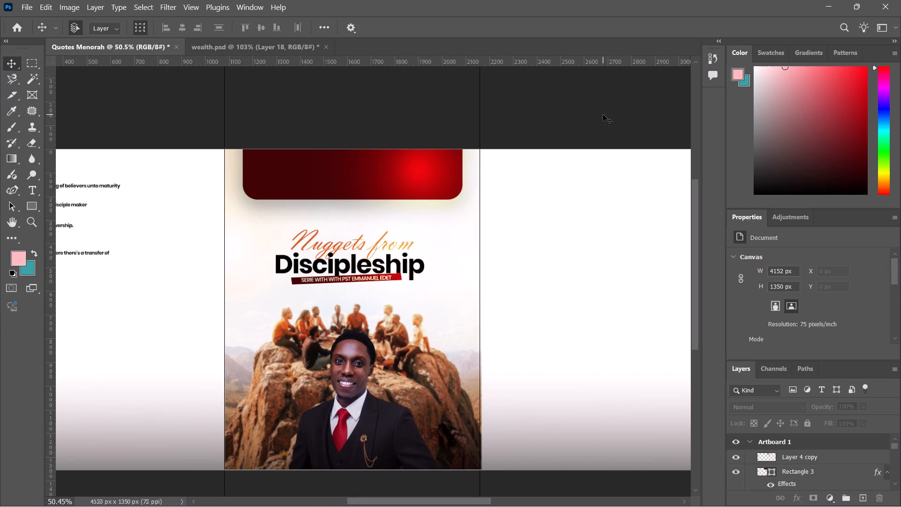
{"action": "left_click", "coordinate": [425, 169]}
{"action": "left_click", "coordinate": [247, 173], "text": "shift"}
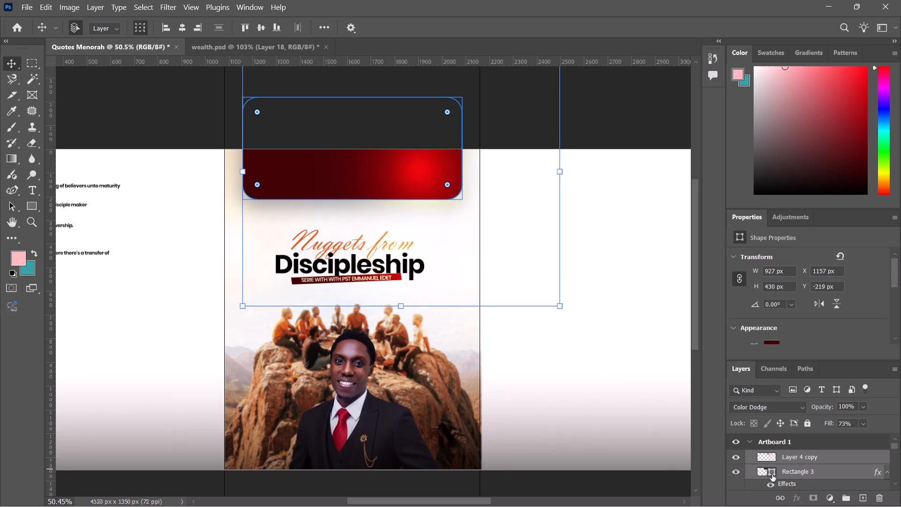
{"action": "left_click_drag", "start_coordinate": [765, 475], "coordinate": [764, 505]}
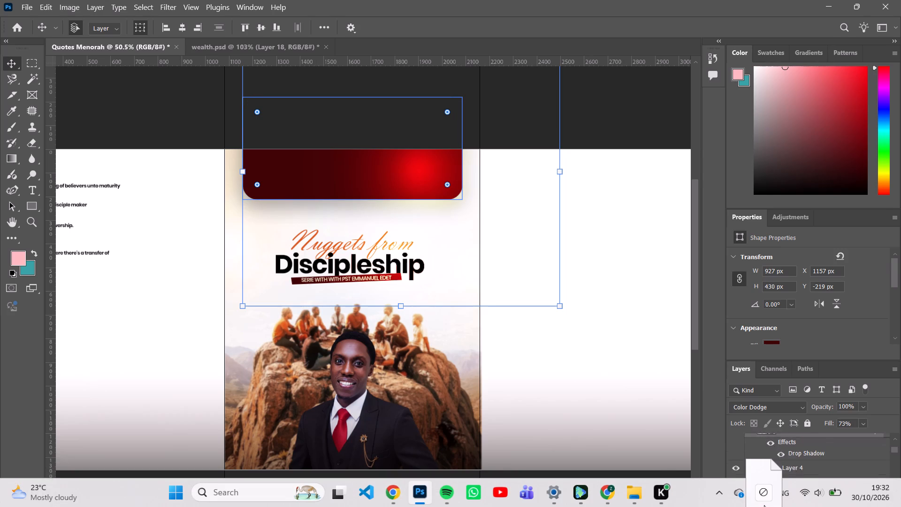
{"action": "left_click_drag", "start_coordinate": [764, 505], "coordinate": [767, 506]}
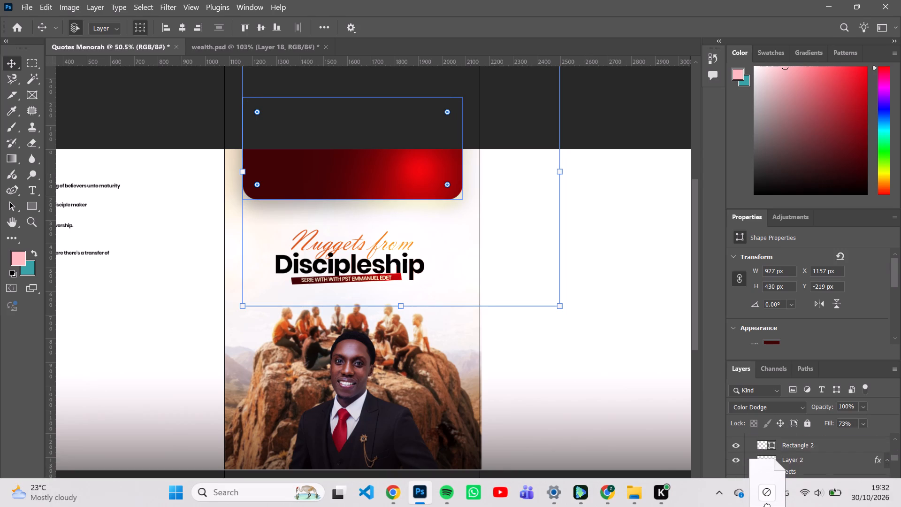
{"action": "left_click_drag", "start_coordinate": [767, 506], "coordinate": [778, 434]}
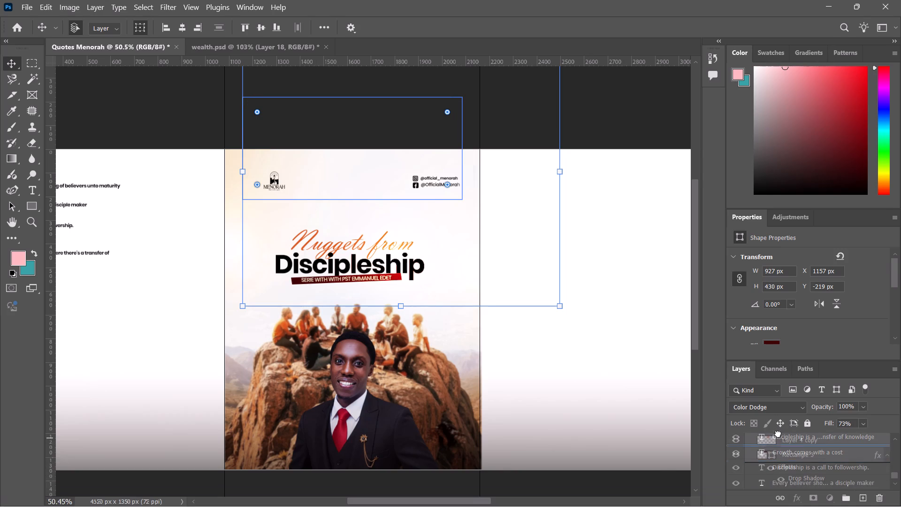
{"action": "left_click_drag", "start_coordinate": [778, 434], "coordinate": [779, 430]}
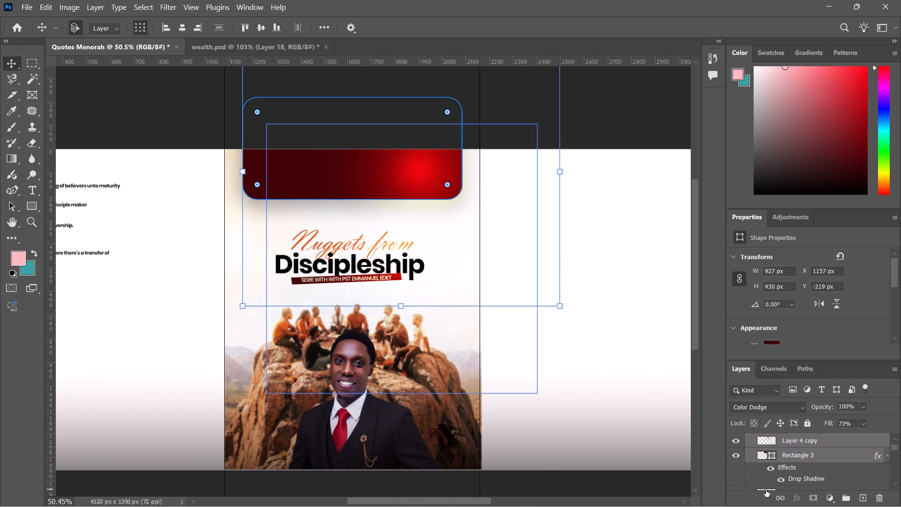
{"action": "left_click_drag", "start_coordinate": [768, 456], "coordinate": [767, 506]}
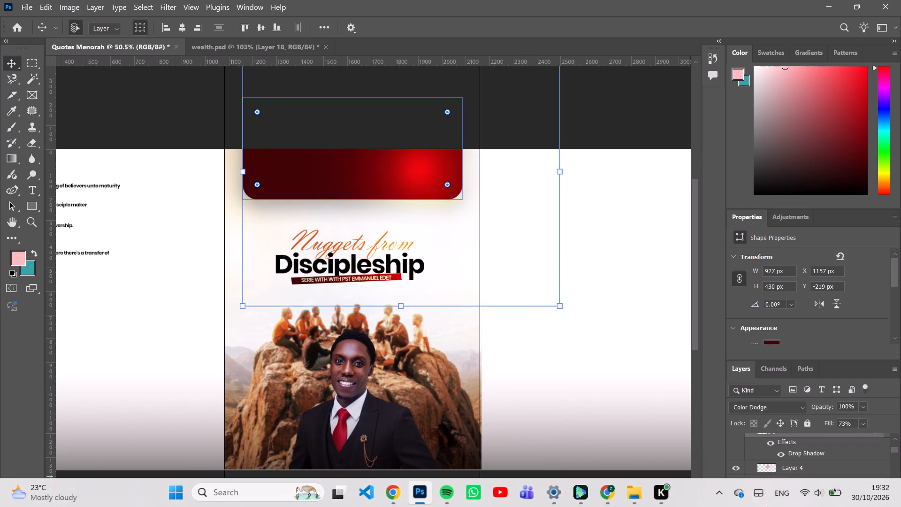
{"action": "left_click_drag", "start_coordinate": [767, 506], "coordinate": [765, 451]}
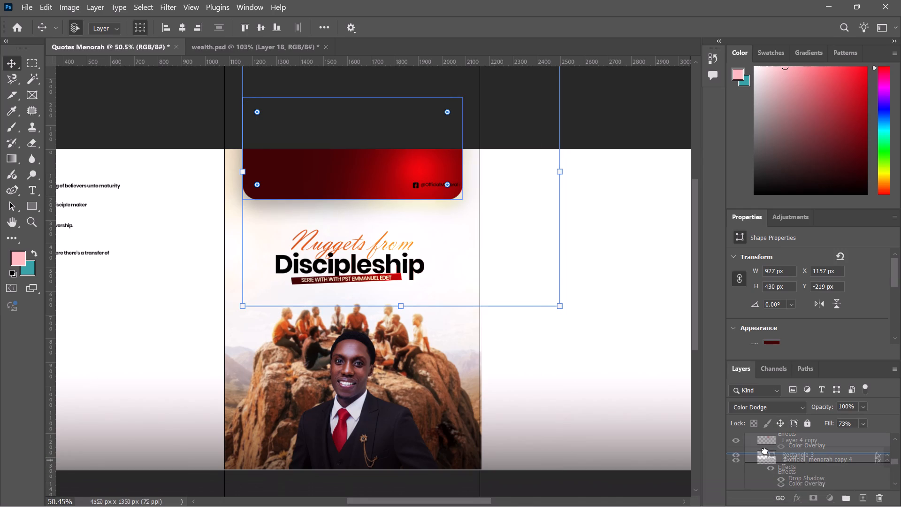
{"action": "left_click_drag", "start_coordinate": [765, 451], "coordinate": [780, 485]}
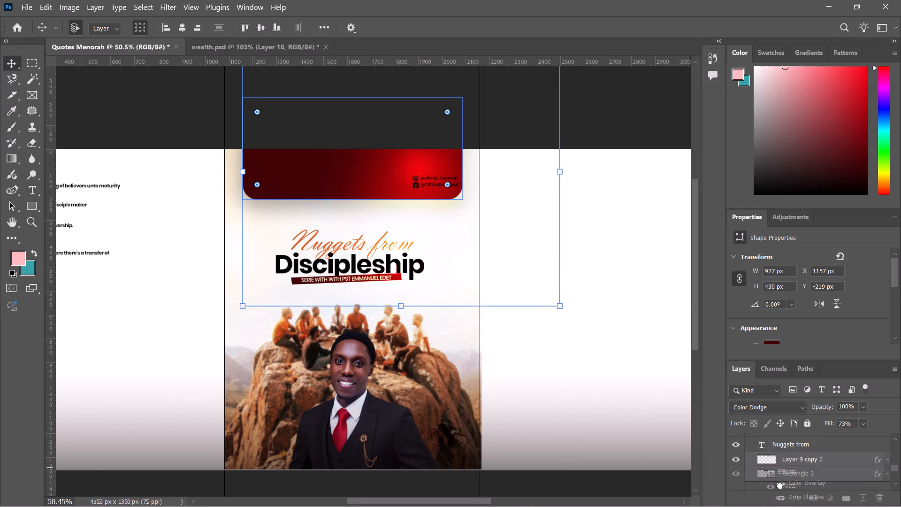
{"action": "left_click_drag", "start_coordinate": [780, 485], "coordinate": [778, 448]}
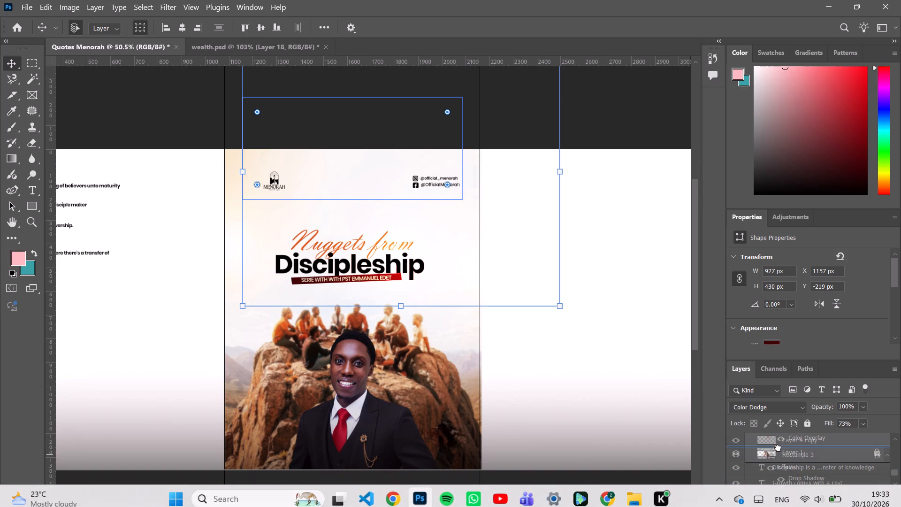
{"action": "left_click_drag", "start_coordinate": [778, 448], "coordinate": [776, 469]}
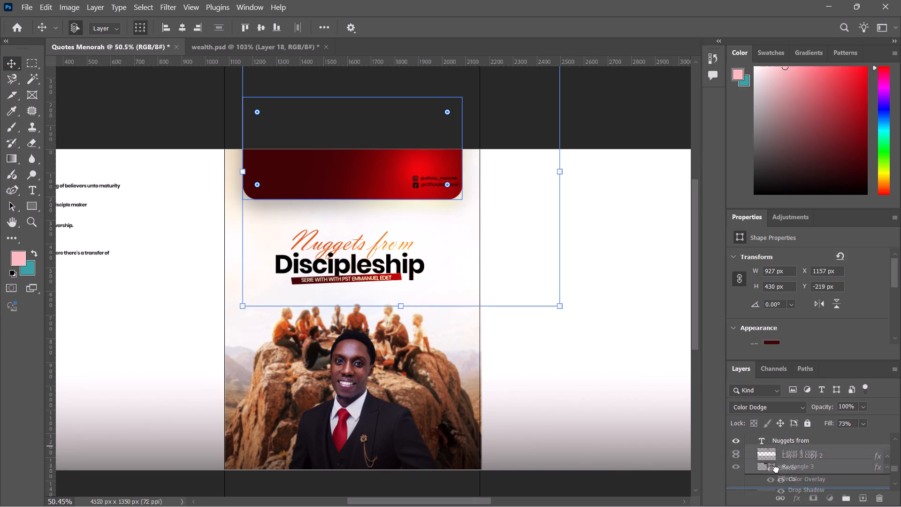
{"action": "left_click_drag", "start_coordinate": [776, 469], "coordinate": [780, 459]}
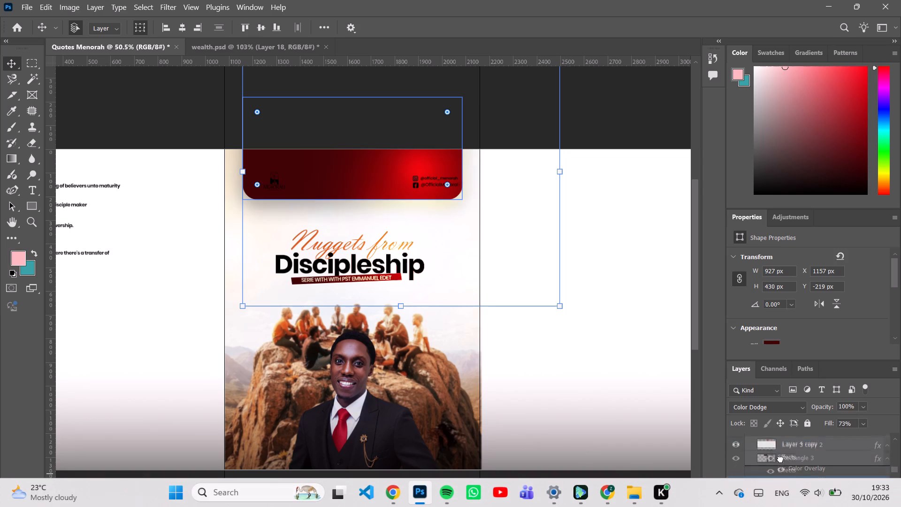
{"action": "left_click_drag", "start_coordinate": [780, 459], "coordinate": [773, 461]}
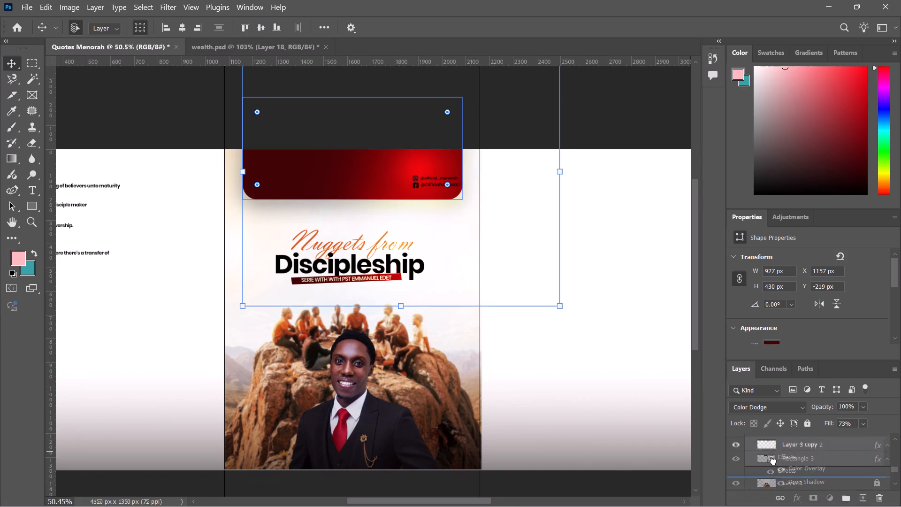
{"action": "left_click_drag", "start_coordinate": [773, 461], "coordinate": [773, 471]}
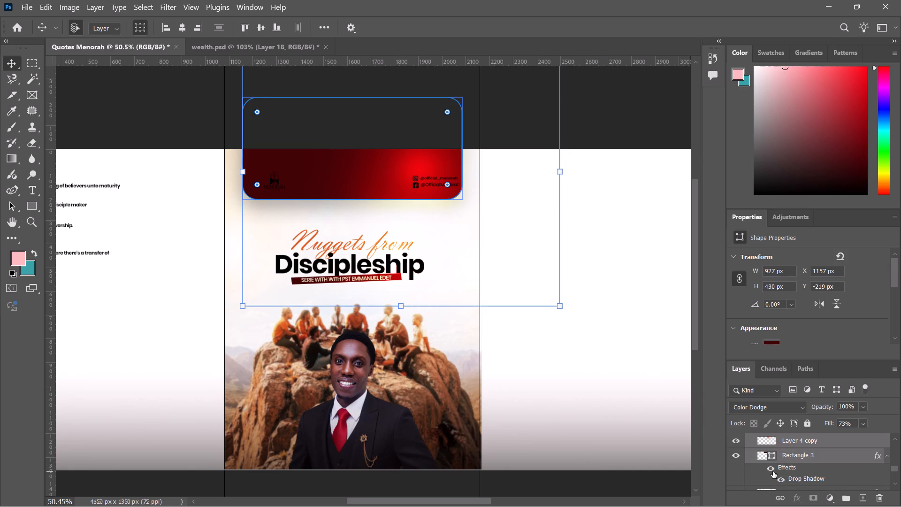
{"action": "left_click", "coordinate": [583, 115]}
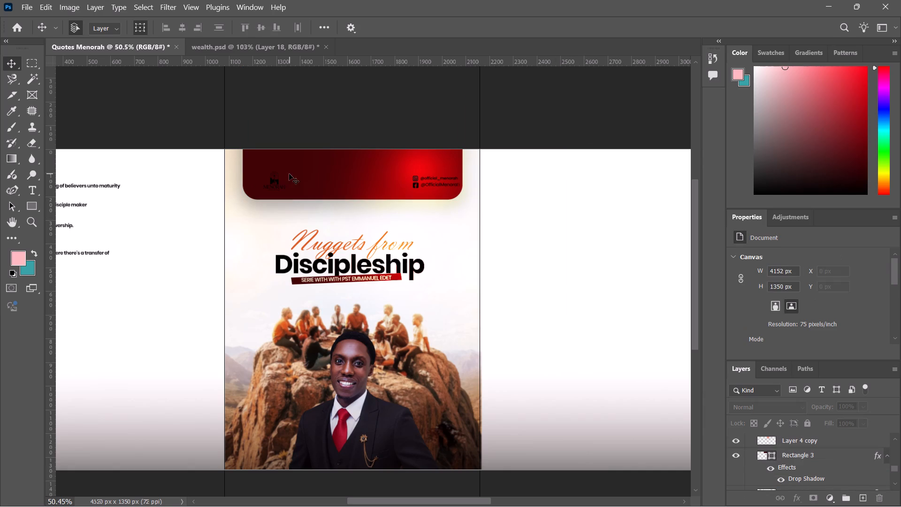
Hide the colour overlay effect on the Menorah logo in the header.
{"action": "left_click", "coordinate": [271, 186]}
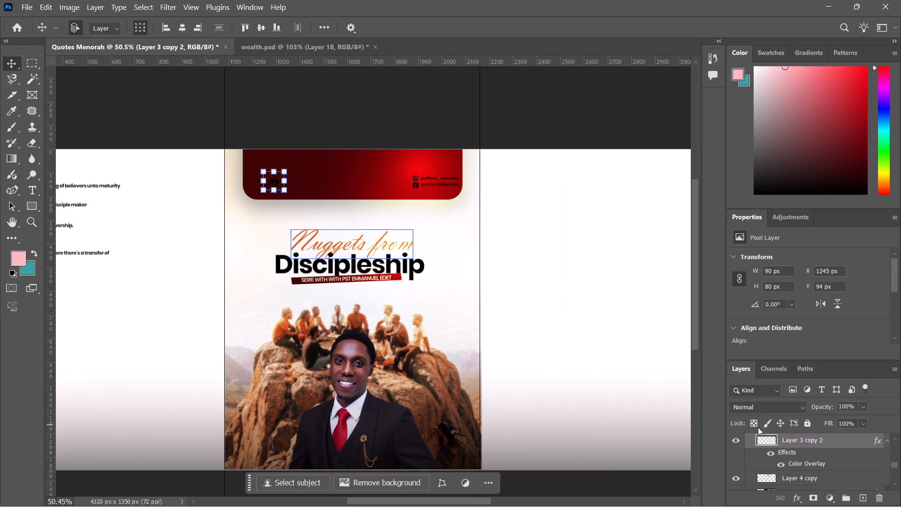
{"action": "left_click", "coordinate": [773, 453]}
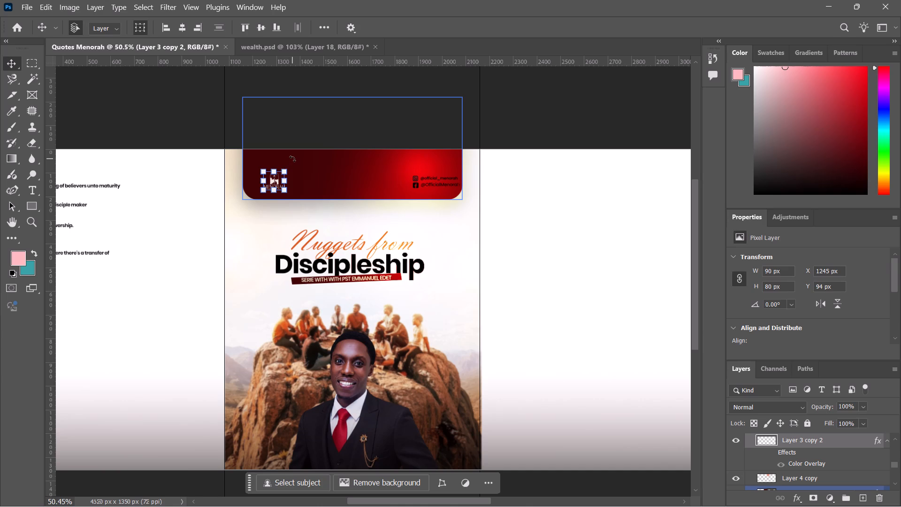
{"action": "left_click", "coordinate": [271, 171]}
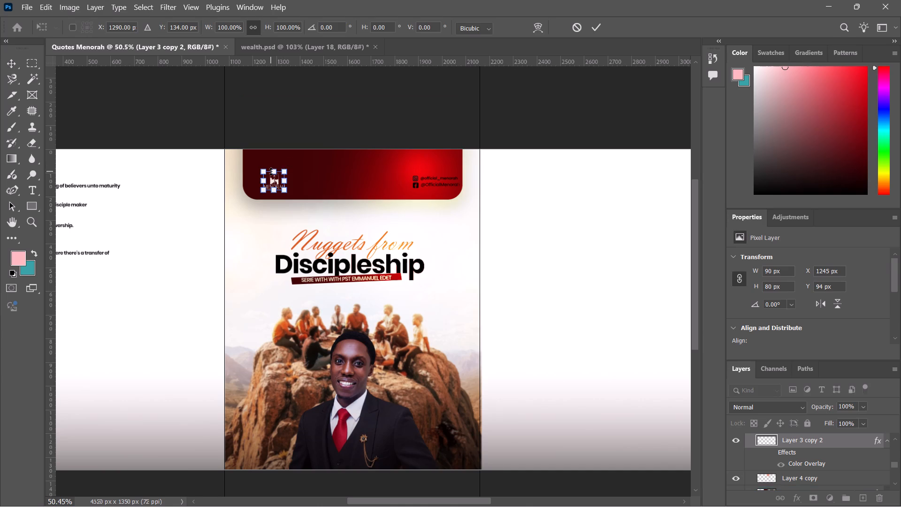
Scale the Menorah logo in the header up to about 118 × 104 px, keeping its proportions, and apply the transform.
{"action": "scroll", "coordinate": [271, 171], "scroll_direction": "up", "scroll_amount": 6, "text": "ctrl"}
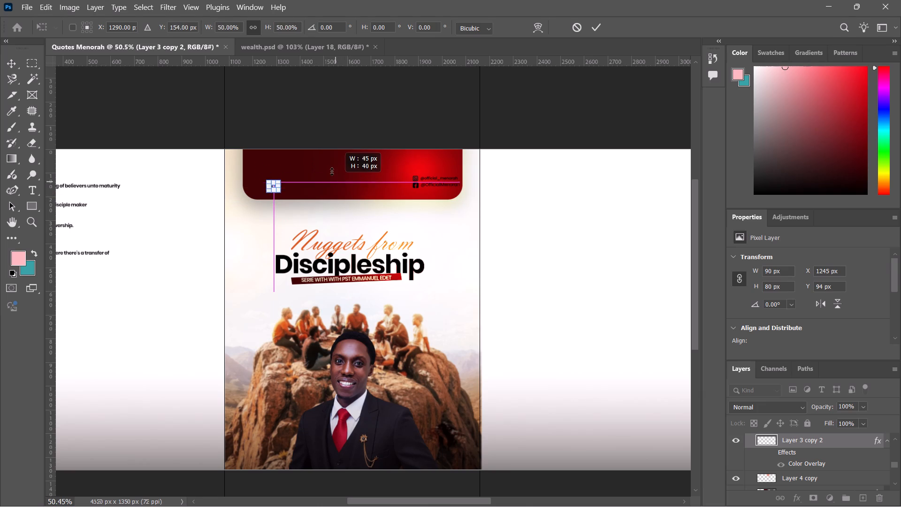
{"action": "key", "text": "Return"}
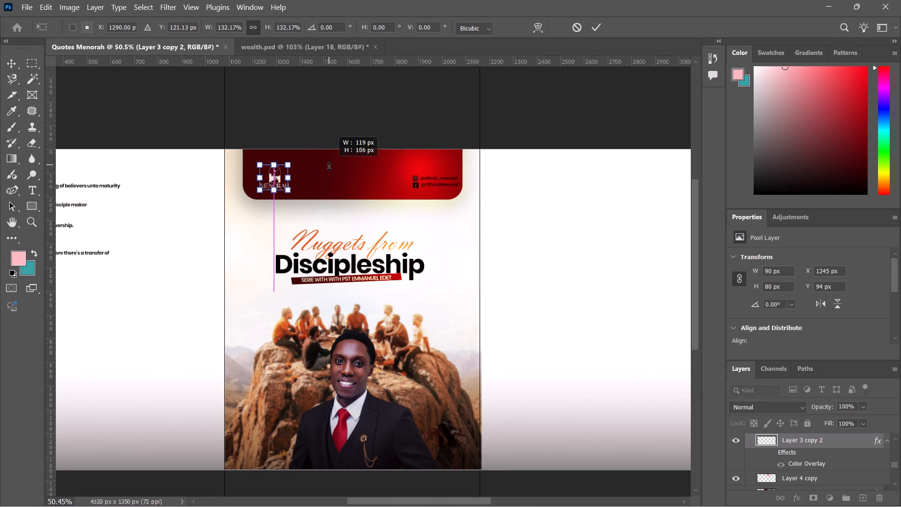
{"action": "left_click", "coordinate": [329, 168]}
{"action": "left_click", "coordinate": [342, 215]}
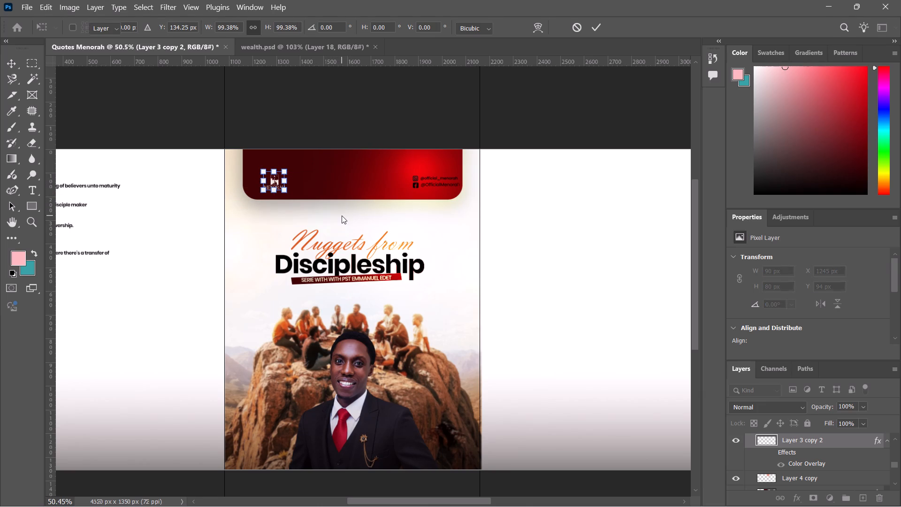
{"action": "left_click", "coordinate": [304, 84]}
{"action": "scroll", "coordinate": [253, 155], "scroll_direction": "up", "scroll_amount": 9, "text": "ctrl+alt"}
{"action": "left_click", "coordinate": [307, 218]}
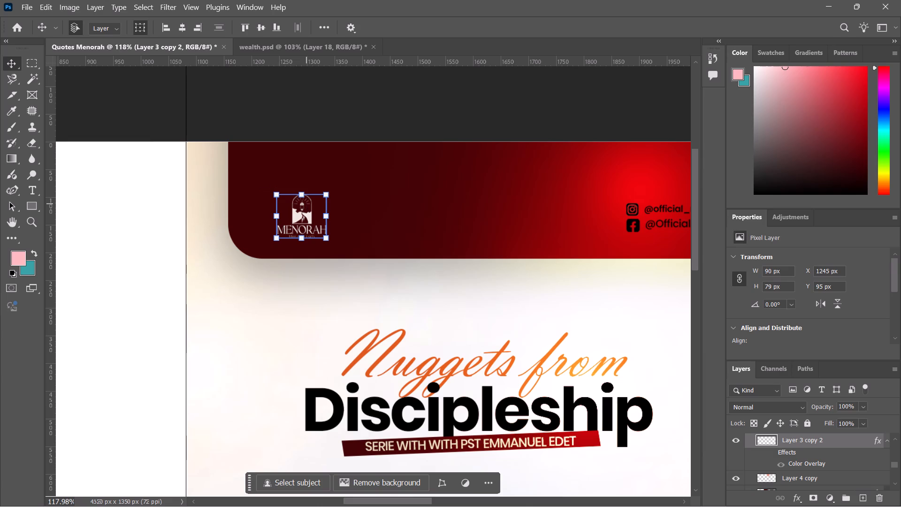
{"action": "left_click_drag", "start_coordinate": [298, 193], "coordinate": [298, 188]}
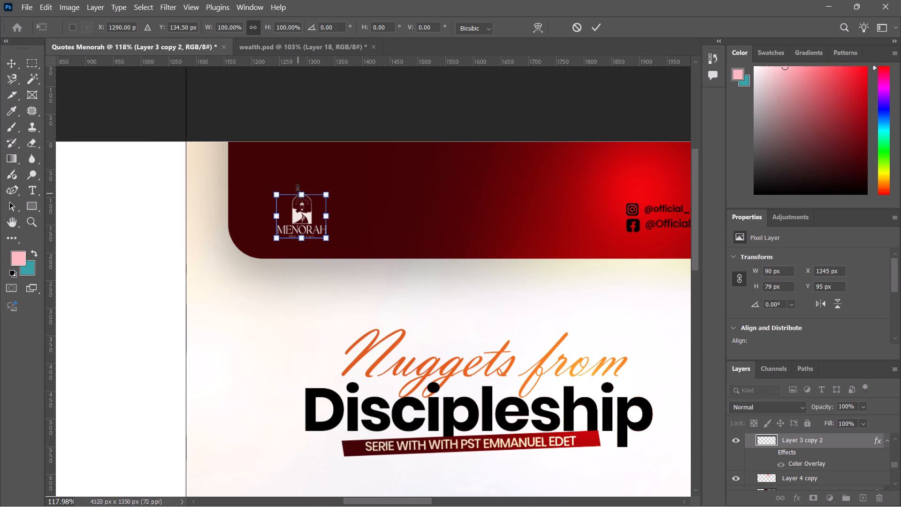
{"action": "left_click_drag", "start_coordinate": [298, 188], "coordinate": [298, 179]}
{"action": "left_click", "coordinate": [374, 275]}
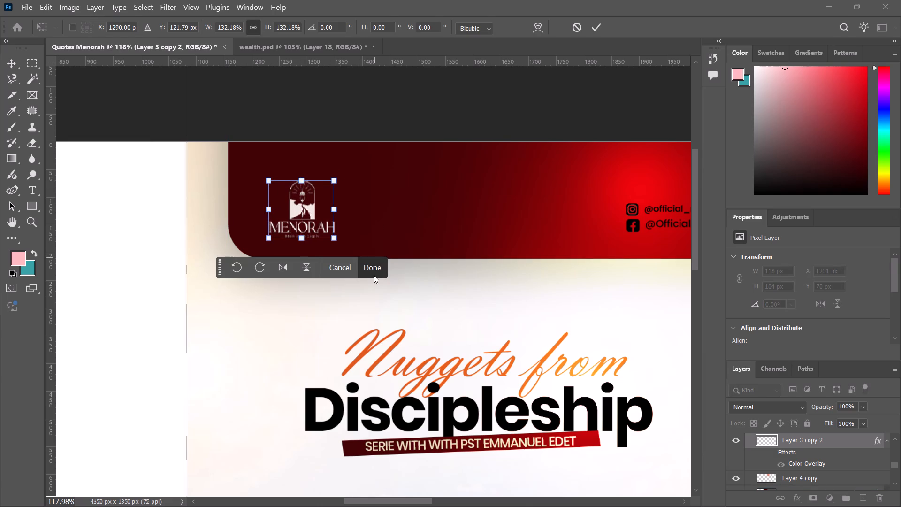
{"action": "scroll", "coordinate": [373, 104], "scroll_direction": "up", "scroll_amount": 1}
{"action": "scroll", "coordinate": [373, 104], "scroll_direction": "right", "scroll_amount": 1}
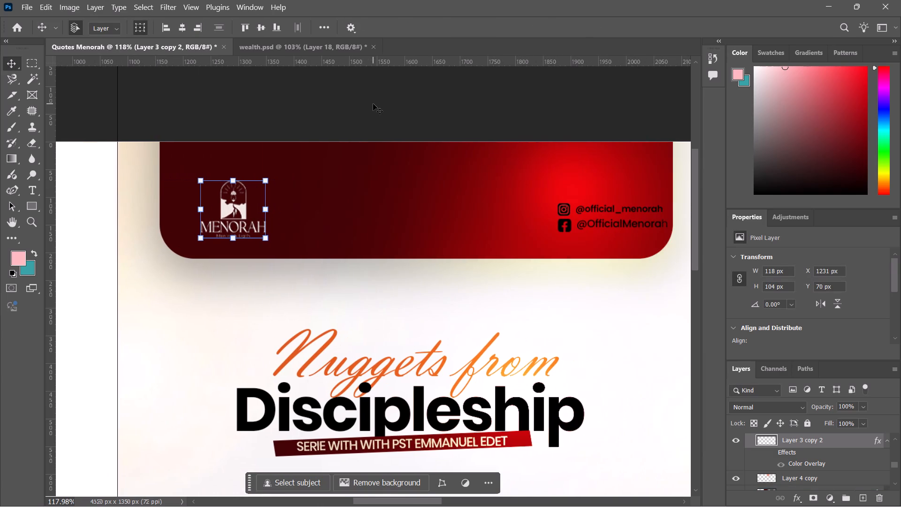
{"action": "scroll", "coordinate": [373, 104], "scroll_direction": "right", "scroll_amount": 1}
{"action": "left_click", "coordinate": [558, 210]}
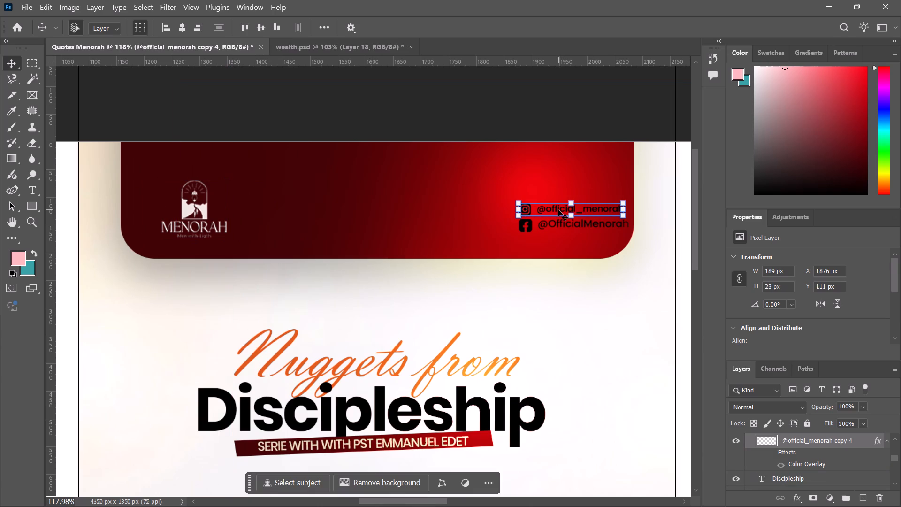
{"action": "left_click", "coordinate": [769, 457]}
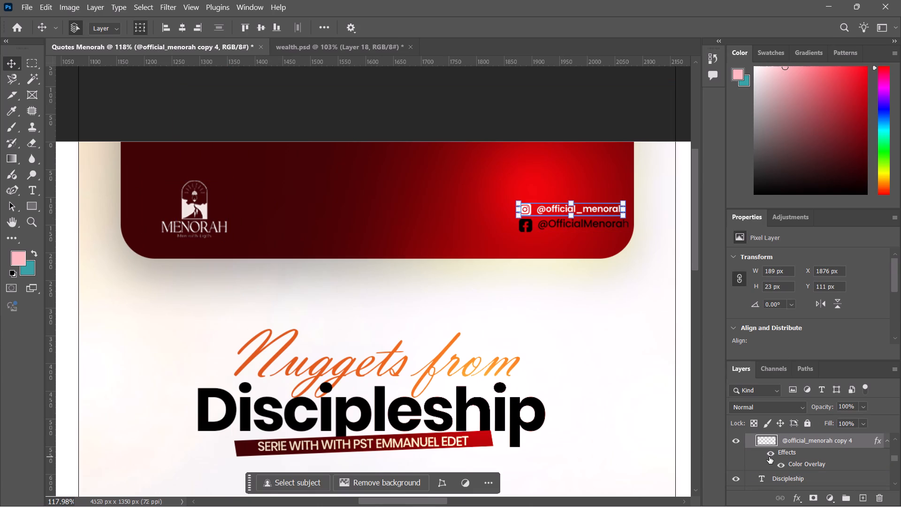
{"action": "scroll", "coordinate": [769, 457], "scroll_direction": "down", "scroll_amount": 2}
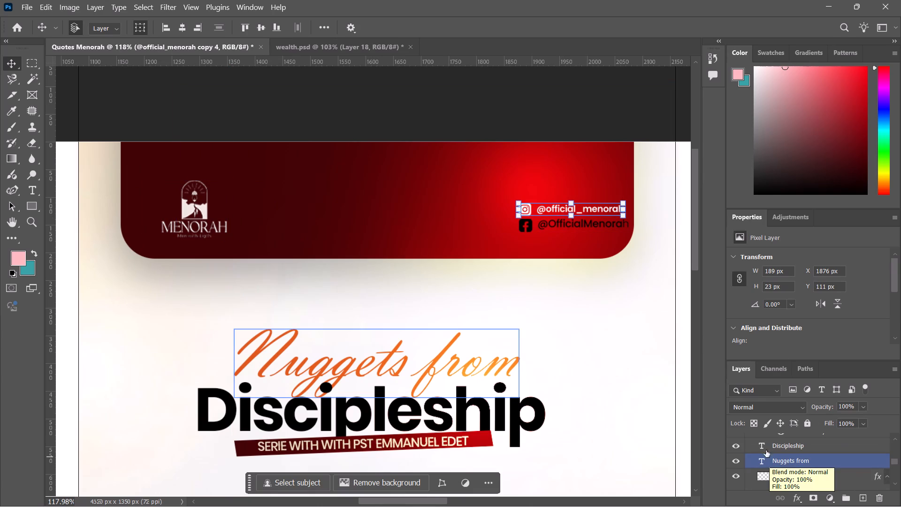
{"action": "left_click", "coordinate": [575, 110]}
Lock Layer 4, the large Color Dodge glow that overlaps the social handles.
{"action": "left_click", "coordinate": [573, 224]}
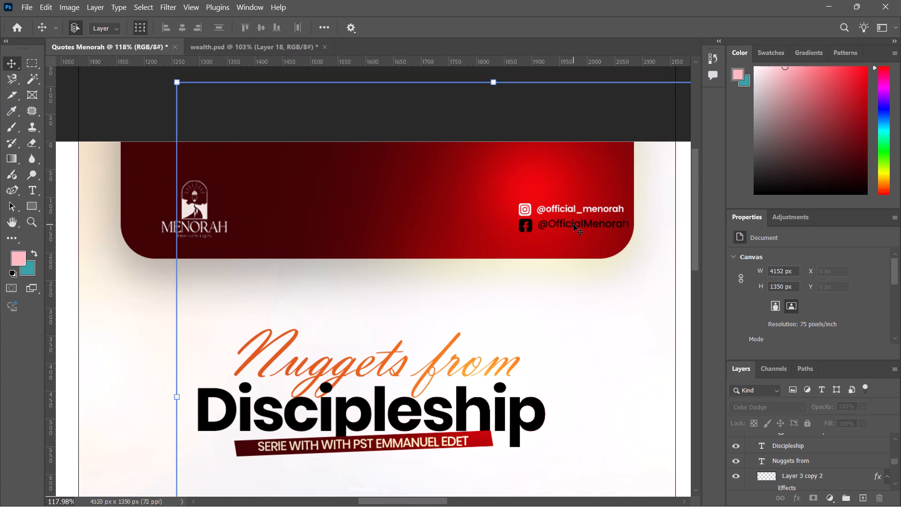
{"action": "left_click", "coordinate": [525, 225]}
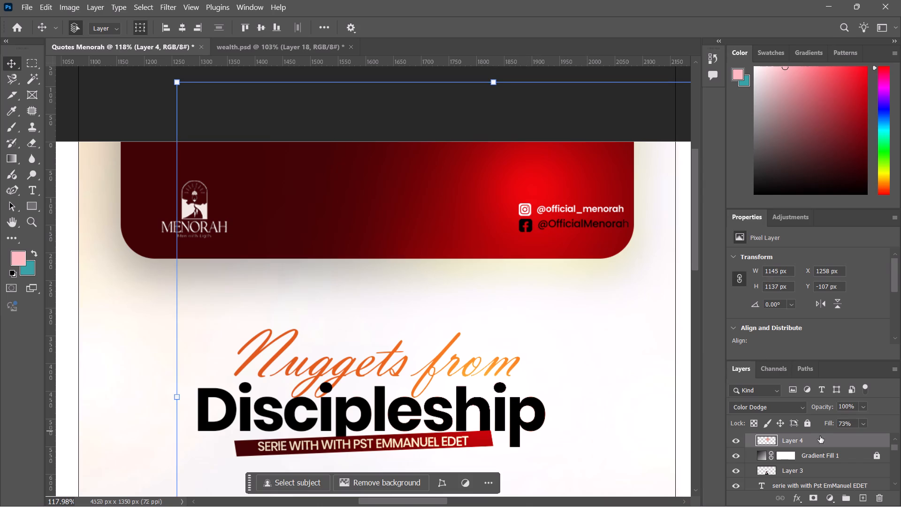
{"action": "left_click", "coordinate": [807, 421]}
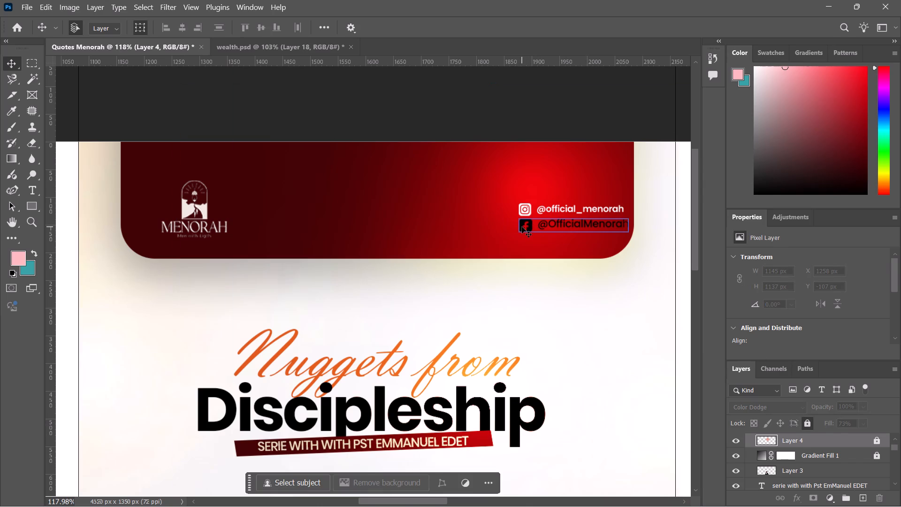
{"action": "left_click", "coordinate": [522, 227]}
{"action": "left_click", "coordinate": [770, 471]}
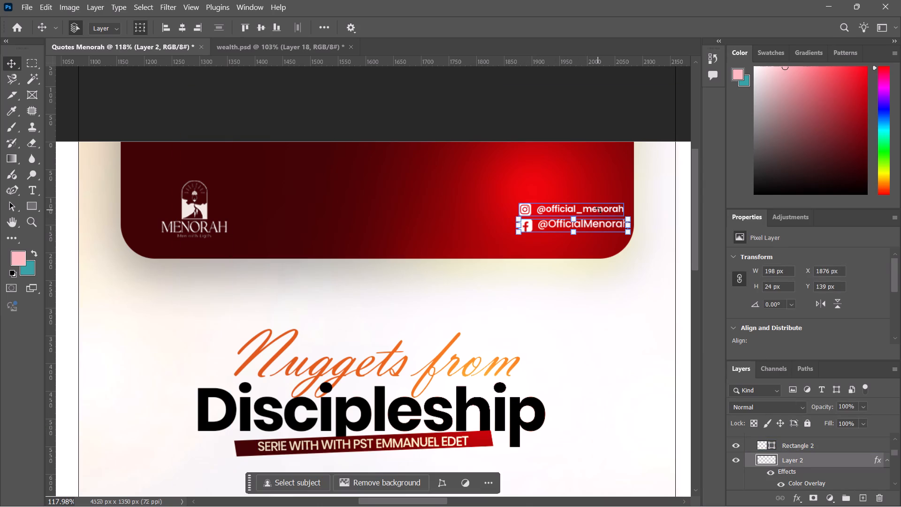
{"action": "left_click", "coordinate": [546, 100], "text": "shift"}
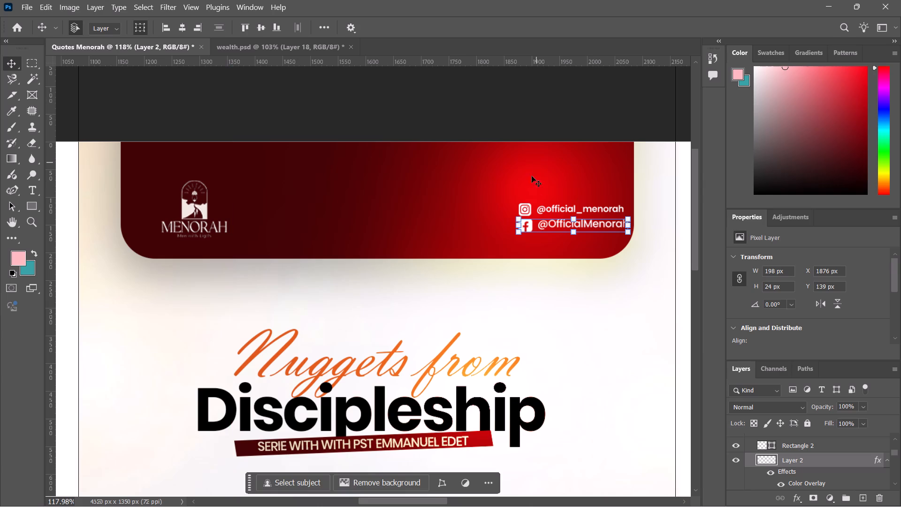
{"action": "left_click", "coordinate": [523, 80]}
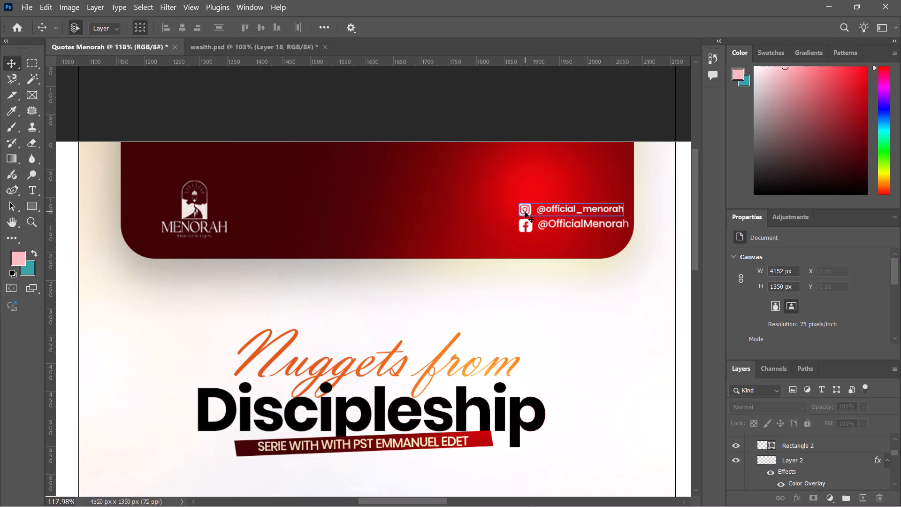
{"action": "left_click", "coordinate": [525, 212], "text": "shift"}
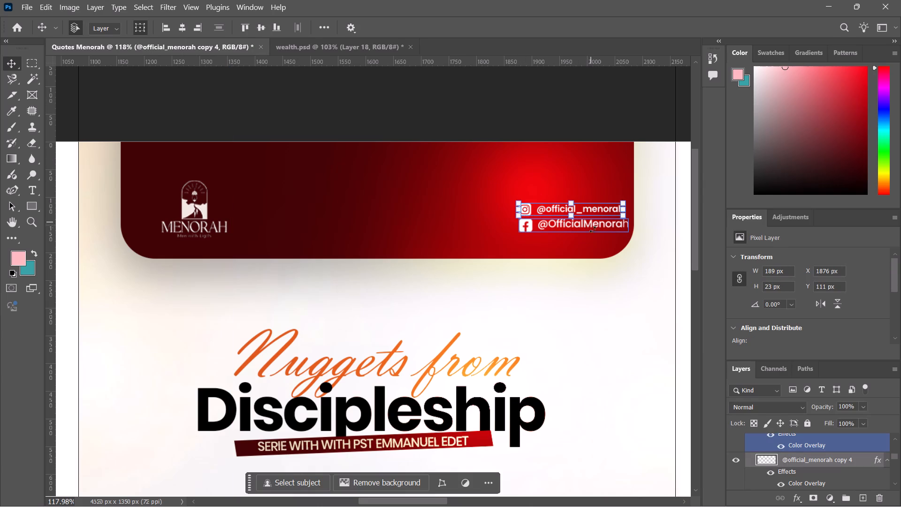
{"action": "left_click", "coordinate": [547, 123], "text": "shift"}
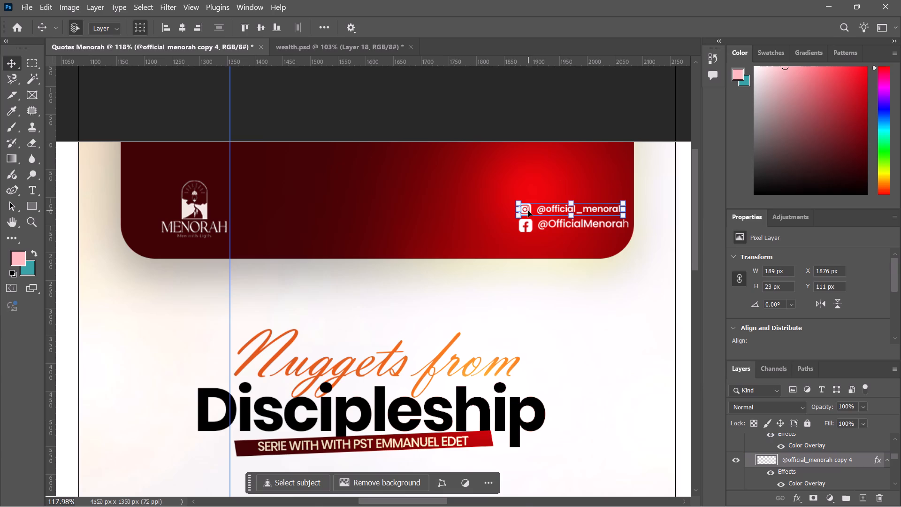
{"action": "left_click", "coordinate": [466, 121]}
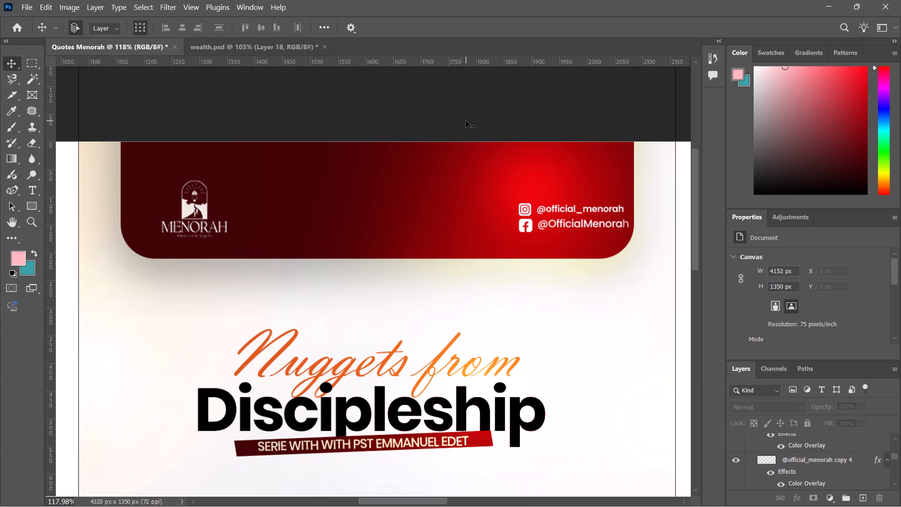
Lock the header's background layers: the red glow Layer 4 copy and the maroon shape Rectangle 3.
{"action": "left_click", "coordinate": [556, 225]}
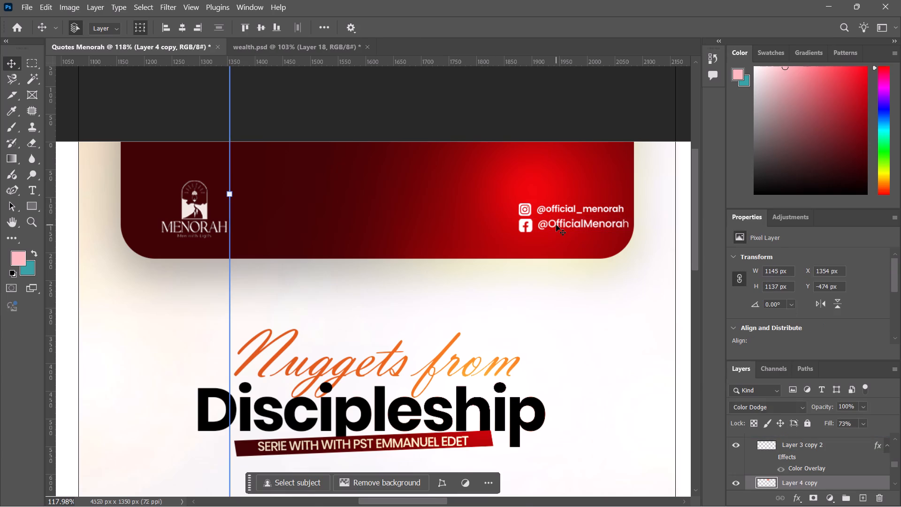
{"action": "left_click", "coordinate": [807, 428]}
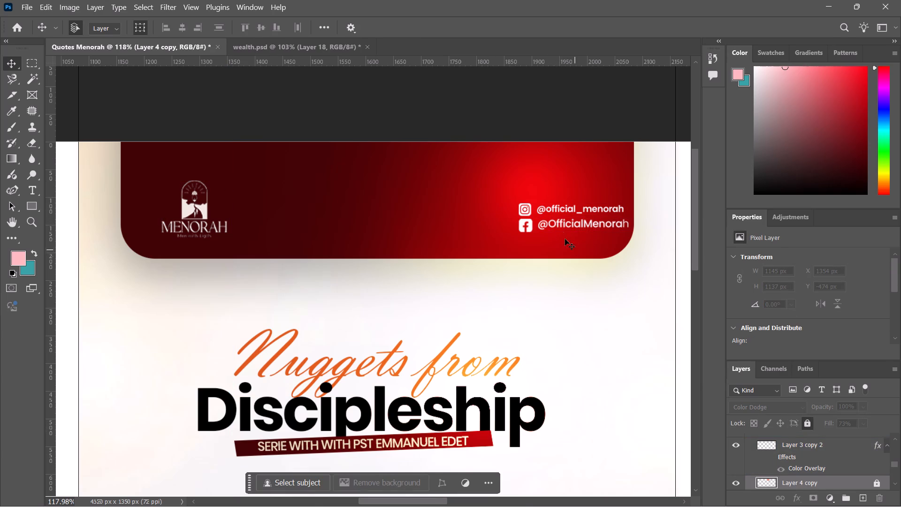
{"action": "left_click", "coordinate": [556, 227]}
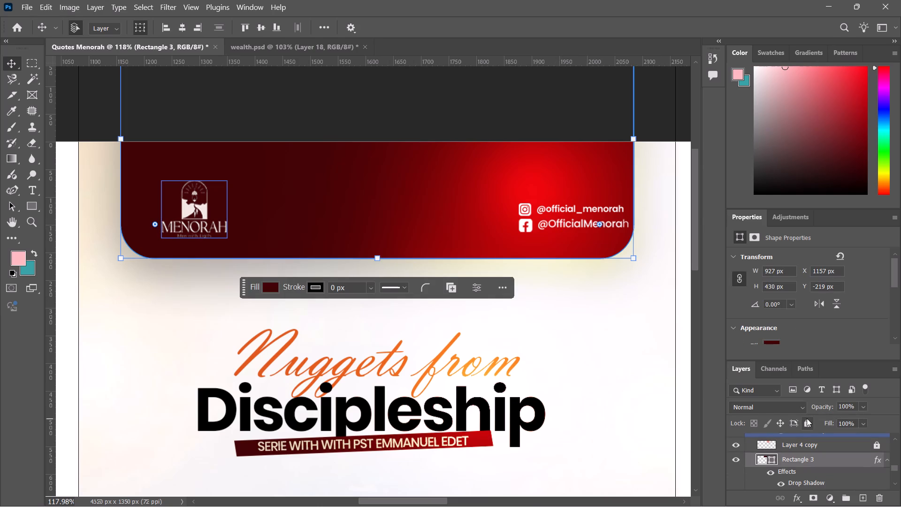
{"action": "left_click", "coordinate": [546, 82]}
{"action": "left_click", "coordinate": [626, 160]}
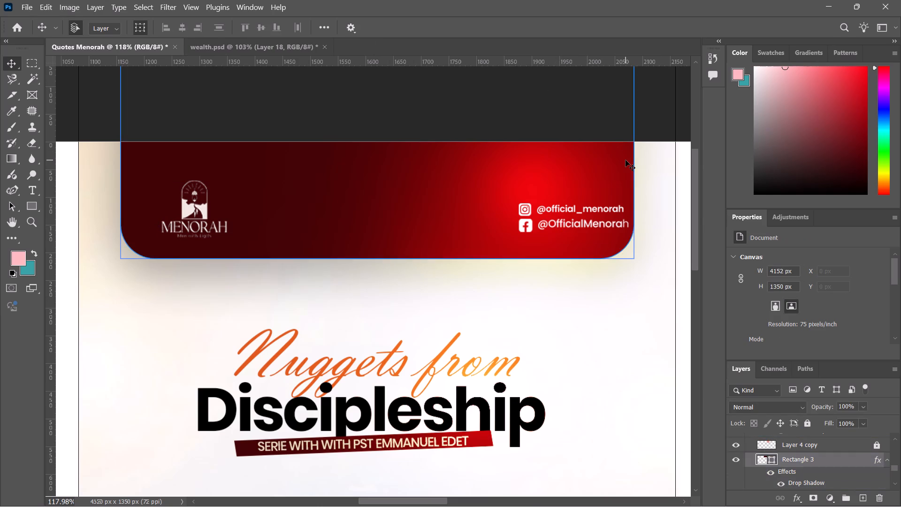
{"action": "left_click", "coordinate": [812, 422]}
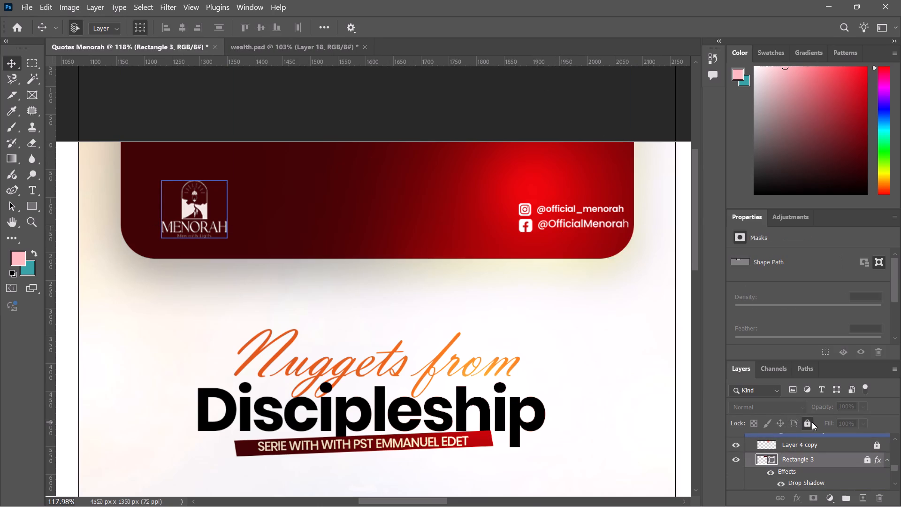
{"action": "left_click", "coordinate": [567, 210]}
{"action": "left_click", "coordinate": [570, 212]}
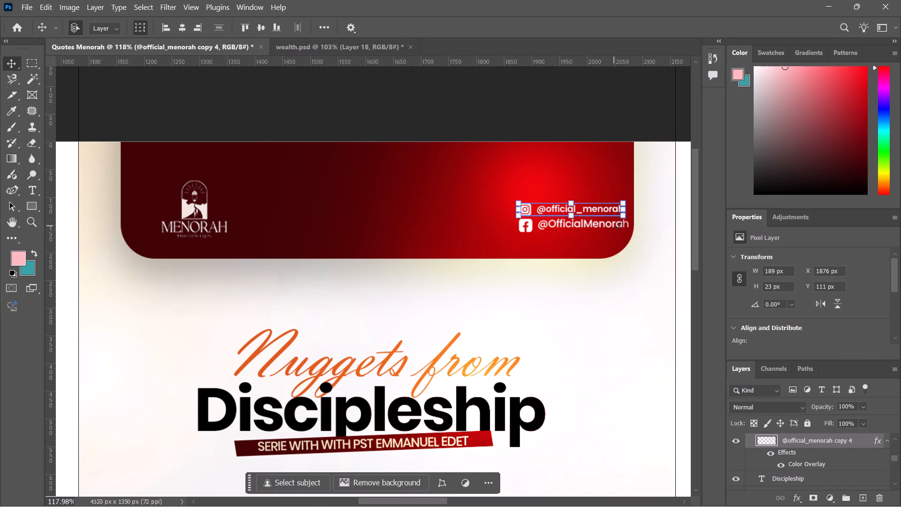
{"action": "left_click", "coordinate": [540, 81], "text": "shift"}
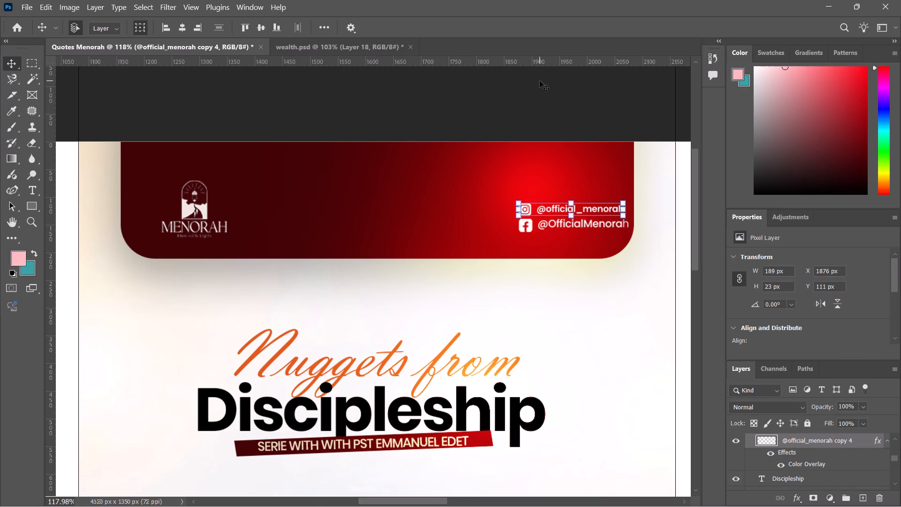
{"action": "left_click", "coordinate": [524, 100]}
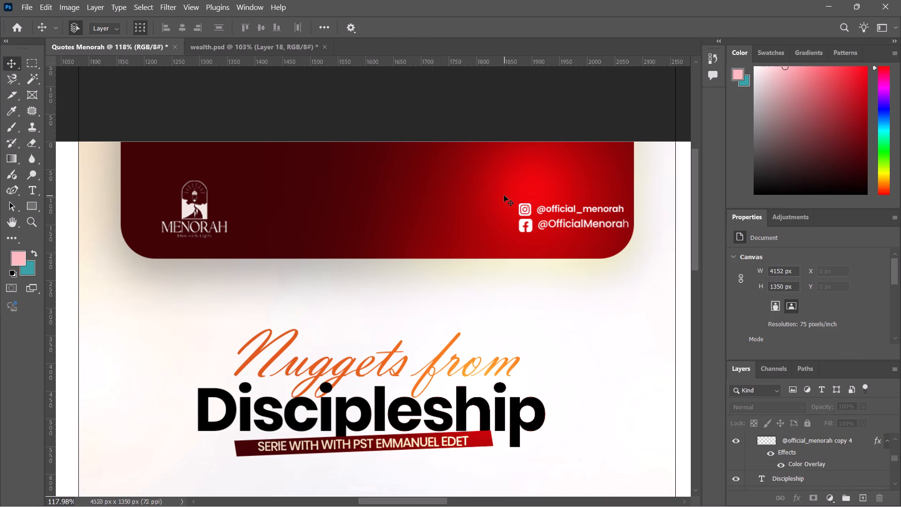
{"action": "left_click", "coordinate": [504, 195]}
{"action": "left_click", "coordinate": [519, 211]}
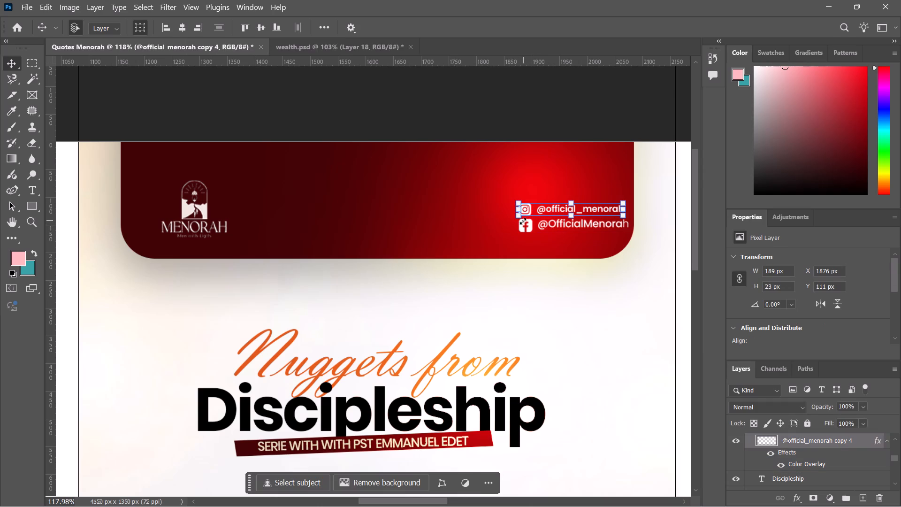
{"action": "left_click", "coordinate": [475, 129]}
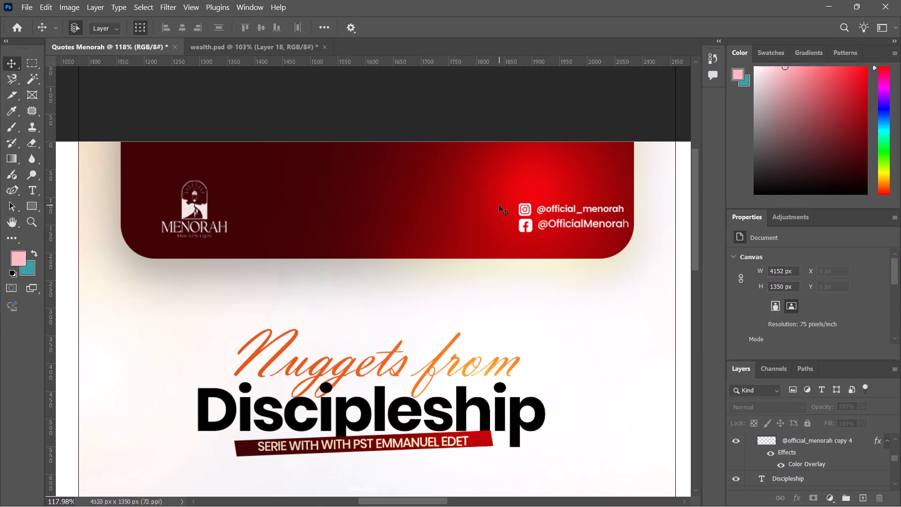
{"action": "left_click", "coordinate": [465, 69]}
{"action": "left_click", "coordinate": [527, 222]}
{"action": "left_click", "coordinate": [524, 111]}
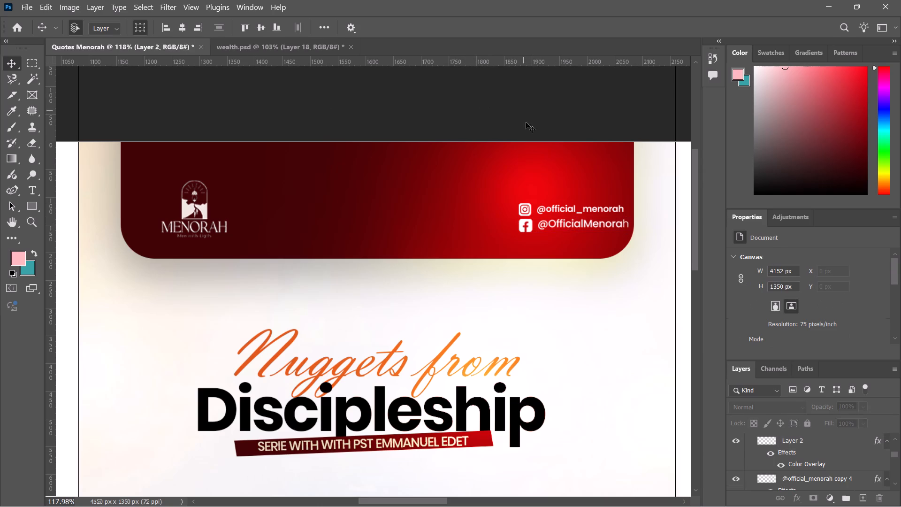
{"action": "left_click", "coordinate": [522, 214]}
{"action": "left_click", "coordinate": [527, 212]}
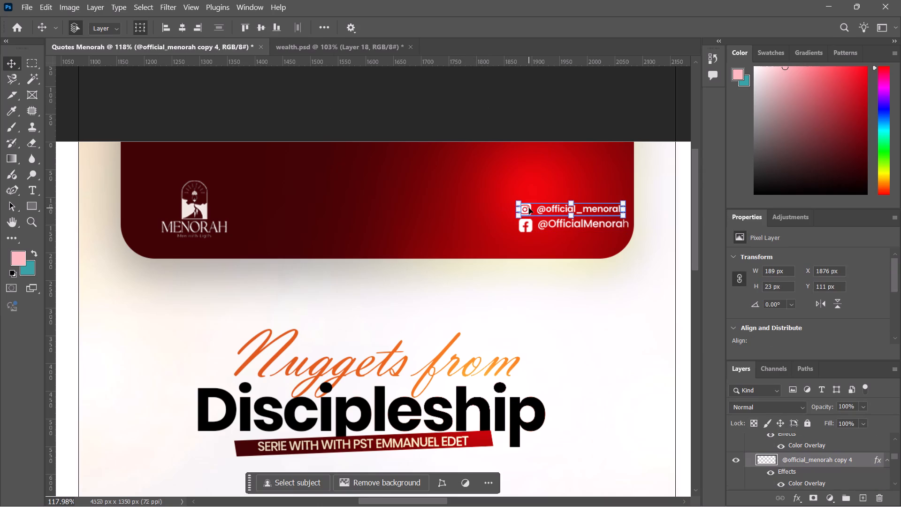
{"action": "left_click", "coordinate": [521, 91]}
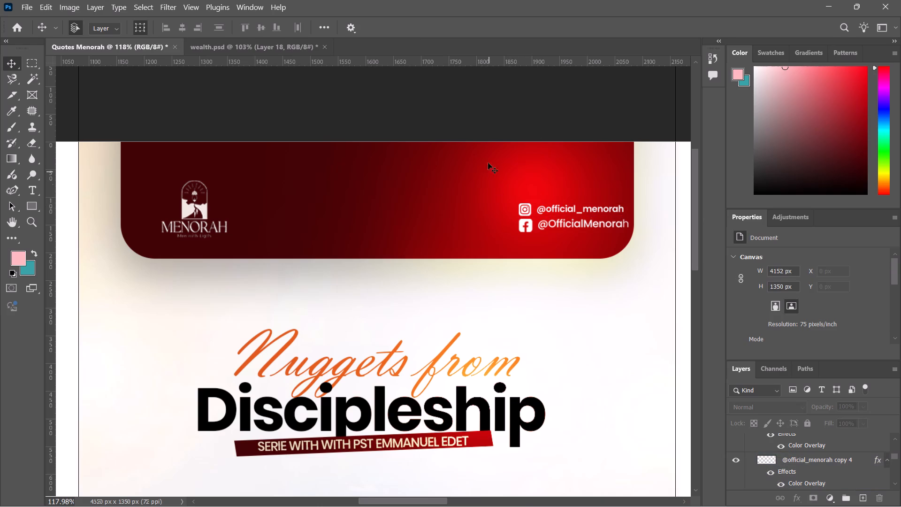
Examine the header's logo and social handles against the whole cover page and up close.
{"action": "scroll", "coordinate": [487, 154], "scroll_direction": "down", "scroll_amount": 8, "text": "ctrl+alt"}
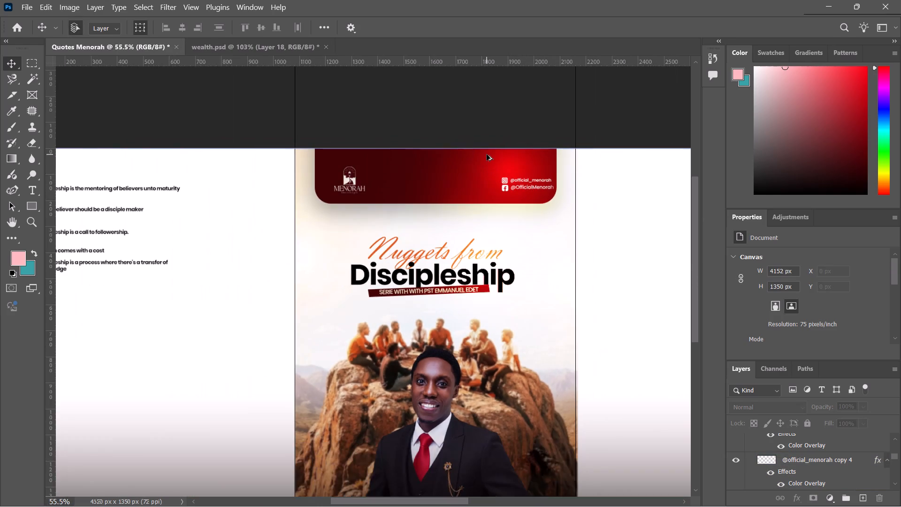
{"action": "scroll", "coordinate": [487, 154], "scroll_direction": "down", "scroll_amount": 3, "text": "ctrl+alt"}
{"action": "scroll", "coordinate": [487, 154], "scroll_direction": "up", "scroll_amount": 10, "text": "alt"}
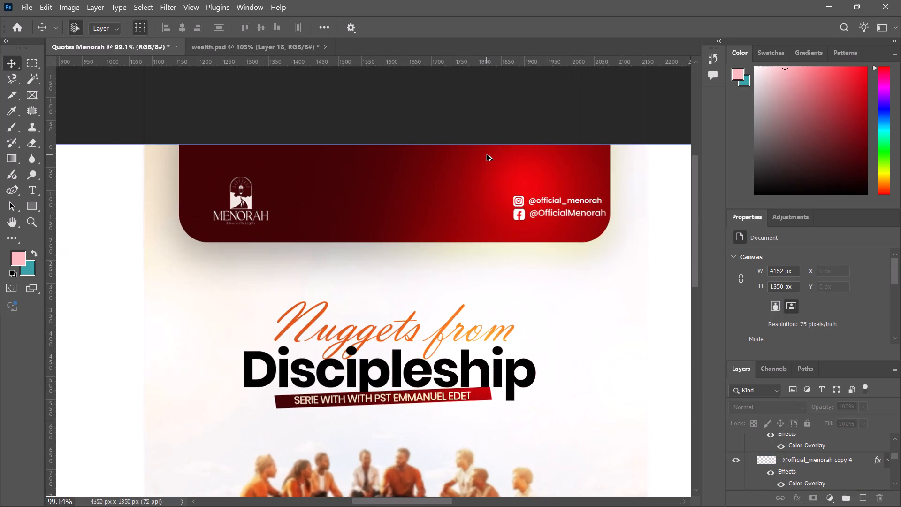
{"action": "scroll", "coordinate": [487, 154], "scroll_direction": "up", "scroll_amount": 4, "text": "ctrl+alt"}
{"action": "scroll", "coordinate": [487, 154], "scroll_direction": "down", "scroll_amount": 2, "text": "ctrl+alt"}
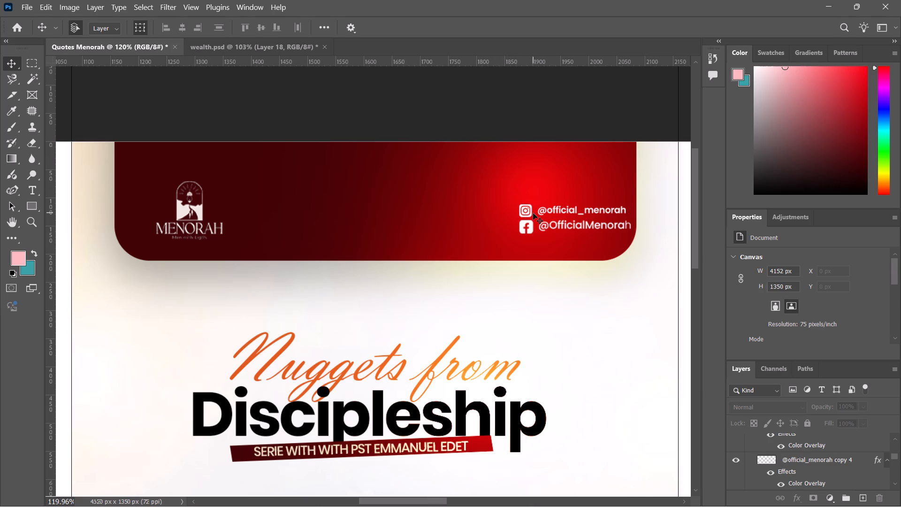
{"action": "left_click", "coordinate": [533, 213]}
{"action": "left_click", "coordinate": [527, 213]}
{"action": "key", "text": "Up"}
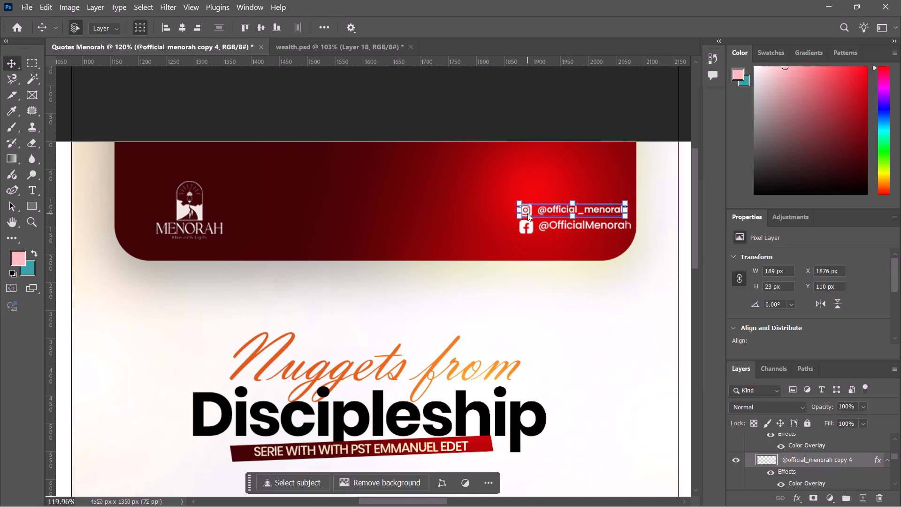
{"action": "key", "text": "Up"}
{"action": "key", "text": "Up"}
{"action": "key", "text": "Up"}
{"action": "key", "text": "Up"}
{"action": "key", "text": "Up"}
{"action": "key", "text": "Left"}
{"action": "key", "text": "Left"}
{"action": "key", "text": "Left"}
{"action": "key", "text": "Left"}
{"action": "key", "text": "Left"}
{"action": "key", "text": "Left"}
{"action": "key", "text": "Left"}
{"action": "key", "text": "Left"}
{"action": "key", "text": "Left"}
{"action": "key", "text": "Left"}
{"action": "key", "text": "Left"}
{"action": "key", "text": "Left"}
{"action": "key", "text": "Left"}
{"action": "key", "text": "Left"}
{"action": "key", "text": "Left"}
{"action": "key", "text": "Left"}
{"action": "key", "text": "Left"}
{"action": "key", "text": "Left"}
{"action": "key", "text": "Left"}
{"action": "key", "text": "Left"}
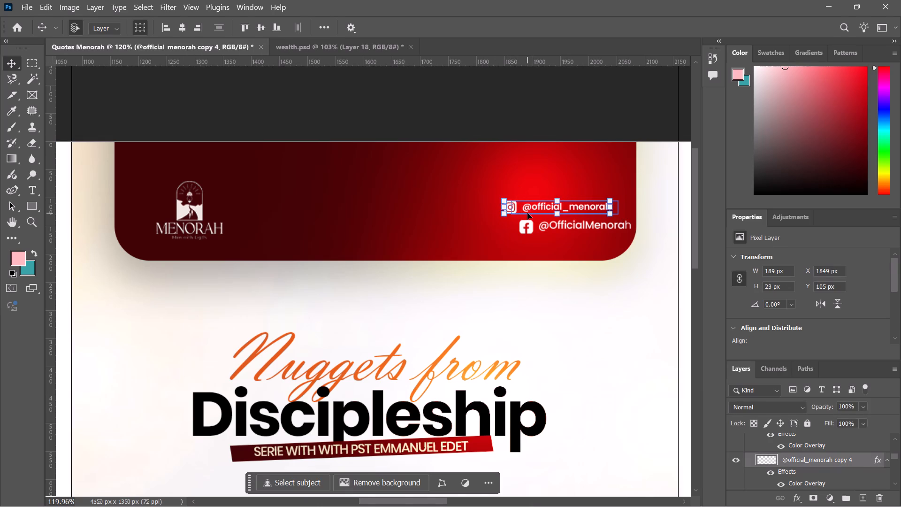
{"action": "left_click", "coordinate": [571, 92]}
{"action": "key", "text": "Left"}
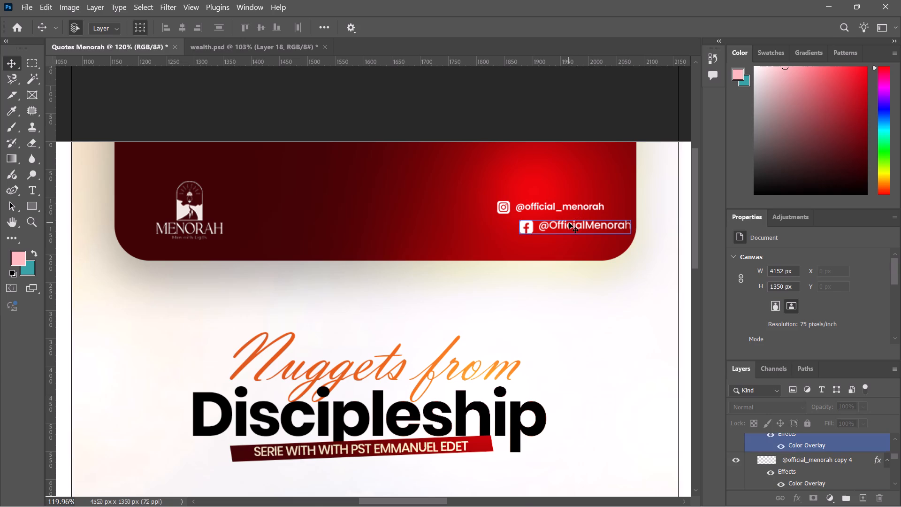
{"action": "left_click", "coordinate": [569, 223]}
{"action": "key", "text": "Left"}
{"action": "key", "text": "Left"}
{"action": "key", "text": "Left"}
{"action": "key", "text": "Left"}
{"action": "key", "text": "Left"}
{"action": "key", "text": "Left"}
{"action": "key", "text": "Left"}
{"action": "key", "text": "Left"}
{"action": "key", "text": "Left"}
{"action": "key", "text": "Left"}
{"action": "key", "text": "Left"}
{"action": "key", "text": "Left"}
{"action": "key", "text": "Left"}
{"action": "key", "text": "Left"}
{"action": "key", "text": "Left"}
{"action": "key", "text": "Left"}
{"action": "key", "text": "Left"}
{"action": "key", "text": "Left"}
{"action": "key", "text": "Left"}
{"action": "key", "text": "Left"}
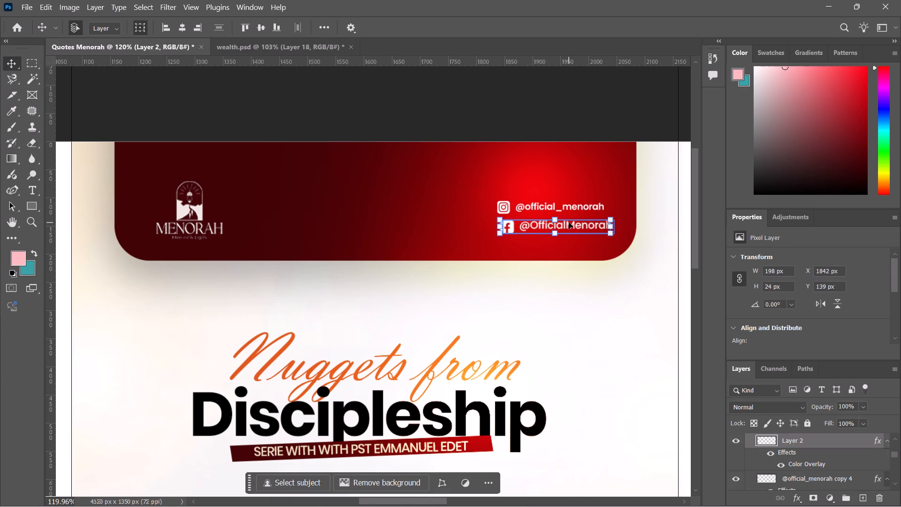
{"action": "left_click", "coordinate": [566, 122]}
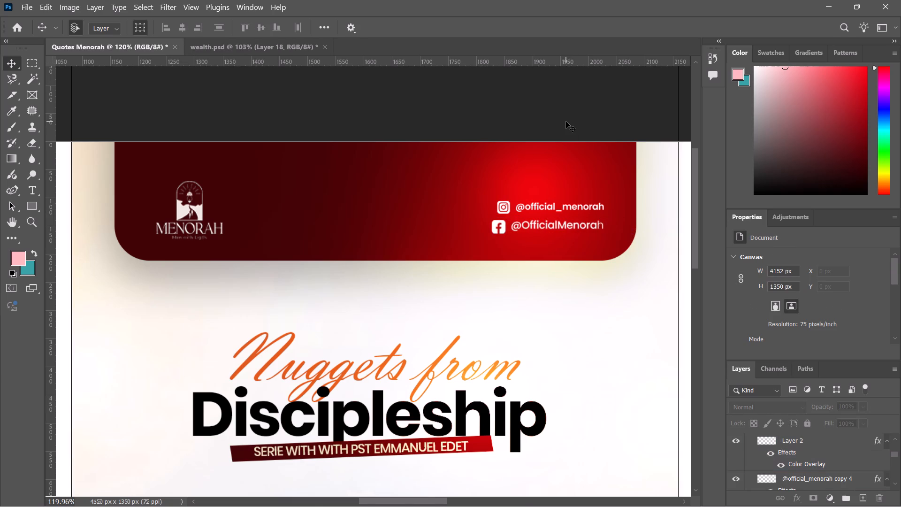
{"action": "left_click_drag", "start_coordinate": [497, 230], "coordinate": [504, 229]}
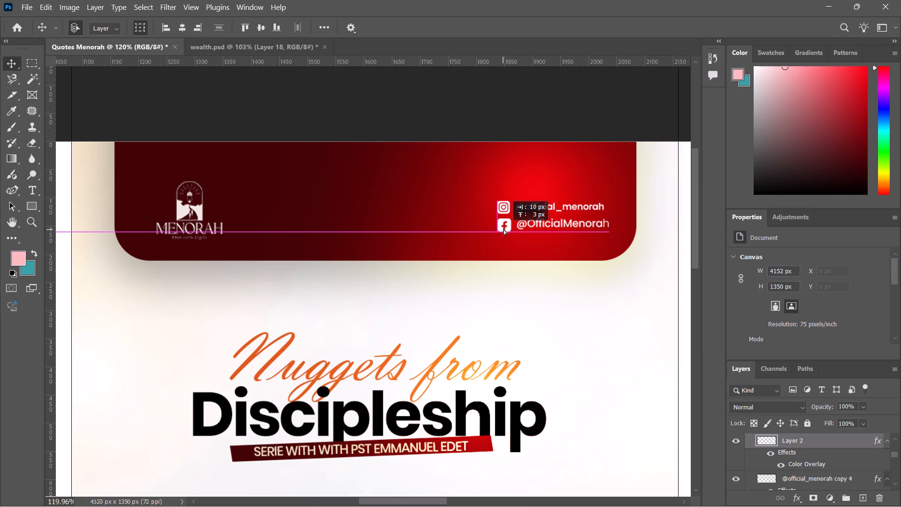
{"action": "left_click_drag", "start_coordinate": [504, 229], "coordinate": [503, 229]}
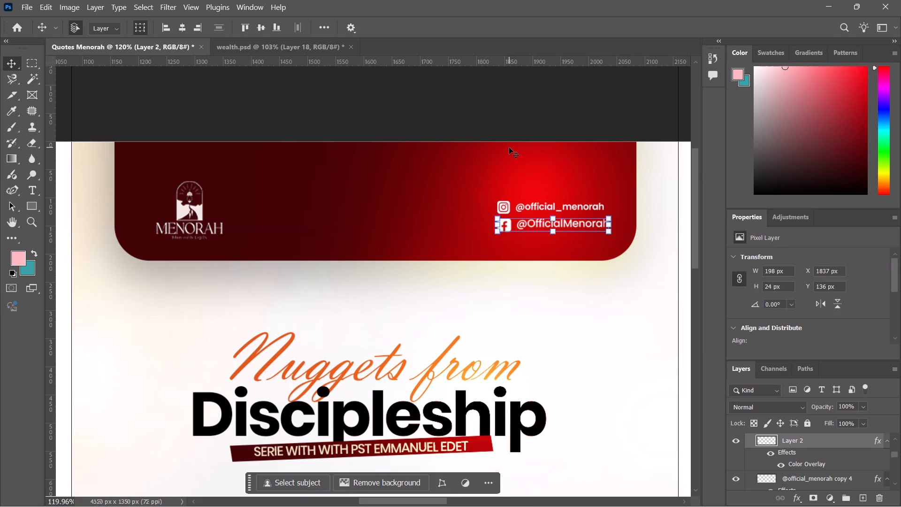
{"action": "left_click", "coordinate": [501, 125]}
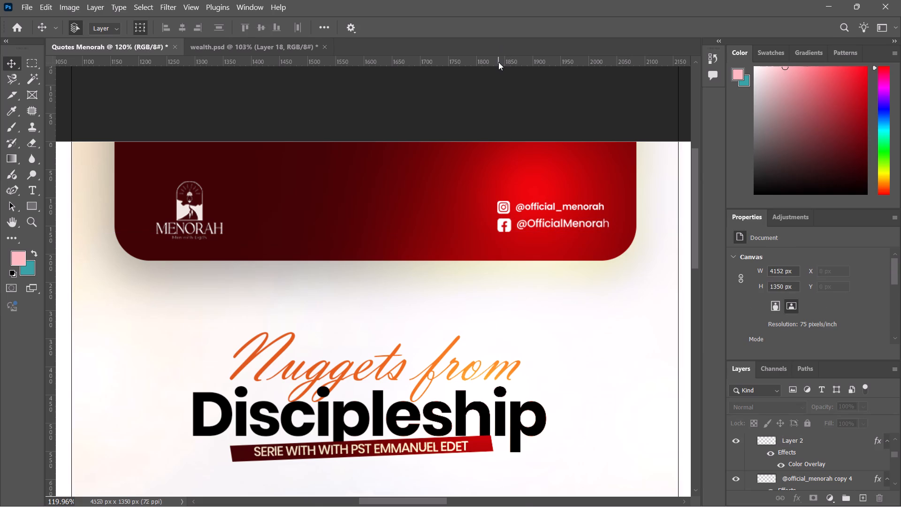
Add a horizontal guide level with the top edge of the Menorah logo in the header.
{"action": "left_click_drag", "start_coordinate": [498, 62], "coordinate": [523, 187]}
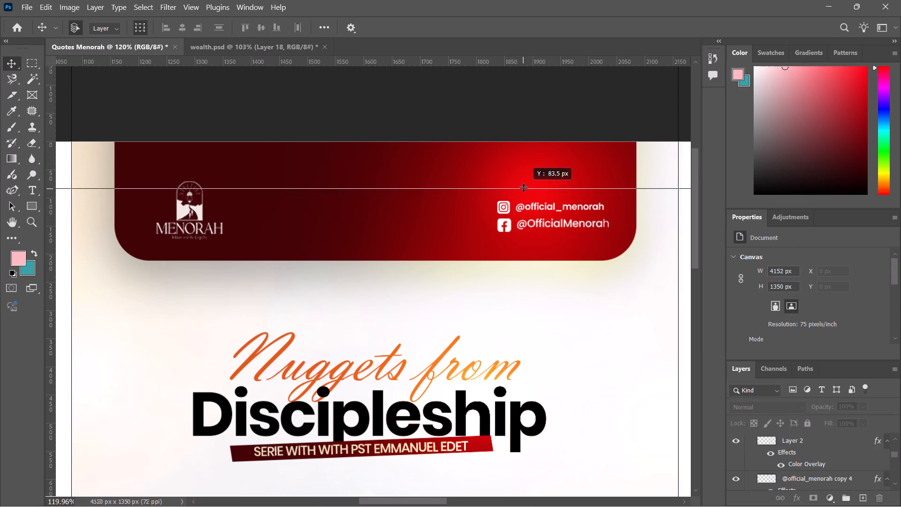
{"action": "left_click_drag", "start_coordinate": [523, 187], "coordinate": [522, 180]}
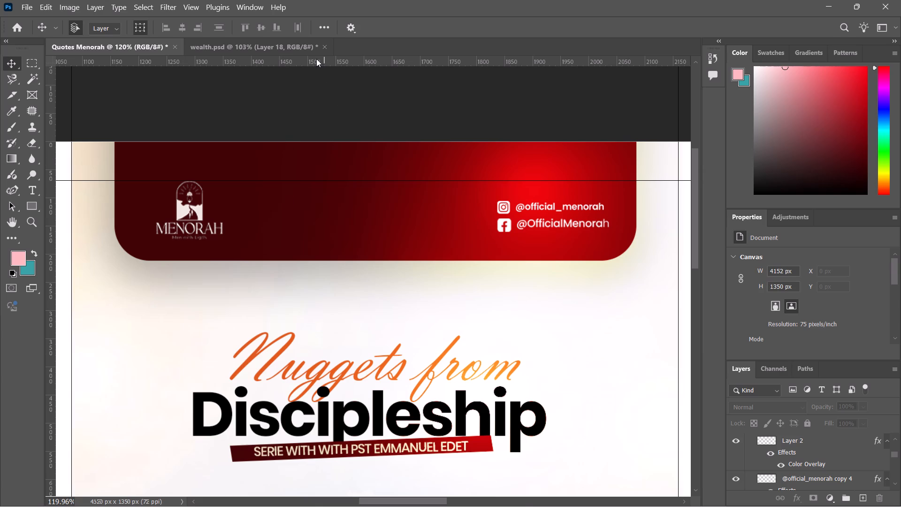
Undock the wealth.psd document into its own floating window.
{"action": "left_click_drag", "start_coordinate": [309, 52], "coordinate": [309, 63]}
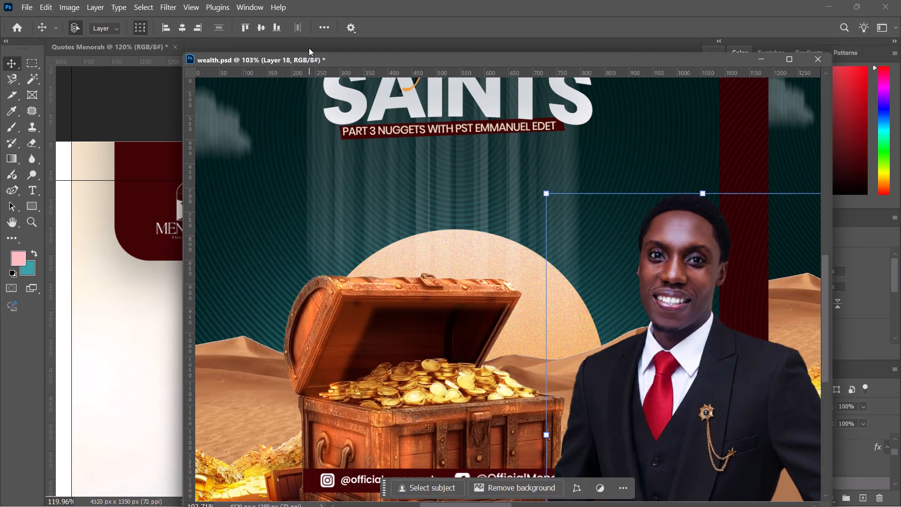
Dock the floating wealth.psd window back beside Quotes Menorah and return to the Quotes Menorah document.
{"action": "left_click_drag", "start_coordinate": [299, 61], "coordinate": [250, 49]}
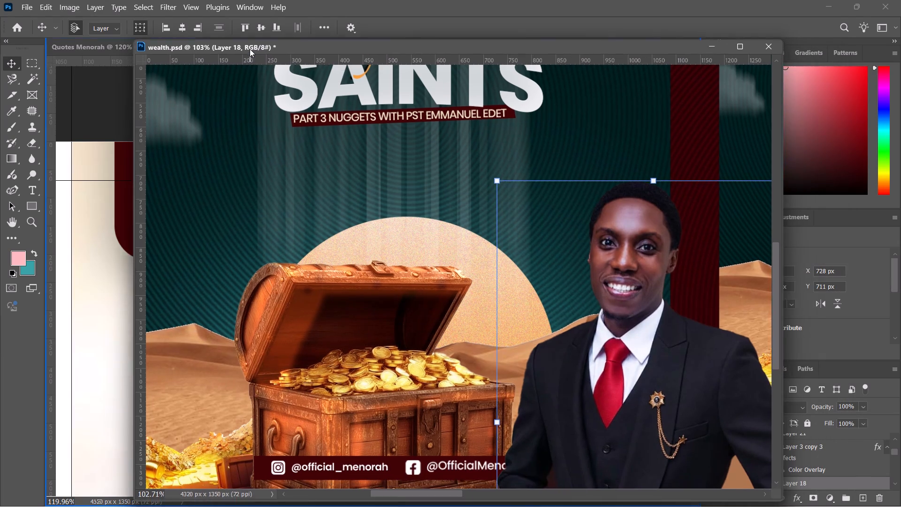
{"action": "left_click_drag", "start_coordinate": [250, 49], "coordinate": [248, 46]}
{"action": "left_click", "coordinate": [130, 44]}
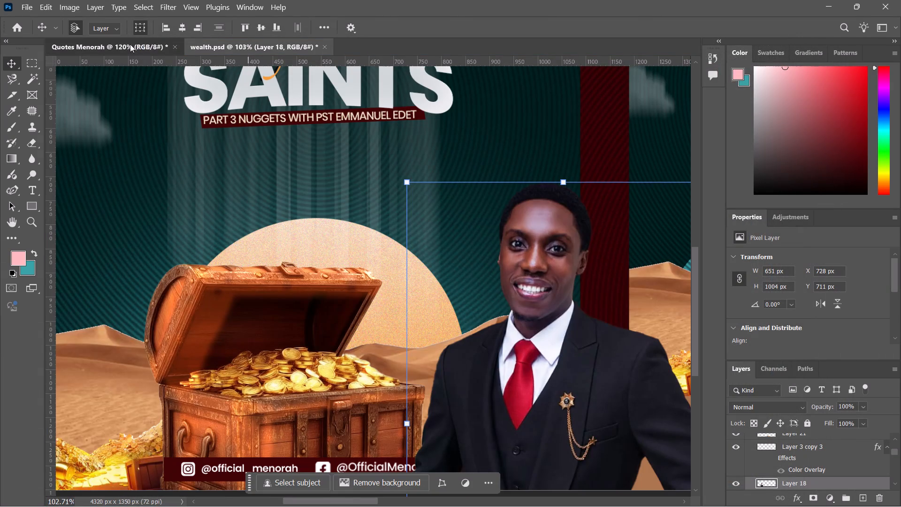
Add a horizontal guide along the bottom of the Menorah logo in the header.
{"action": "left_click_drag", "start_coordinate": [158, 60], "coordinate": [188, 166]}
Examine the middle cover's header with its logo and social handles, and compare the cover with the pages on either side.
{"action": "scroll", "coordinate": [482, 122], "scroll_direction": "down", "scroll_amount": 4, "text": "ctrl+alt"}
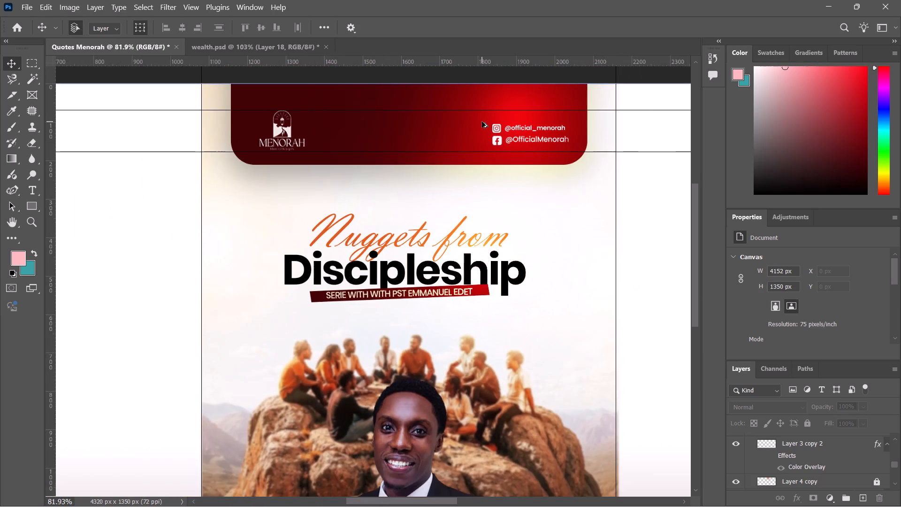
{"action": "scroll", "coordinate": [482, 122], "scroll_direction": "down", "scroll_amount": 8, "text": "ctrl+alt"}
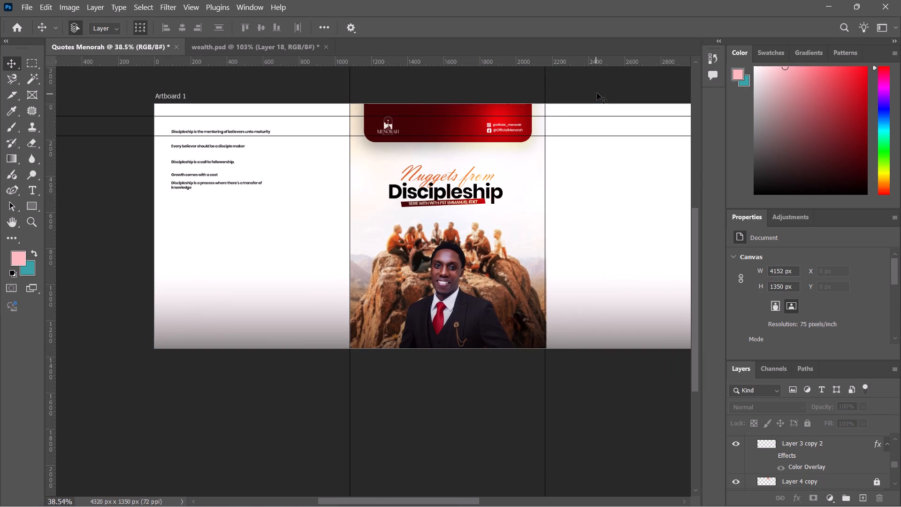
{"action": "left_click", "coordinate": [597, 93]}
{"action": "scroll", "coordinate": [557, 214], "scroll_direction": "right", "scroll_amount": 3}
{"action": "scroll", "coordinate": [557, 214], "scroll_direction": "up", "scroll_amount": 1}
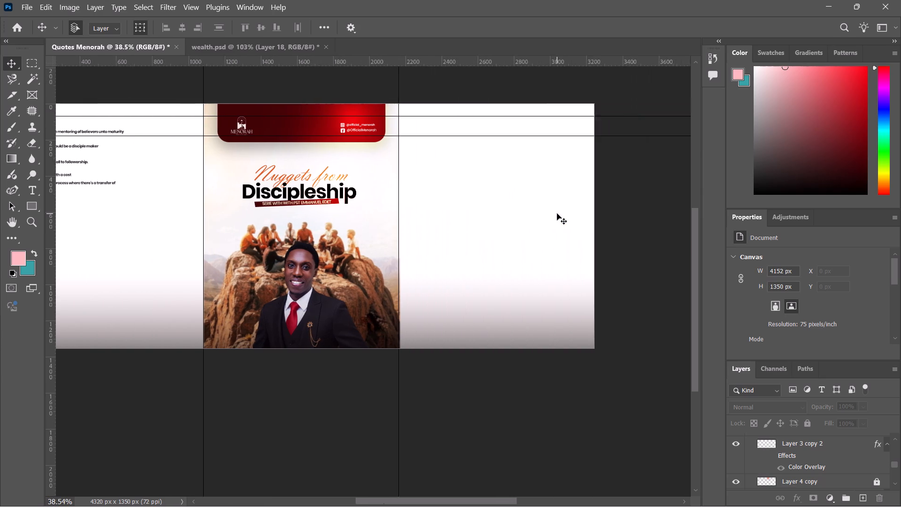
{"action": "scroll", "coordinate": [557, 214], "scroll_direction": "up", "scroll_amount": 1}
{"action": "left_click", "coordinate": [214, 163]}
{"action": "scroll", "coordinate": [134, 144], "scroll_direction": "right", "scroll_amount": 11}
{"action": "scroll", "coordinate": [134, 144], "scroll_direction": "left", "scroll_amount": 2}
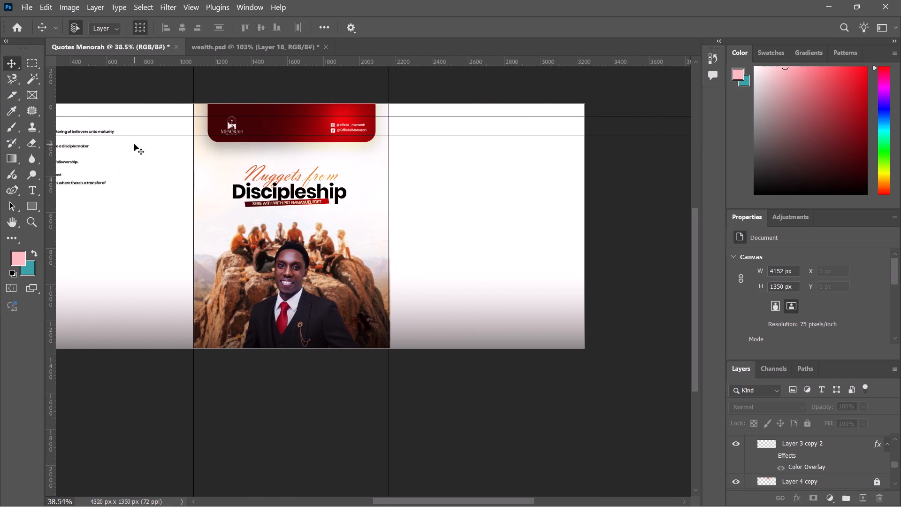
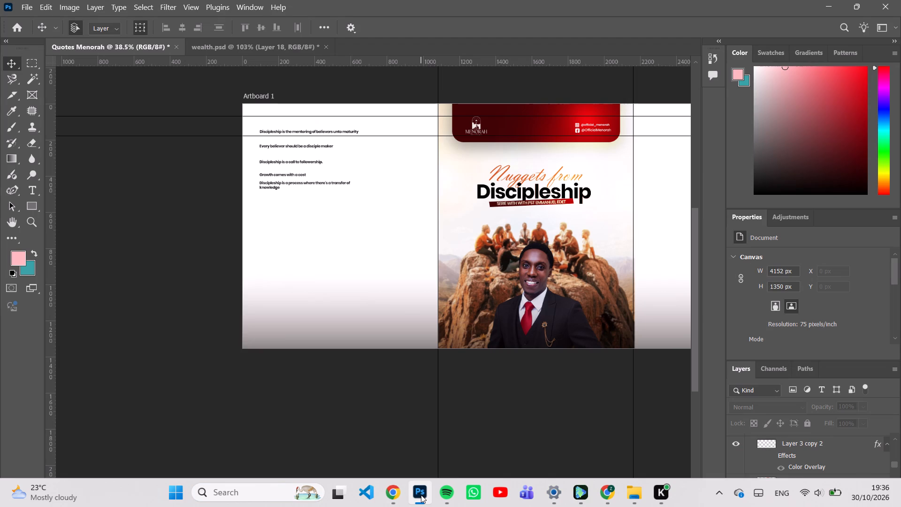
Switch to Pinterest in Chrome, search for "notes png", and look through the results for a note template.
{"action": "left_click", "coordinate": [421, 495]}
{"action": "type", "text": "notes png"}
{"action": "key", "text": "Return"}
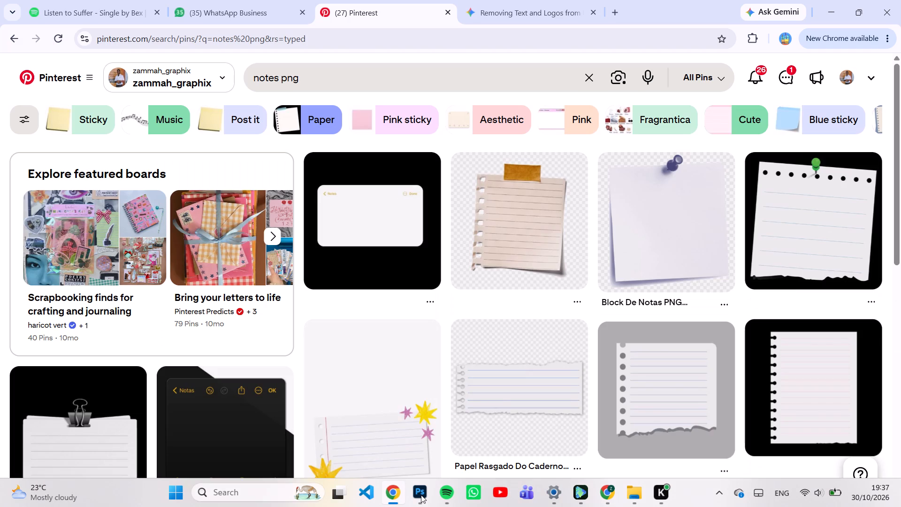
{"action": "scroll", "coordinate": [254, 269], "scroll_direction": "down", "scroll_amount": 2}
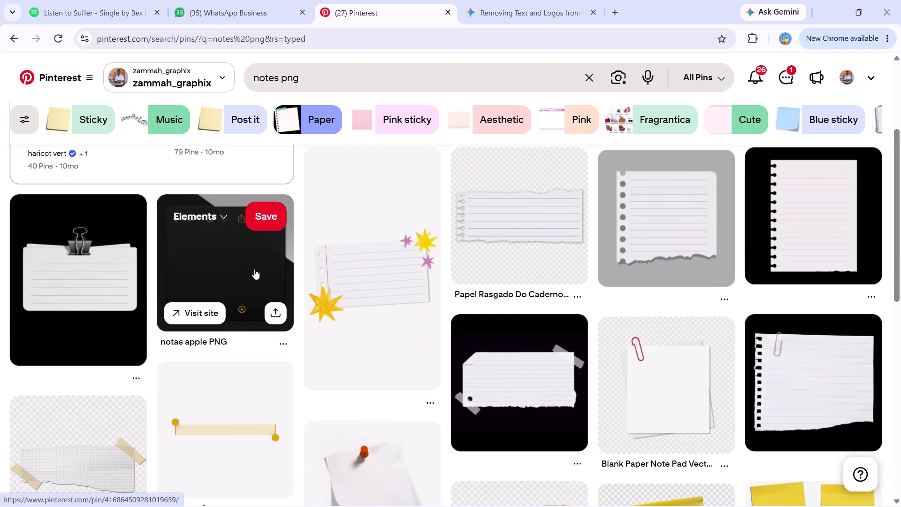
{"action": "scroll", "coordinate": [254, 269], "scroll_direction": "down", "scroll_amount": 1}
{"action": "scroll", "coordinate": [466, 285], "scroll_direction": "down", "scroll_amount": 5}
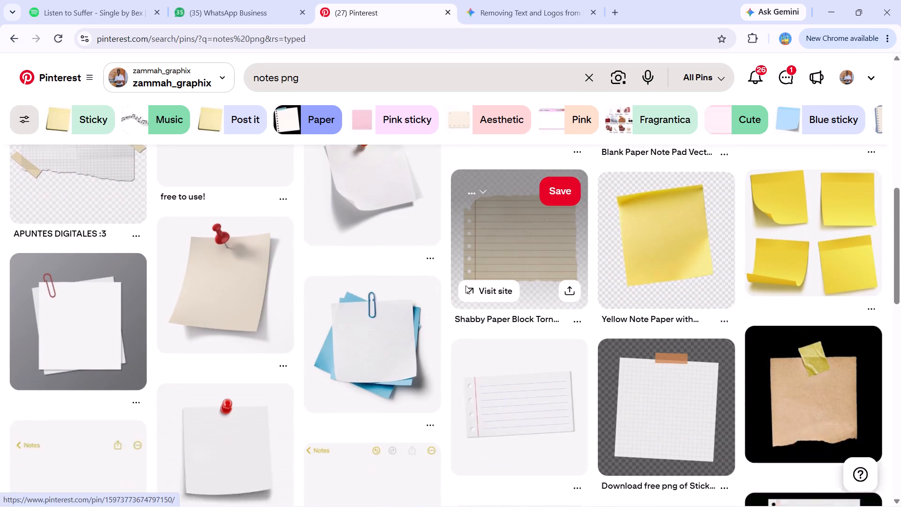
{"action": "scroll", "coordinate": [466, 285], "scroll_direction": "up", "scroll_amount": 5}
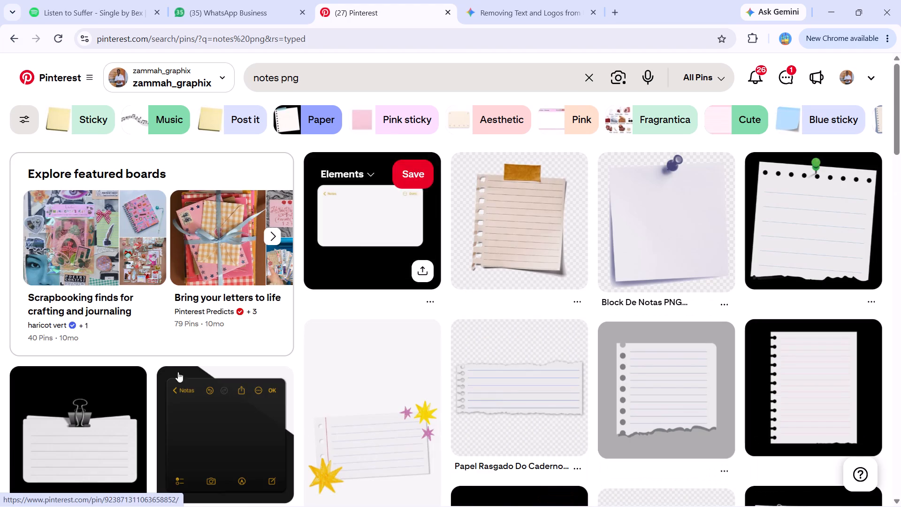
Open the dark "notas apple PNG" pin and examine it and its related pins for a suitable Notes app mockup.
{"action": "left_click", "coordinate": [200, 455]}
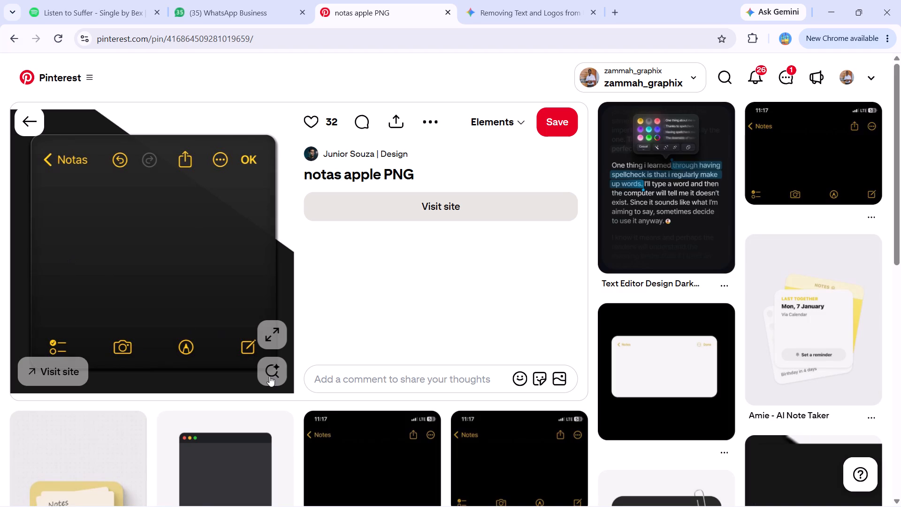
{"action": "scroll", "coordinate": [269, 376], "scroll_direction": "down", "scroll_amount": 1}
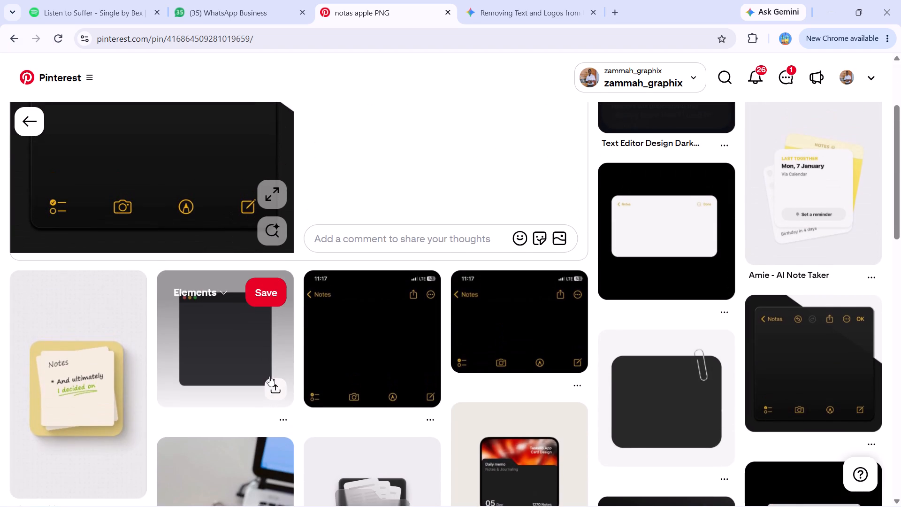
{"action": "scroll", "coordinate": [269, 376], "scroll_direction": "down", "scroll_amount": 1}
{"action": "scroll", "coordinate": [458, 396], "scroll_direction": "down", "scroll_amount": 1}
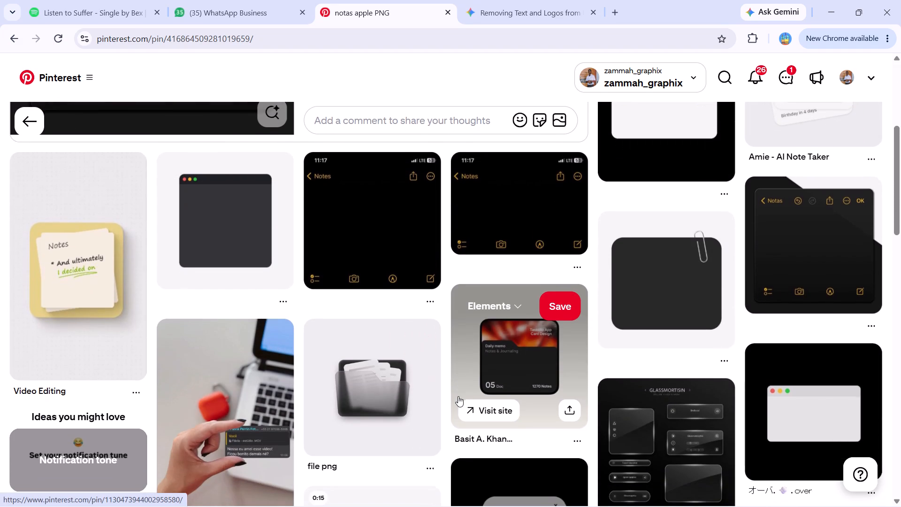
{"action": "scroll", "coordinate": [458, 396], "scroll_direction": "down", "scroll_amount": 1}
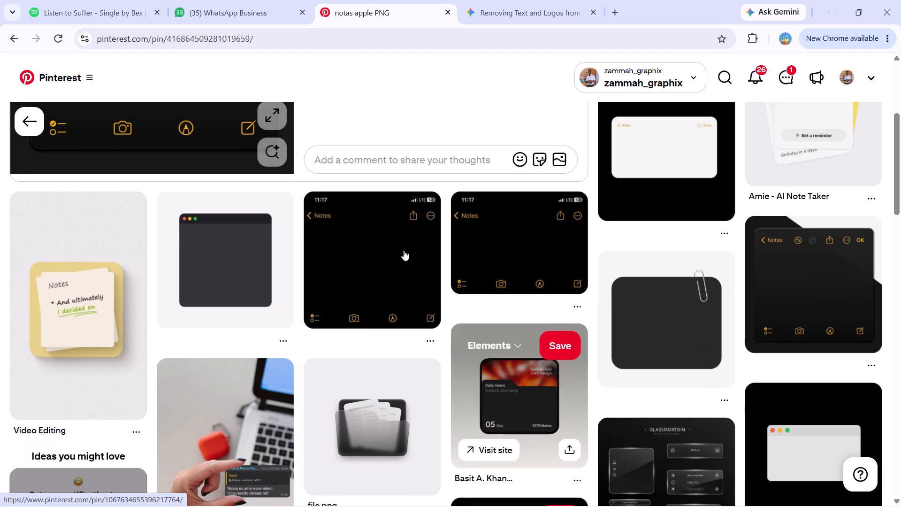
{"action": "scroll", "coordinate": [551, 336], "scroll_direction": "down", "scroll_amount": 4}
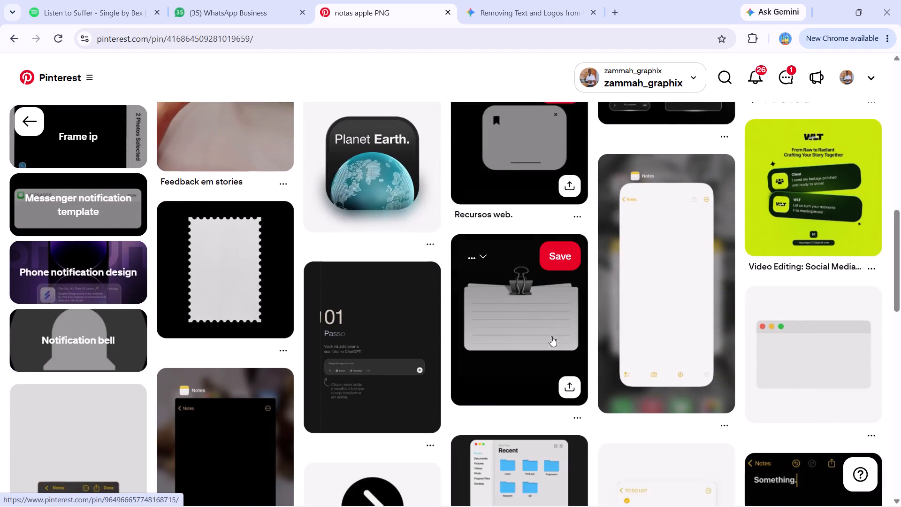
{"action": "scroll", "coordinate": [551, 336], "scroll_direction": "down", "scroll_amount": 9}
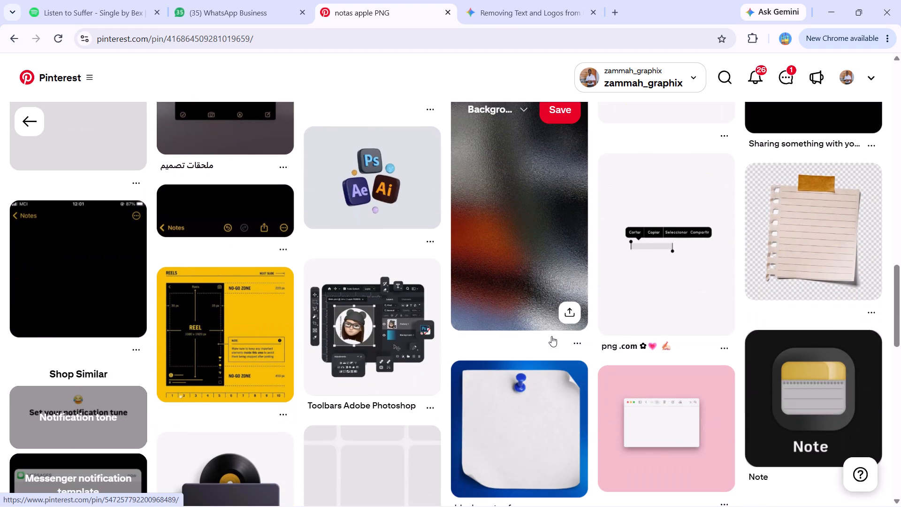
{"action": "scroll", "coordinate": [551, 336], "scroll_direction": "down", "scroll_amount": 1}
{"action": "scroll", "coordinate": [551, 336], "scroll_direction": "up", "scroll_amount": 10}
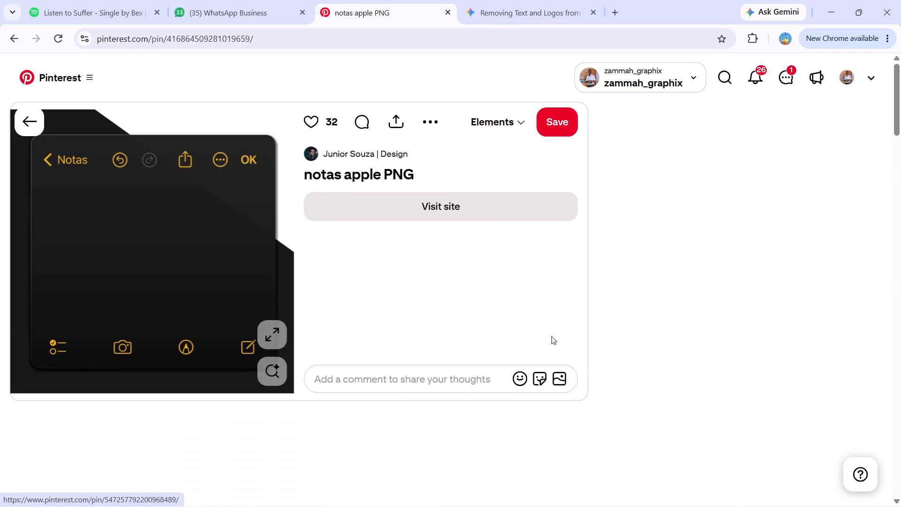
{"action": "scroll", "coordinate": [551, 336], "scroll_direction": "up", "scroll_amount": 2}
View the wide black Notes screenshot pin showing 11:17 with its related pins, and return to the "notas apple PNG" pin.
{"action": "left_click", "coordinate": [787, 157]}
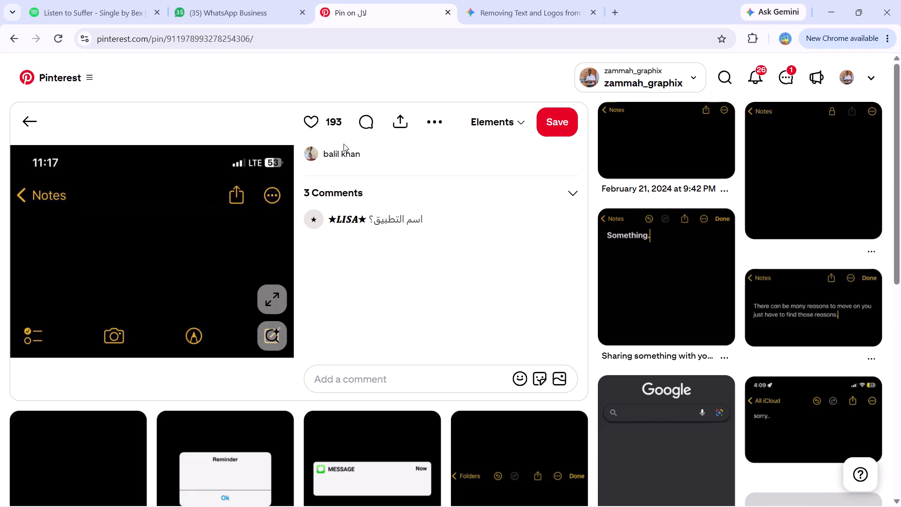
{"action": "scroll", "coordinate": [513, 270], "scroll_direction": "down", "scroll_amount": 4}
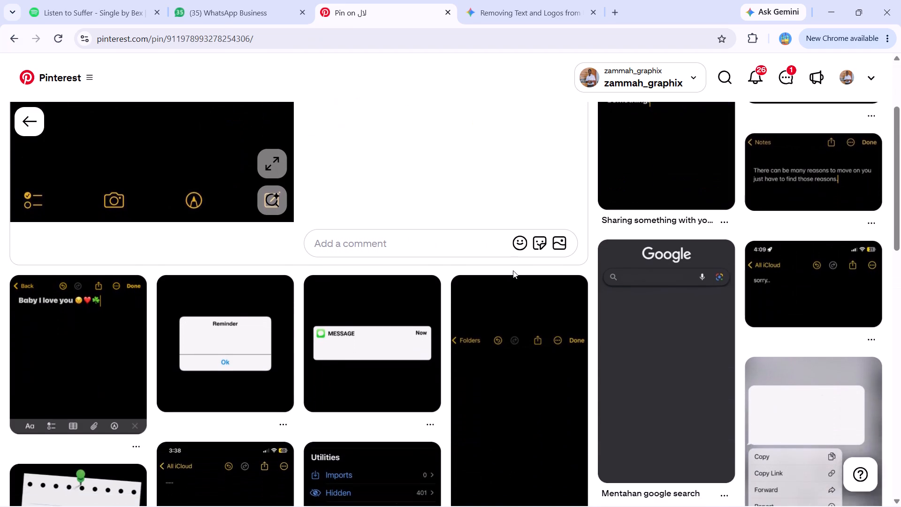
{"action": "scroll", "coordinate": [513, 270], "scroll_direction": "down", "scroll_amount": 1}
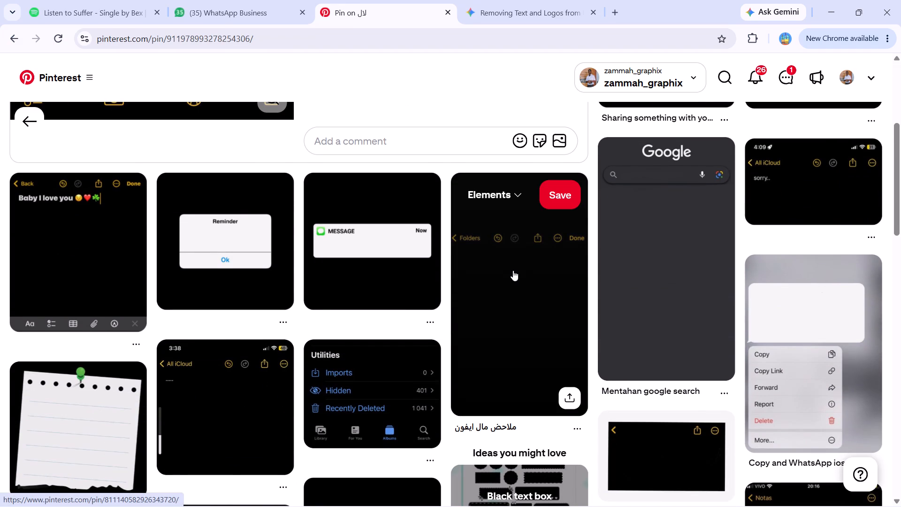
{"action": "scroll", "coordinate": [513, 270], "scroll_direction": "up", "scroll_amount": 6}
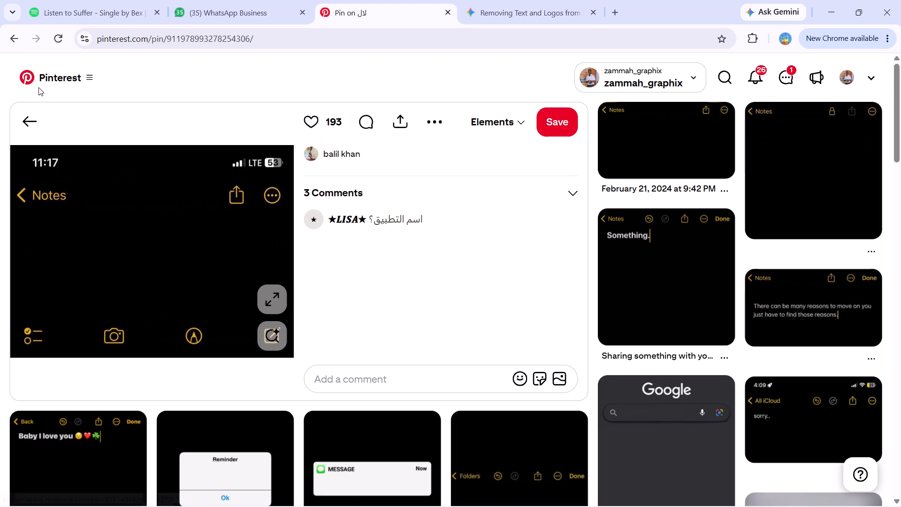
{"action": "left_click", "coordinate": [13, 35]}
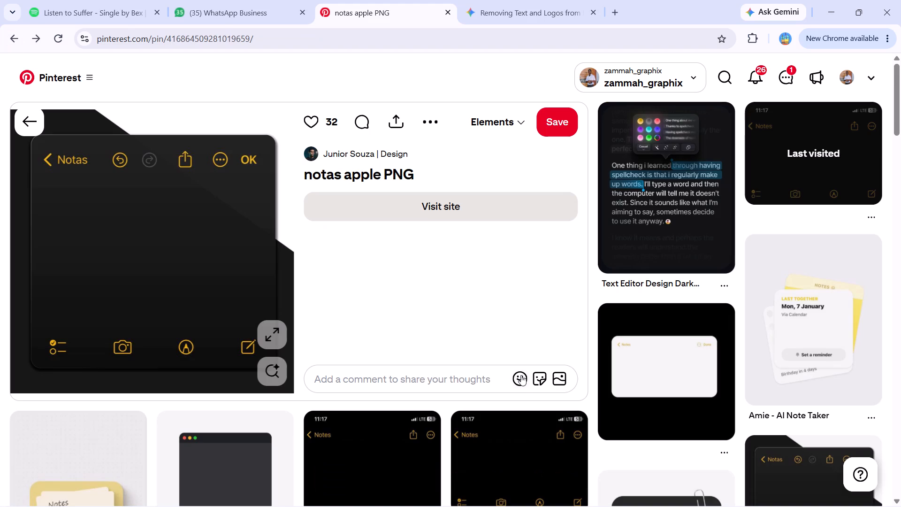
Open the square black iPhone Notes screenshot pin among the related pins and copy its image.
{"action": "scroll", "coordinate": [520, 292], "scroll_direction": "down", "scroll_amount": 2}
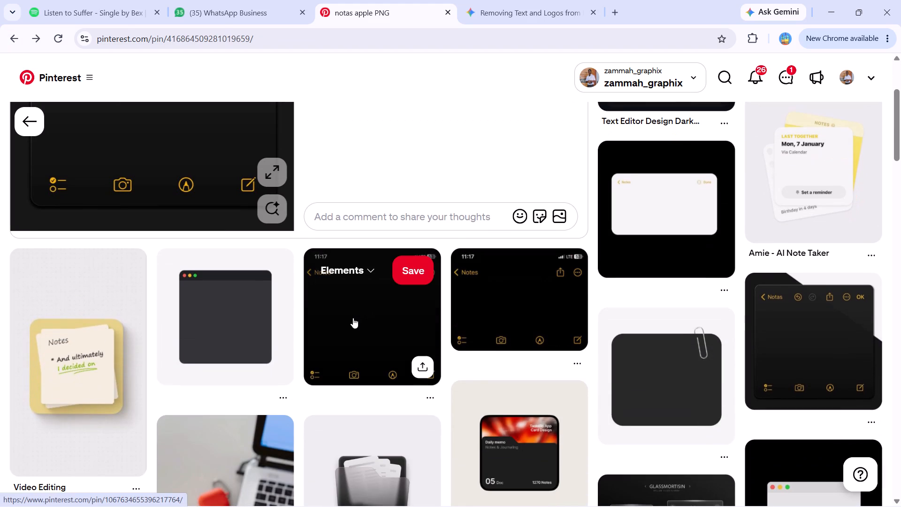
{"action": "left_click", "coordinate": [353, 318]}
{"action": "left_click", "coordinate": [184, 226]}
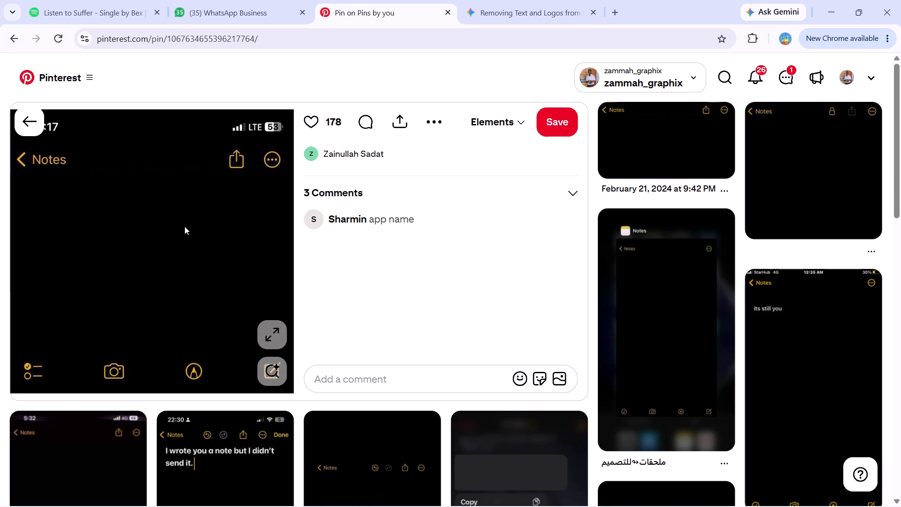
{"action": "left_click", "coordinate": [184, 226]}
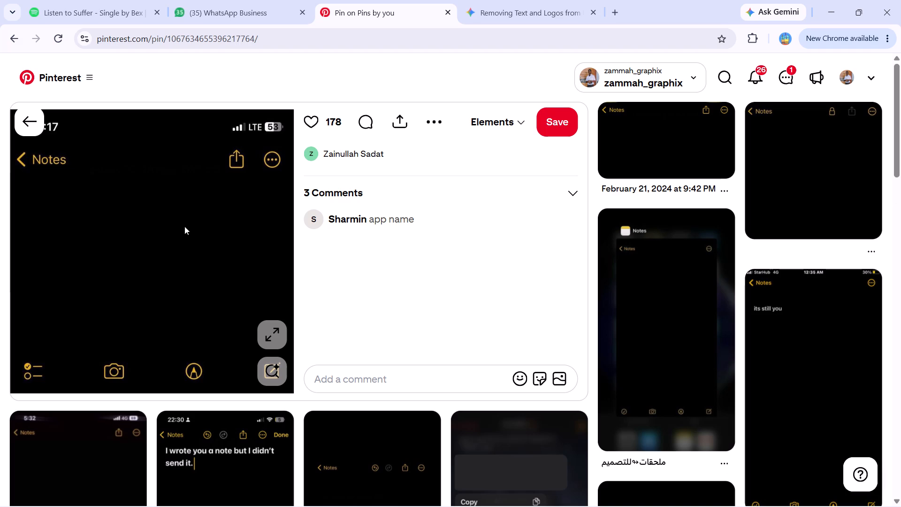
{"action": "scroll", "coordinate": [184, 226], "scroll_direction": "down", "scroll_amount": 2}
{"action": "scroll", "coordinate": [184, 226], "scroll_direction": "up", "scroll_amount": 3}
{"action": "right_click", "coordinate": [120, 214]}
{"action": "left_click", "coordinate": [155, 269]}
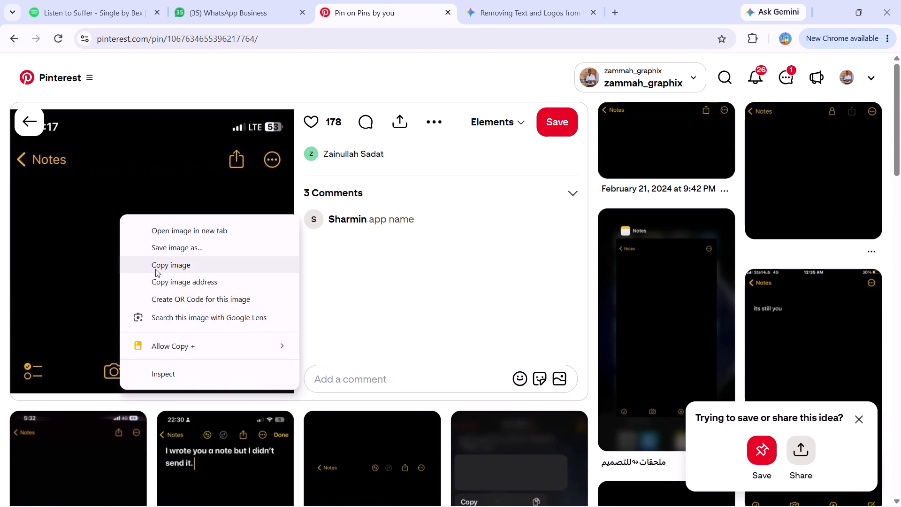
Look through the related pins below the square Notes screenshot for other note and message interface templates.
{"action": "scroll", "coordinate": [155, 269], "scroll_direction": "down", "scroll_amount": 7}
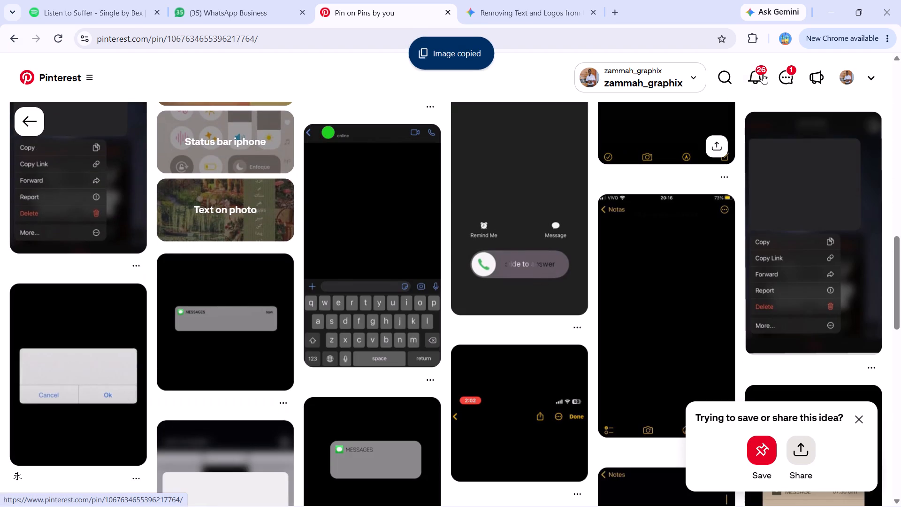
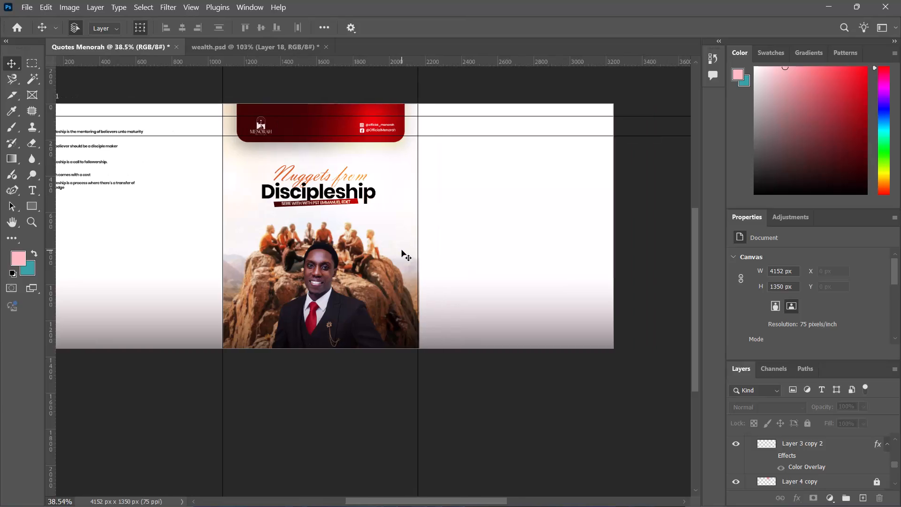
Paste the copied black Notes screenshot into the Quotes Menorah document and position it on the blank page after the Discipleship cover.
{"action": "left_click", "coordinate": [434, 222]}
{"action": "key", "text": "ctrl+v"}
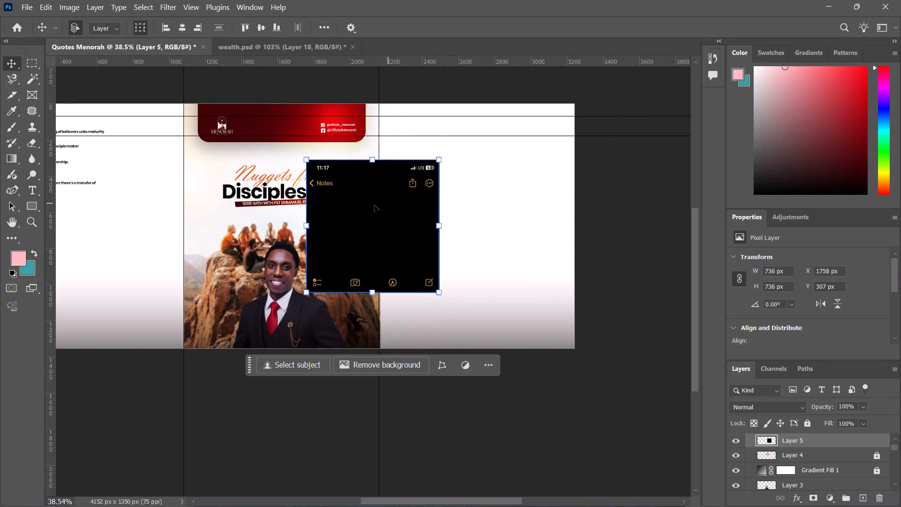
{"action": "left_click_drag", "start_coordinate": [411, 206], "coordinate": [425, 206]}
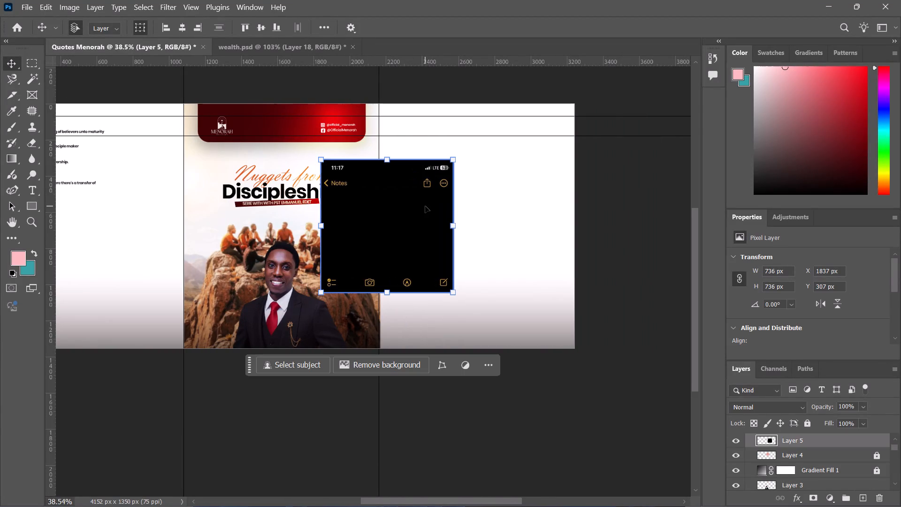
{"action": "left_click_drag", "start_coordinate": [439, 206], "coordinate": [520, 210]}
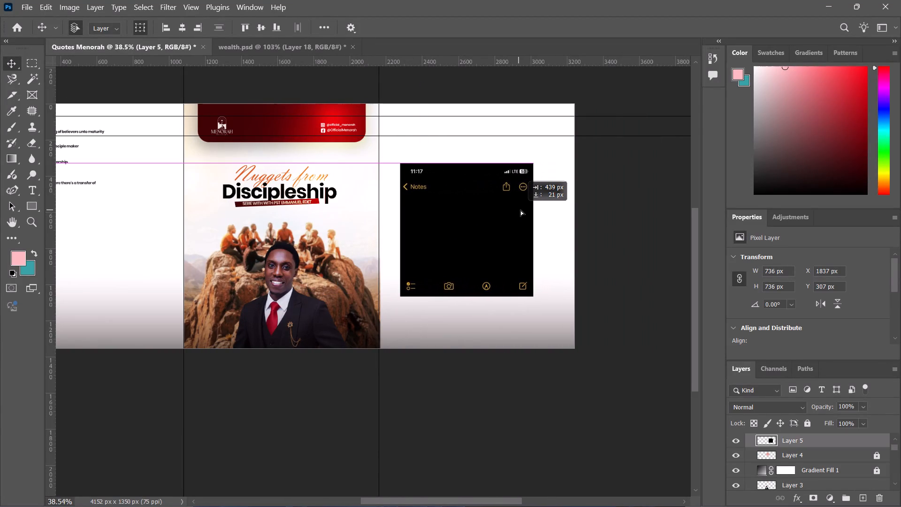
{"action": "left_click_drag", "start_coordinate": [520, 210], "coordinate": [525, 211]}
{"action": "left_click", "coordinate": [613, 167]}
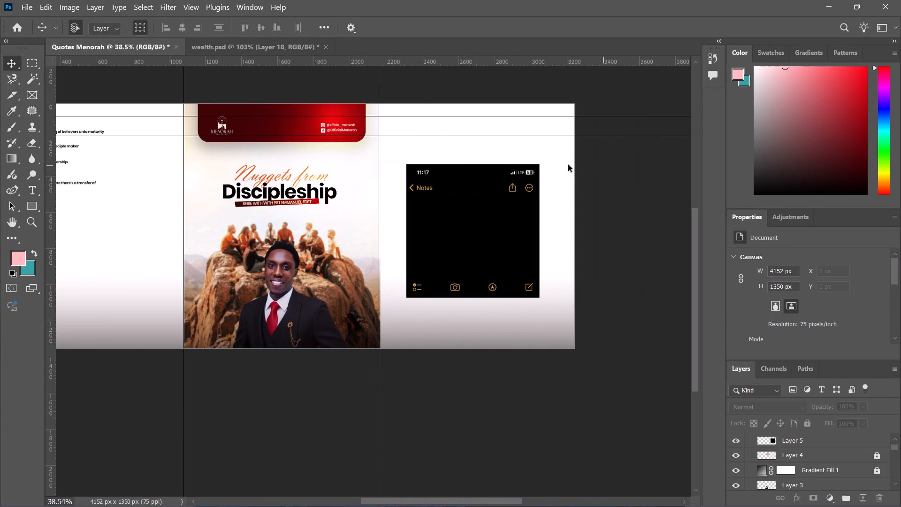
Copy the "Discipleship is the mentoring of believers unto maturity" text layer from the first page and paste it over the Notes screenshot.
{"action": "scroll", "coordinate": [413, 184], "scroll_direction": "down", "scroll_amount": 2, "text": "ctrl+alt"}
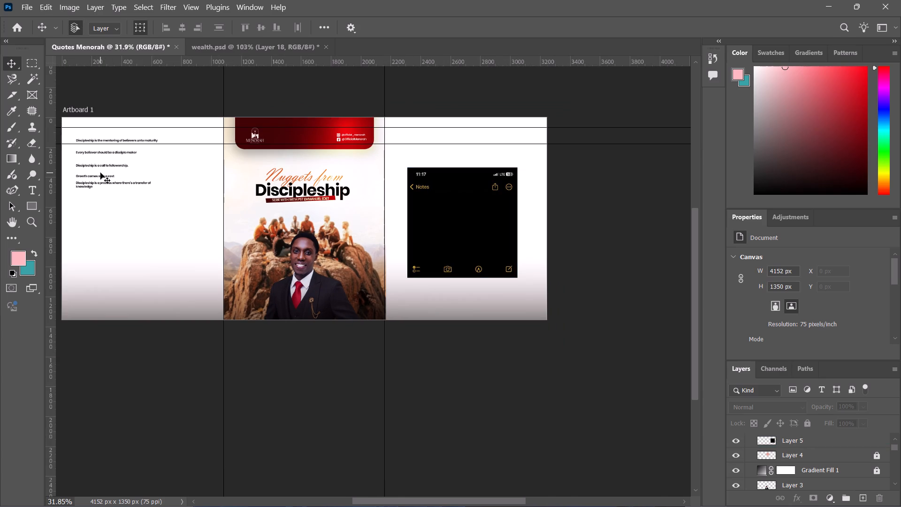
{"action": "scroll", "coordinate": [100, 173], "scroll_direction": "left", "scroll_amount": 1}
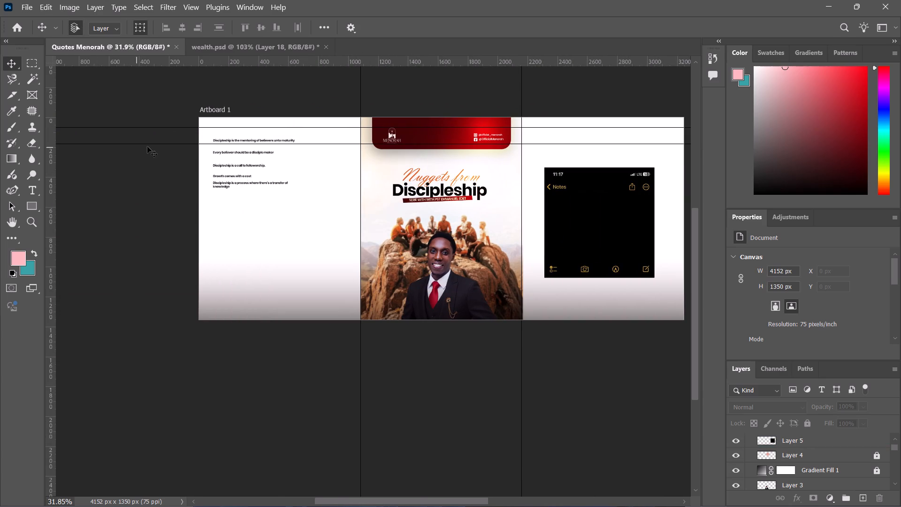
{"action": "scroll", "coordinate": [211, 142], "scroll_direction": "up", "scroll_amount": 12, "text": "ctrl+alt"}
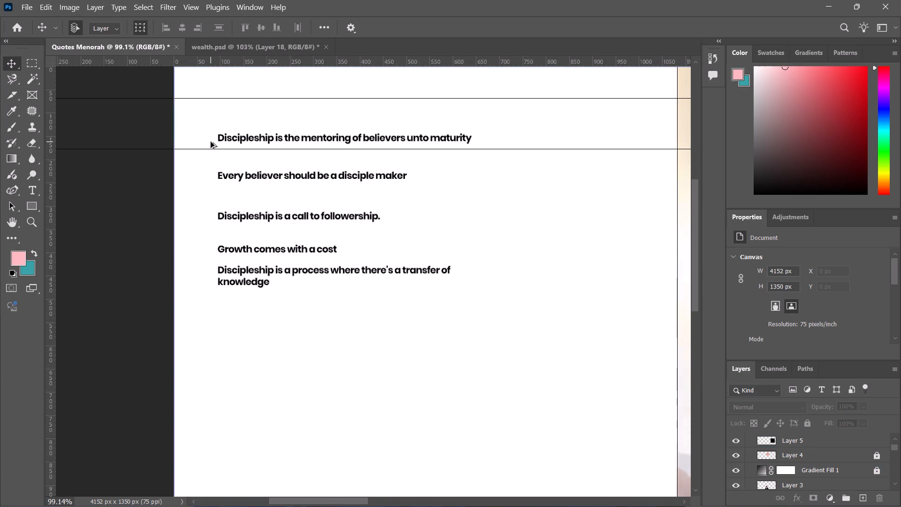
{"action": "left_click", "coordinate": [255, 131]}
{"action": "left_click", "coordinate": [242, 138]}
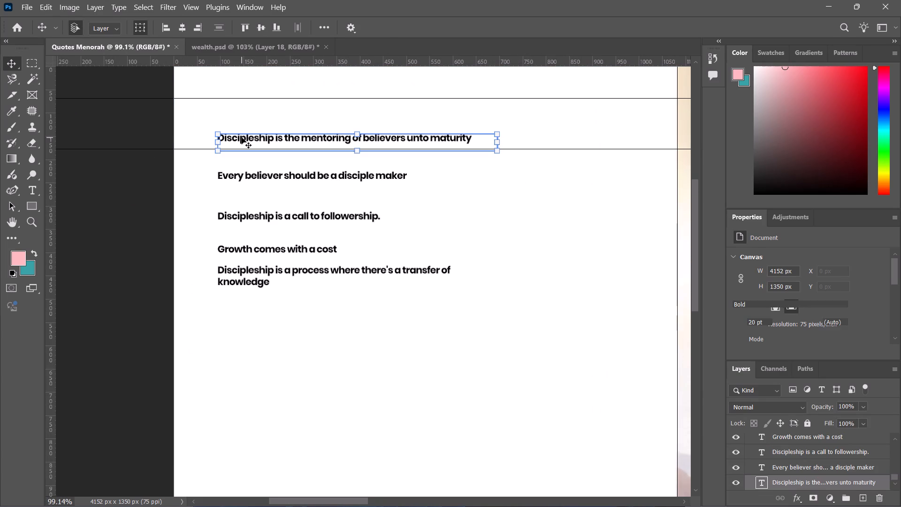
{"action": "key", "text": "ctrl+c"}
{"action": "scroll", "coordinate": [242, 138], "scroll_direction": "left", "scroll_amount": 9}
{"action": "scroll", "coordinate": [242, 138], "scroll_direction": "right", "scroll_amount": 14}
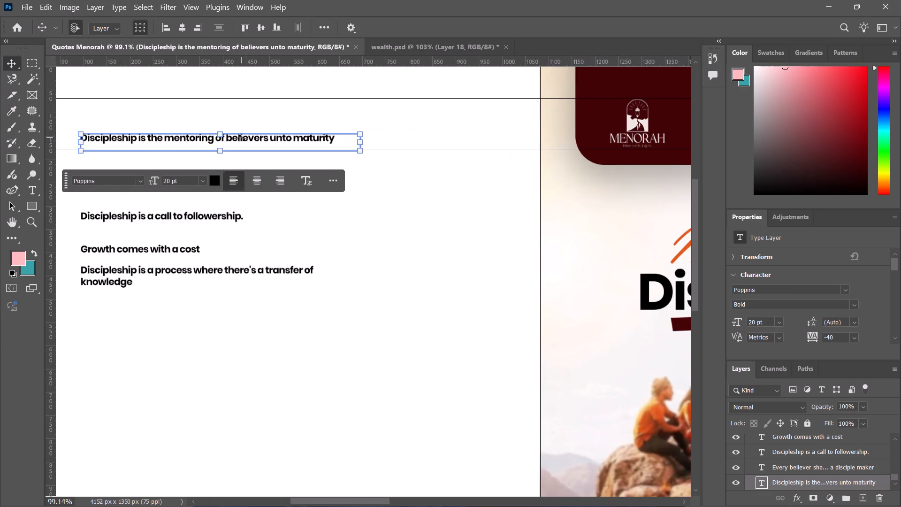
{"action": "scroll", "coordinate": [242, 138], "scroll_direction": "right", "scroll_amount": 20}
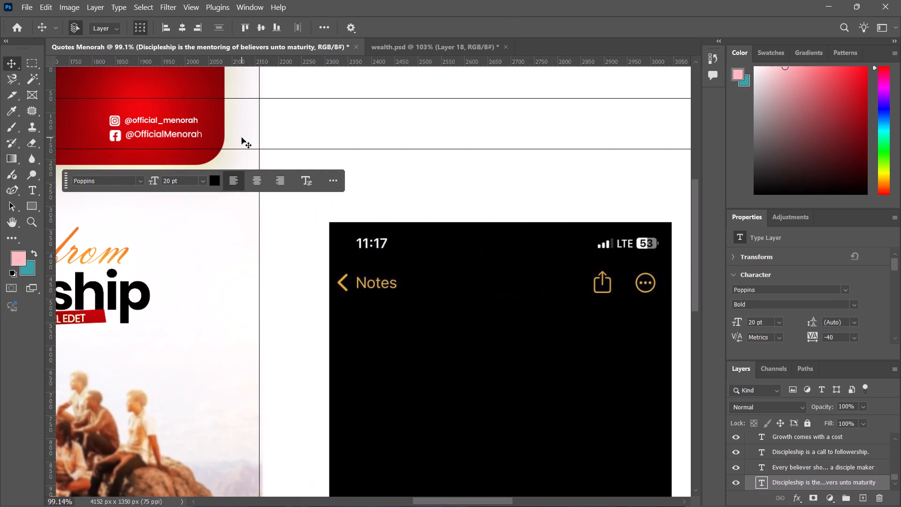
{"action": "scroll", "coordinate": [242, 138], "scroll_direction": "right", "scroll_amount": 2}
{"action": "scroll", "coordinate": [242, 138], "scroll_direction": "down", "scroll_amount": 1}
{"action": "scroll", "coordinate": [351, 161], "scroll_direction": "down", "scroll_amount": 2}
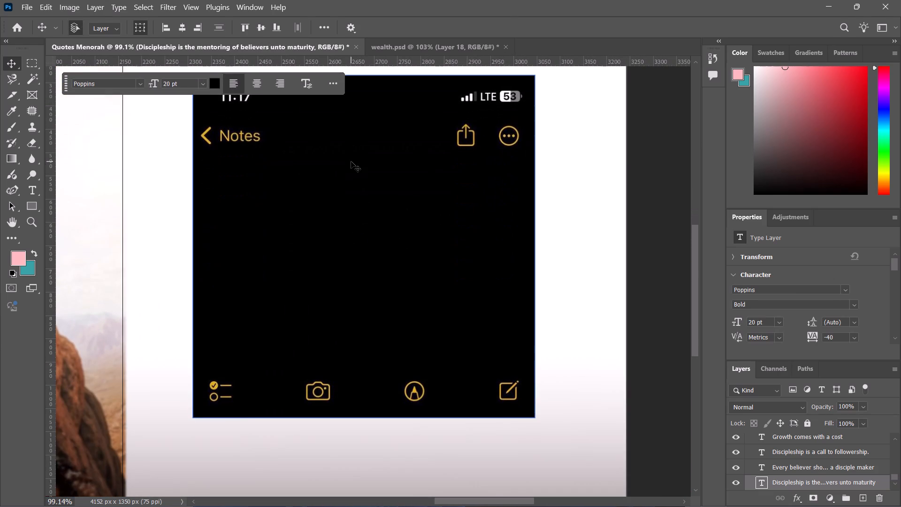
{"action": "left_click", "coordinate": [365, 261]}
{"action": "scroll", "coordinate": [365, 261], "scroll_direction": "down", "scroll_amount": 2, "text": "ctrl+alt"}
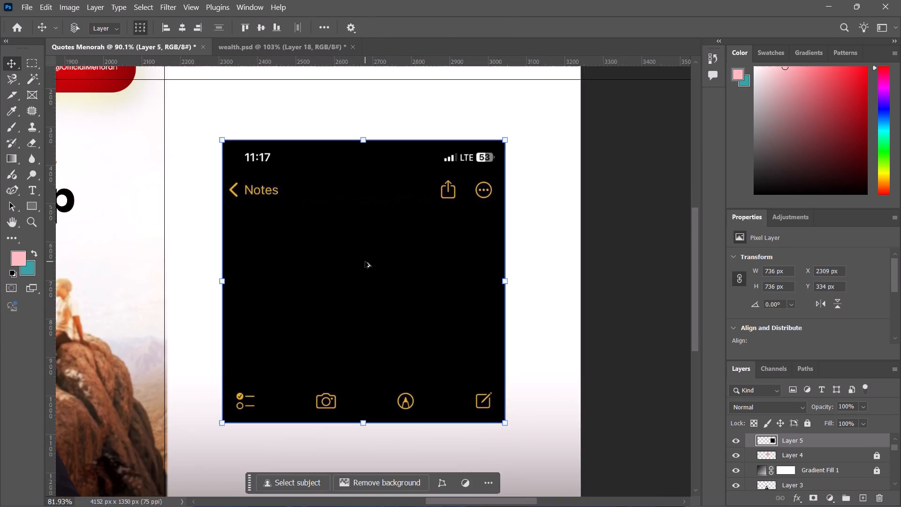
{"action": "scroll", "coordinate": [365, 261], "scroll_direction": "down", "scroll_amount": 13, "text": "ctrl+alt"}
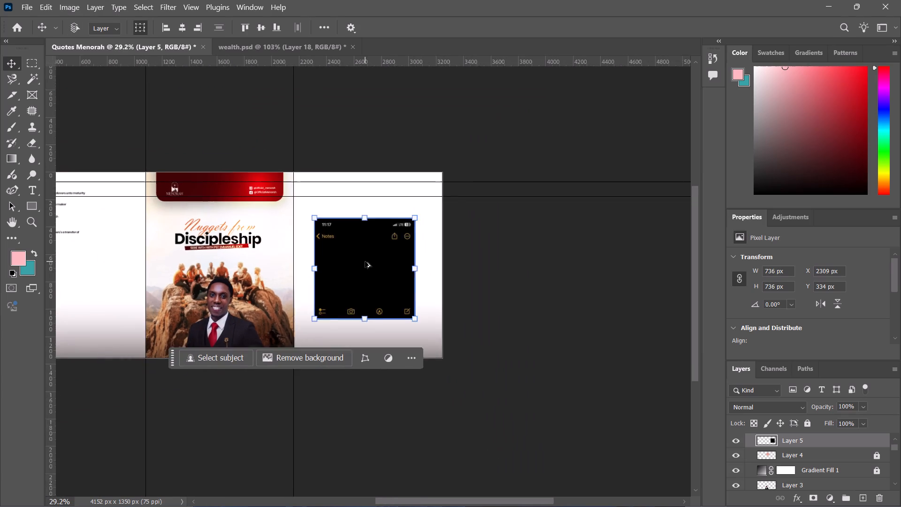
{"action": "scroll", "coordinate": [365, 261], "scroll_direction": "up", "scroll_amount": 14, "text": "ctrl+alt"}
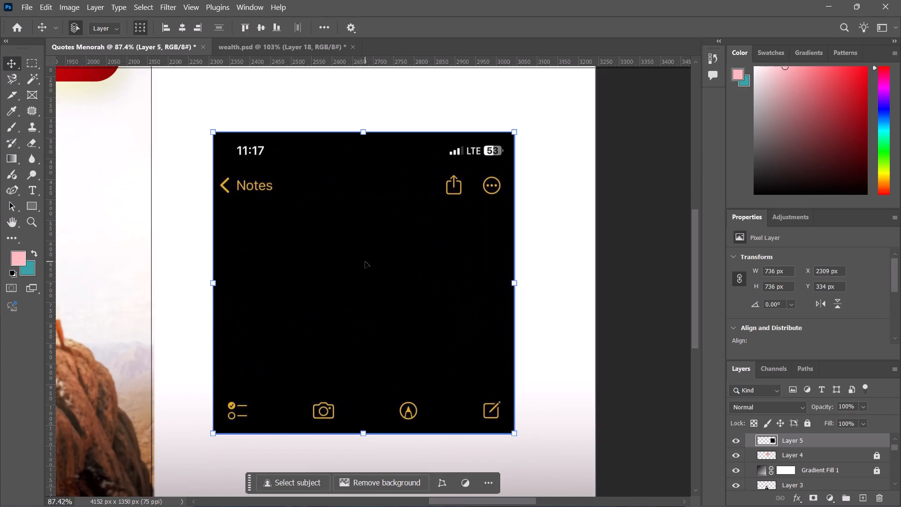
{"action": "key", "text": "t"}
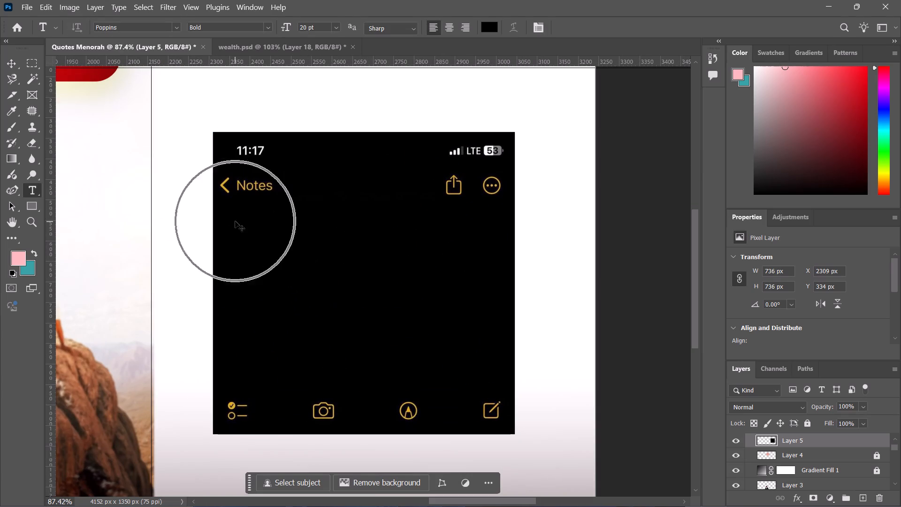
{"action": "key", "text": "ctrl+v"}
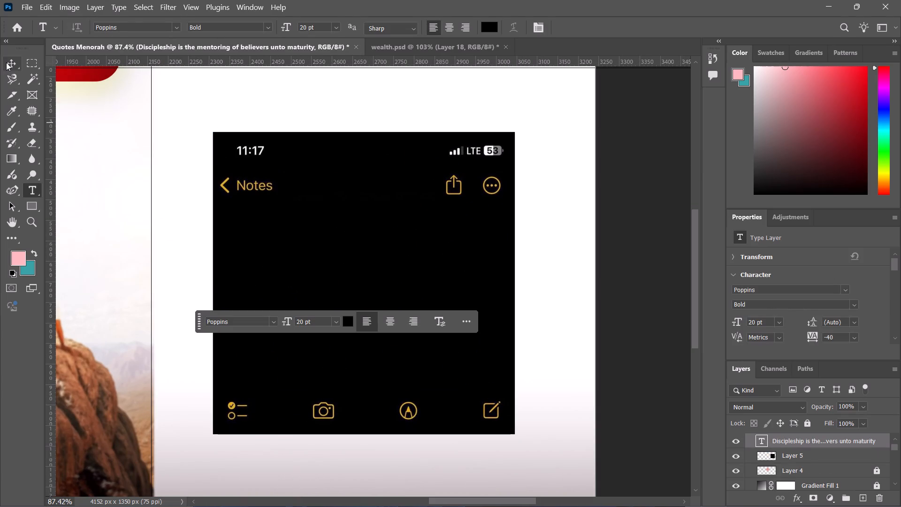
Set the pasted quote's text colour to white (ffffff).
{"action": "left_click", "coordinate": [6, 62]}
{"action": "left_click", "coordinate": [345, 324]}
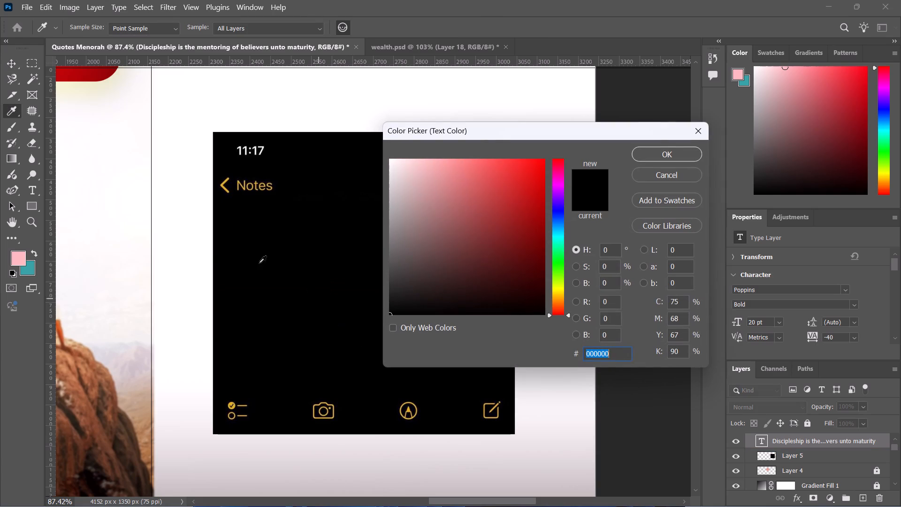
{"action": "left_click", "coordinate": [188, 259]}
{"action": "left_click", "coordinate": [675, 158]}
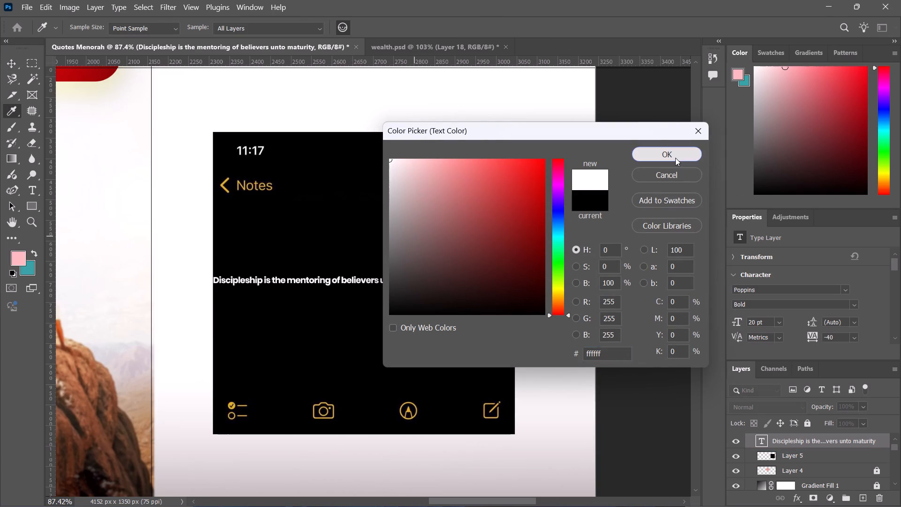
Resize the quote's text box to about 440 px wide and make it taller so the text wraps onto two lines.
{"action": "double_click", "coordinate": [290, 281]}
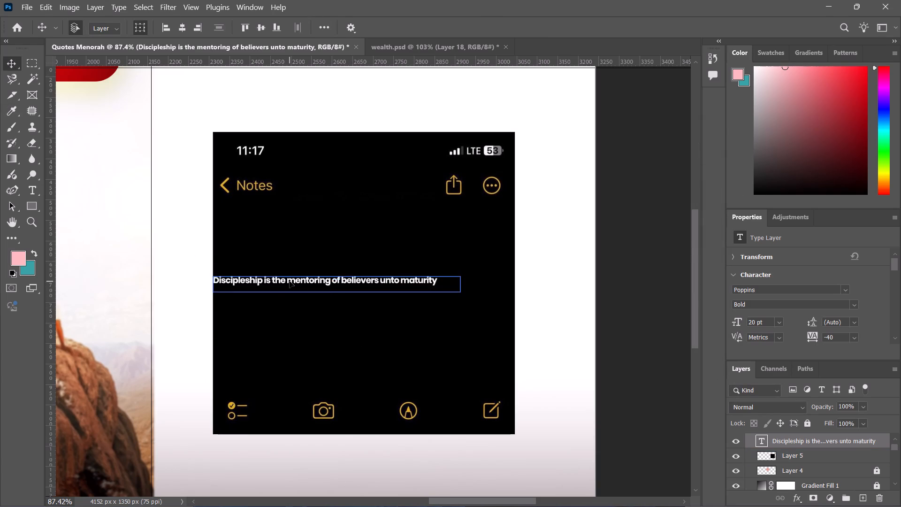
{"action": "left_click", "coordinate": [290, 281]}
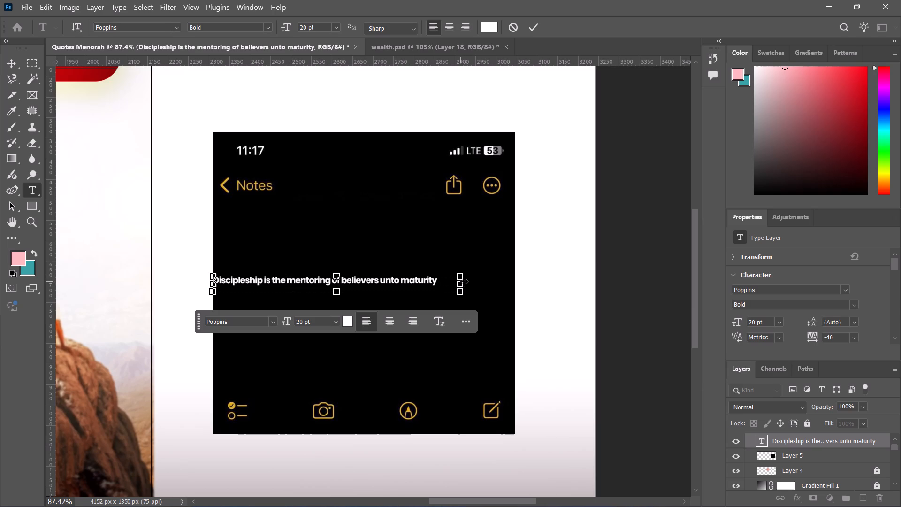
{"action": "left_click_drag", "start_coordinate": [463, 283], "coordinate": [414, 284]}
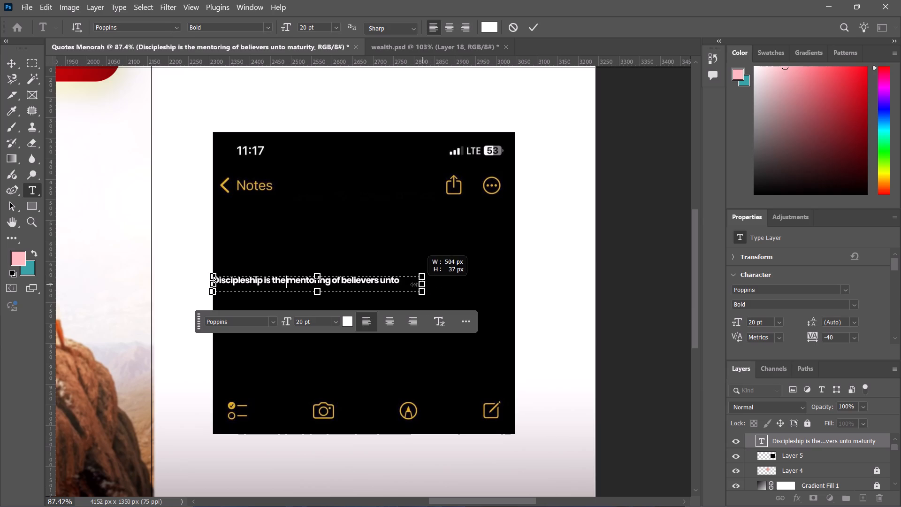
{"action": "left_click_drag", "start_coordinate": [414, 284], "coordinate": [396, 286]}
{"action": "left_click_drag", "start_coordinate": [303, 293], "coordinate": [304, 308]}
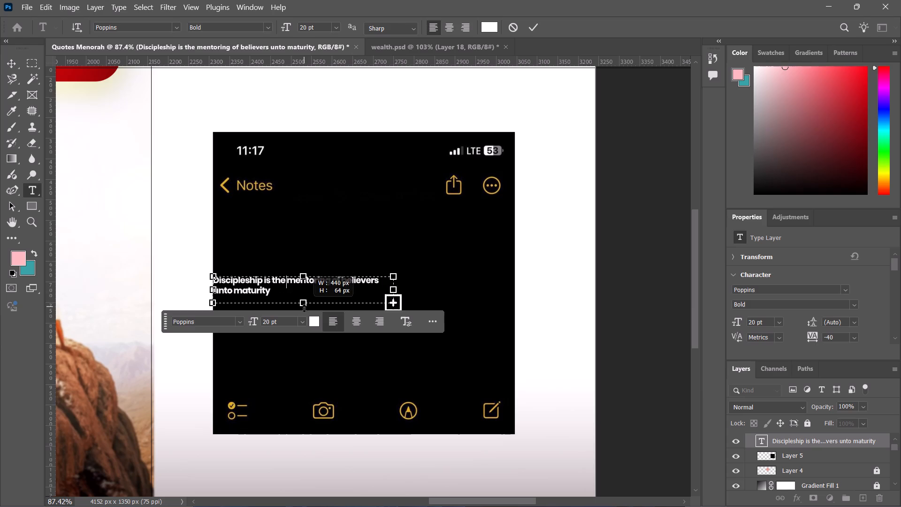
{"action": "left_click_drag", "start_coordinate": [304, 308], "coordinate": [304, 314]}
{"action": "left_click", "coordinate": [8, 64]}
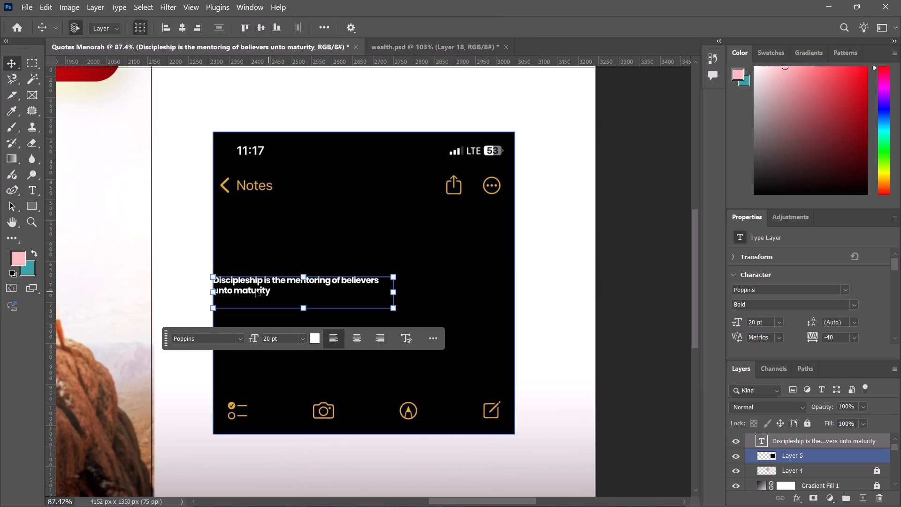
Move the quote to just below the Notes header, inset from the mockup's left edge.
{"action": "left_click", "coordinate": [652, 289]}
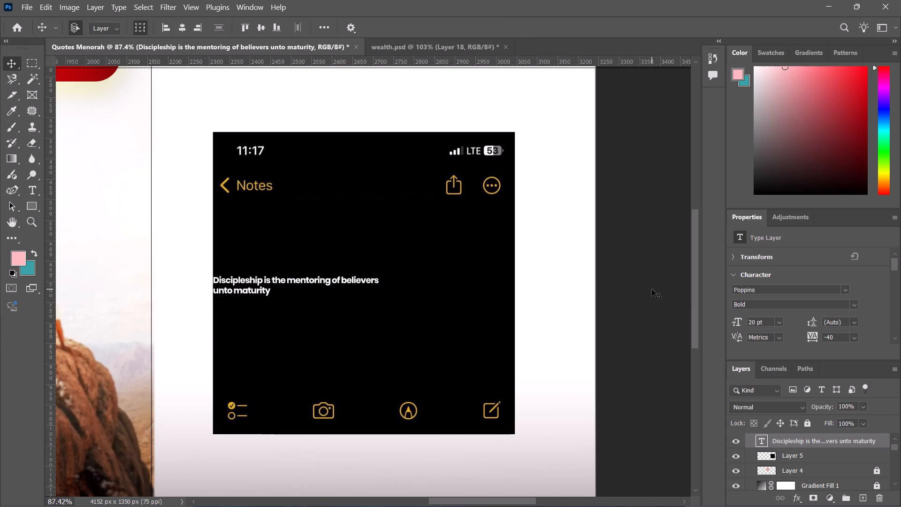
{"action": "left_click", "coordinate": [257, 285]}
{"action": "left_click_drag", "start_coordinate": [257, 285], "coordinate": [291, 275]}
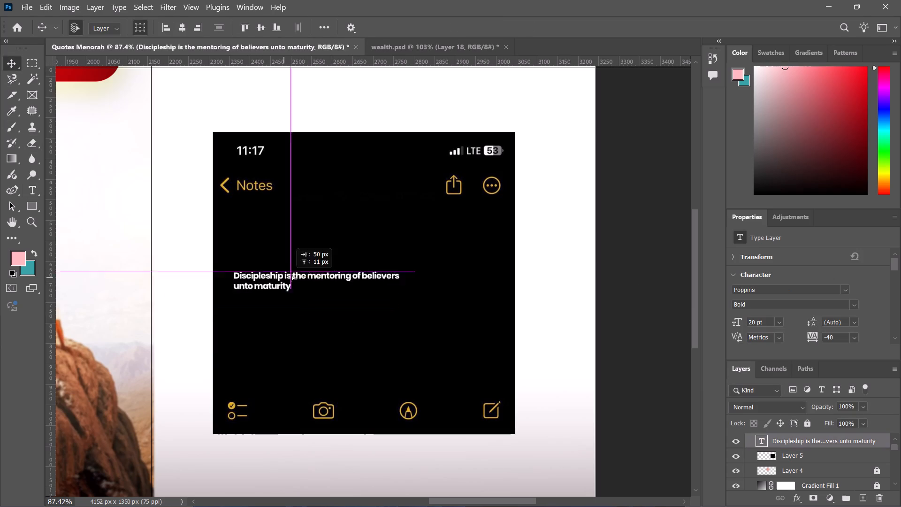
{"action": "left_click_drag", "start_coordinate": [291, 275], "coordinate": [279, 227]}
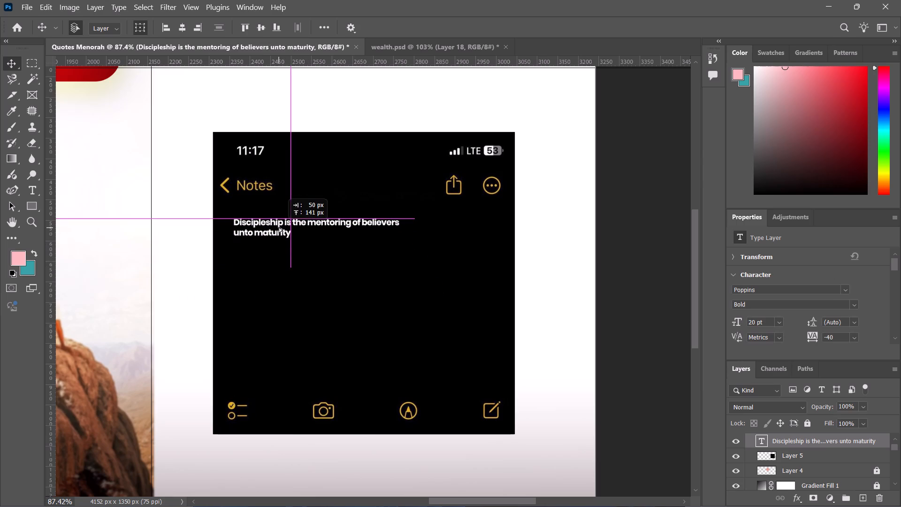
{"action": "left_click_drag", "start_coordinate": [279, 227], "coordinate": [279, 226]}
{"action": "left_click", "coordinate": [613, 211]}
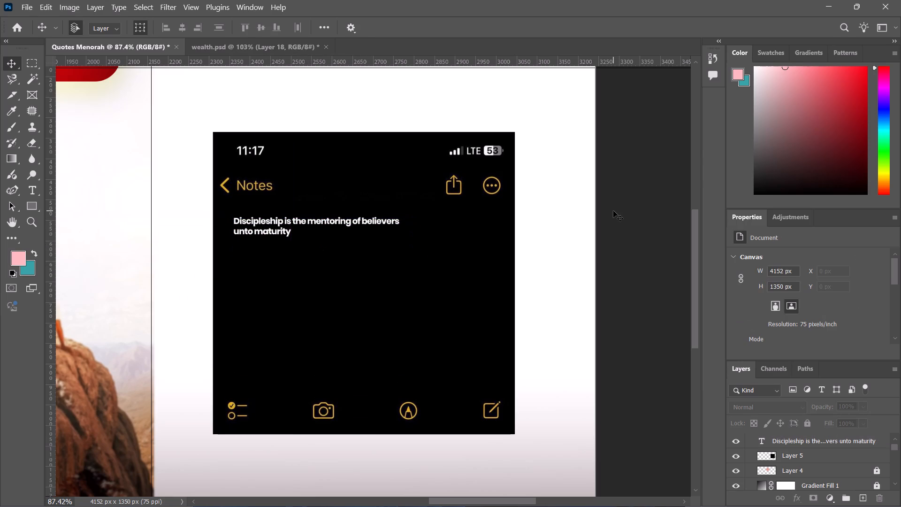
Set the quote text on the Notes mockup to 24 pt in the Poppins SemiBold style.
{"action": "scroll", "coordinate": [613, 211], "scroll_direction": "down", "scroll_amount": 9, "text": "ctrl+alt"}
{"action": "scroll", "coordinate": [613, 211], "scroll_direction": "up", "scroll_amount": 6, "text": "ctrl+alt"}
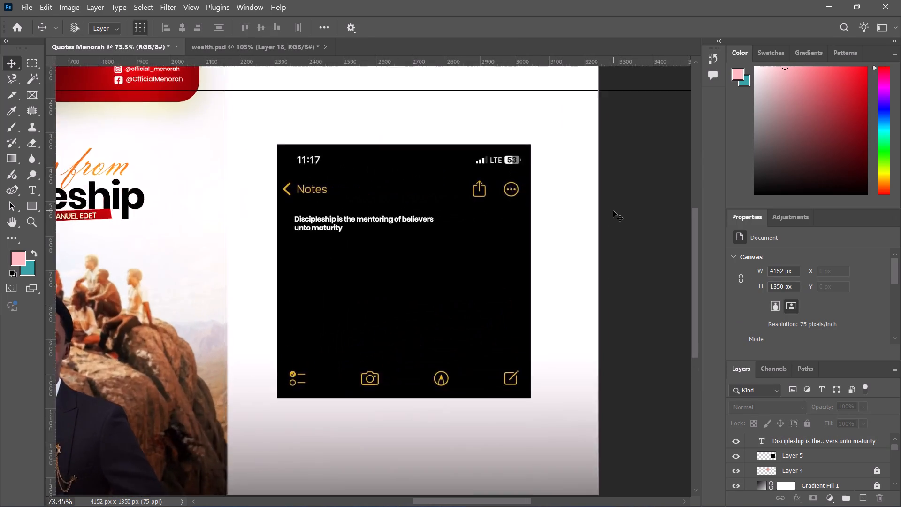
{"action": "scroll", "coordinate": [613, 211], "scroll_direction": "up", "scroll_amount": 4, "text": "ctrl+alt"}
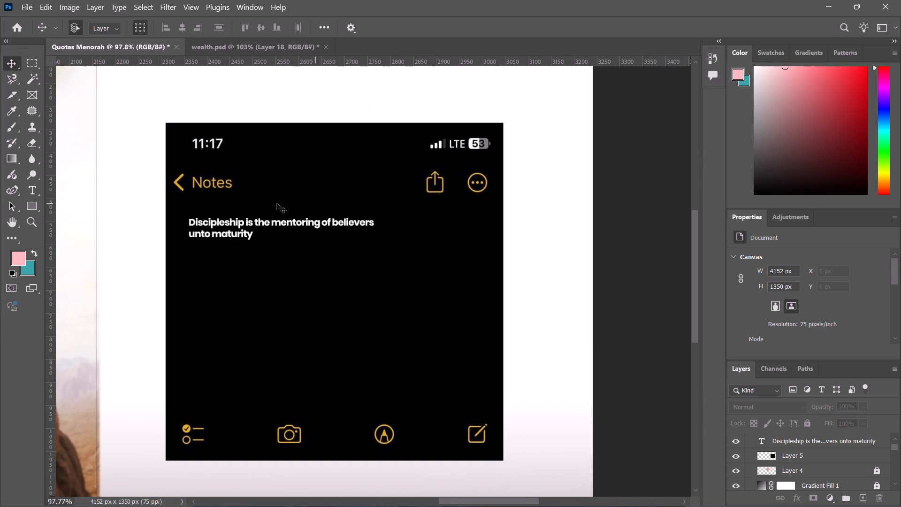
{"action": "scroll", "coordinate": [237, 215], "scroll_direction": "up", "scroll_amount": 7, "text": "ctrl+alt"}
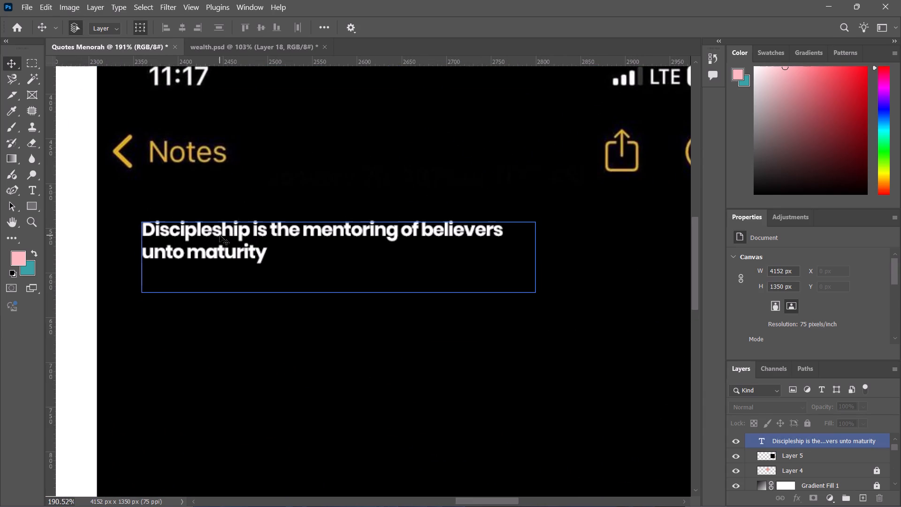
{"action": "triple_click", "coordinate": [220, 235]}
{"action": "double_click", "coordinate": [220, 235]}
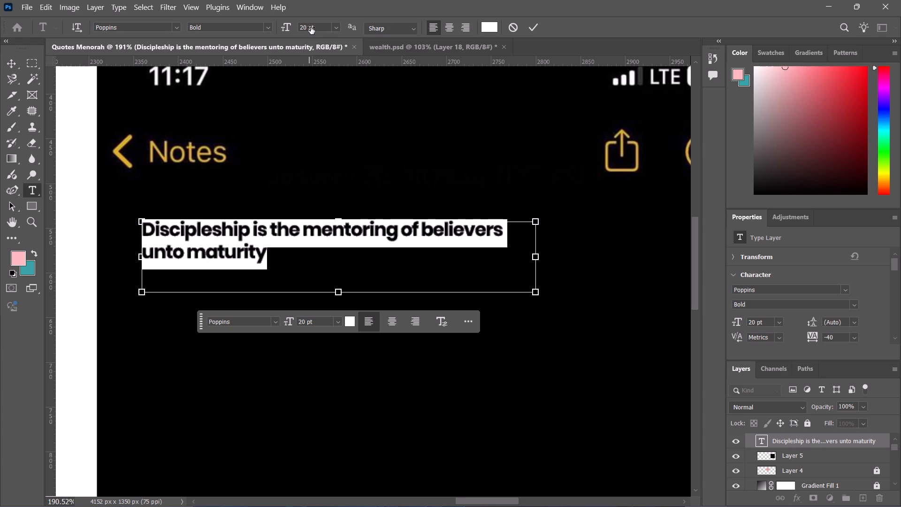
{"action": "left_click_drag", "start_coordinate": [303, 27], "coordinate": [319, 27], "text": "ctrl"}
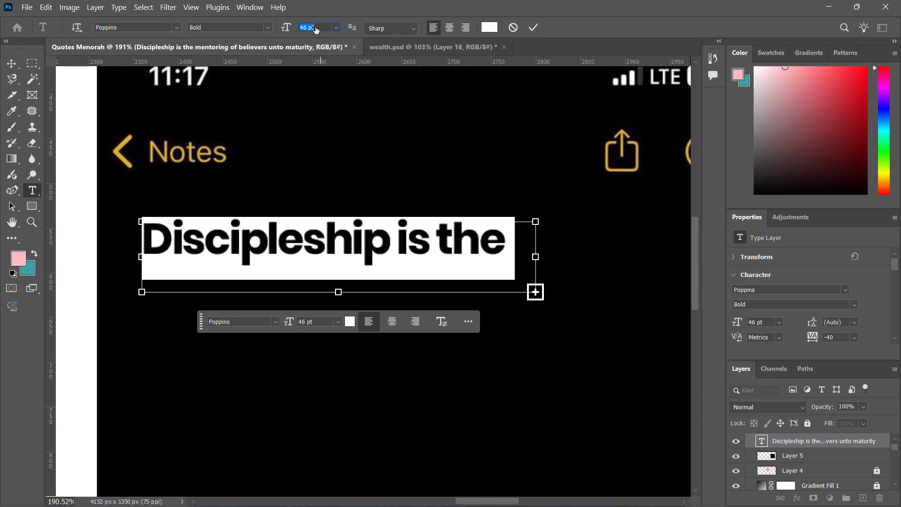
{"action": "left_click_drag", "start_coordinate": [315, 27], "coordinate": [302, 27], "text": "ctrl"}
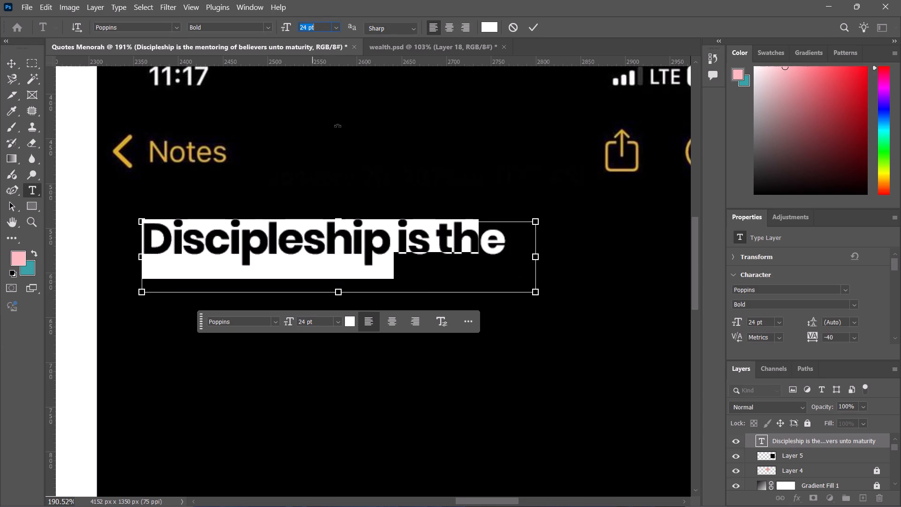
{"action": "left_click", "coordinate": [268, 30], "text": "ctrl"}
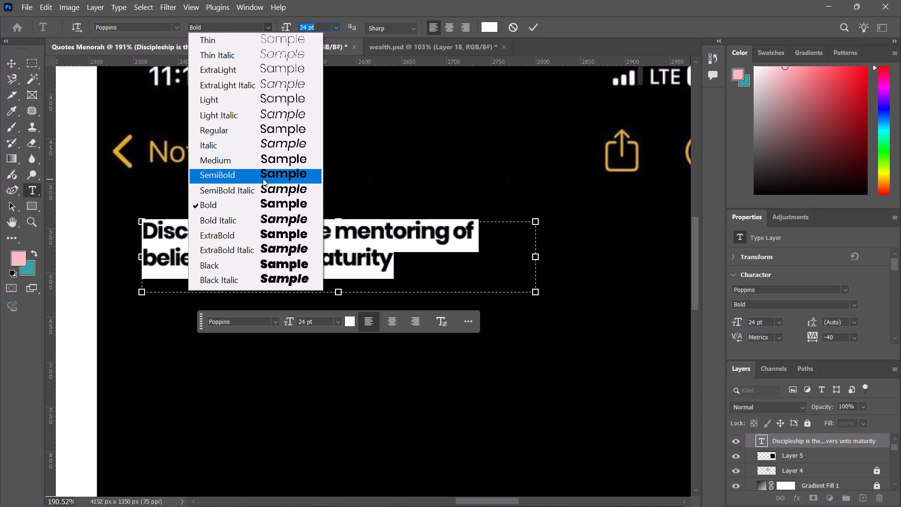
{"action": "left_click", "coordinate": [263, 178]}
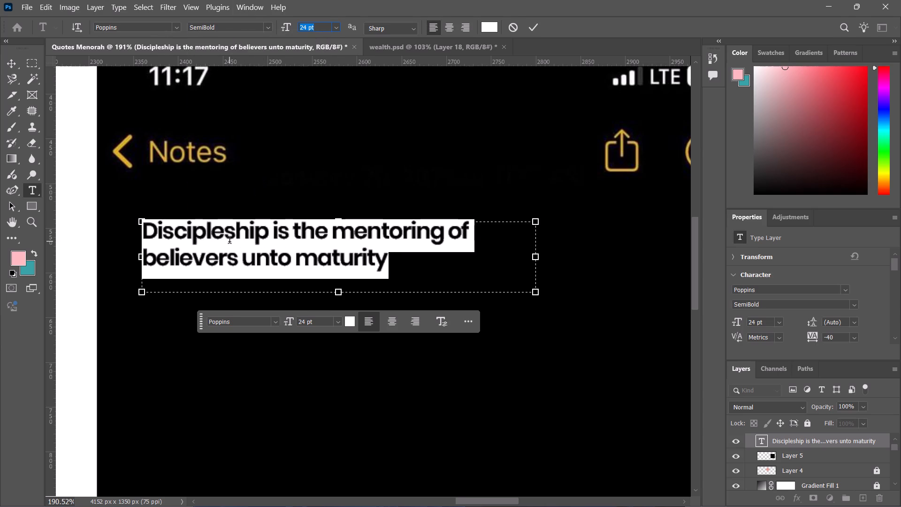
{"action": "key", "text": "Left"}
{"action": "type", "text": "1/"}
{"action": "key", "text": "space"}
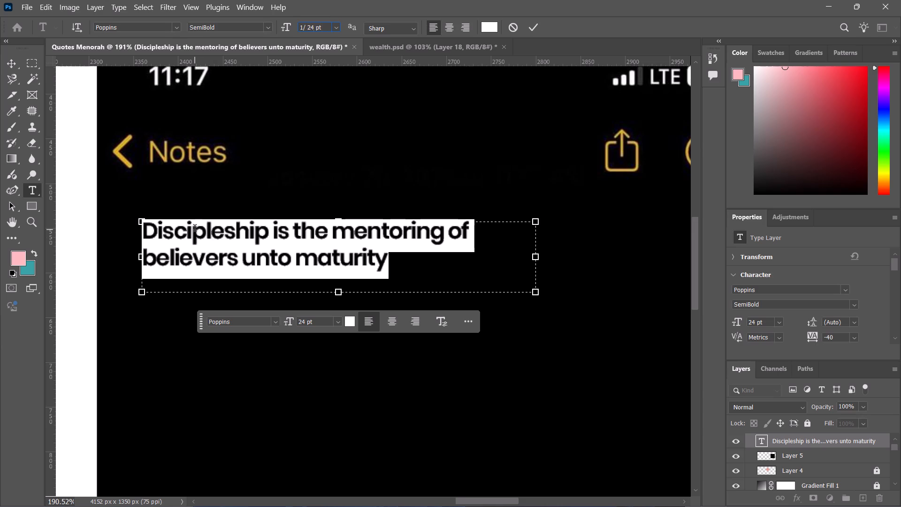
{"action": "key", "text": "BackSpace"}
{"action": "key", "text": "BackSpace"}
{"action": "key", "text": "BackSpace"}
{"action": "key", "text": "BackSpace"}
Number the quote on the Notes mockup as list item "1." and commit the text.
{"action": "left_click", "coordinate": [145, 230]}
{"action": "type", "text": "1/"}
{"action": "key", "text": "space"}
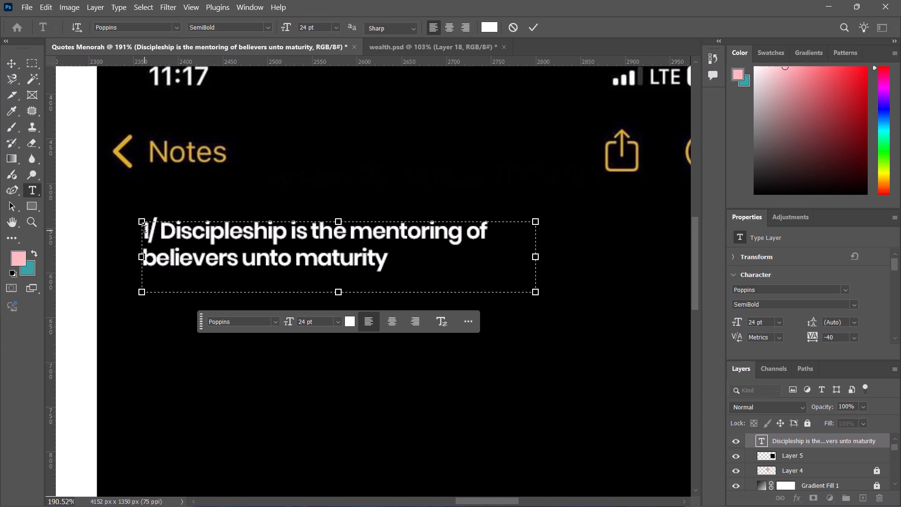
{"action": "key", "text": "BackSpace"}
{"action": "key", "text": "BackSpace"}
{"action": "key", "text": "period"}
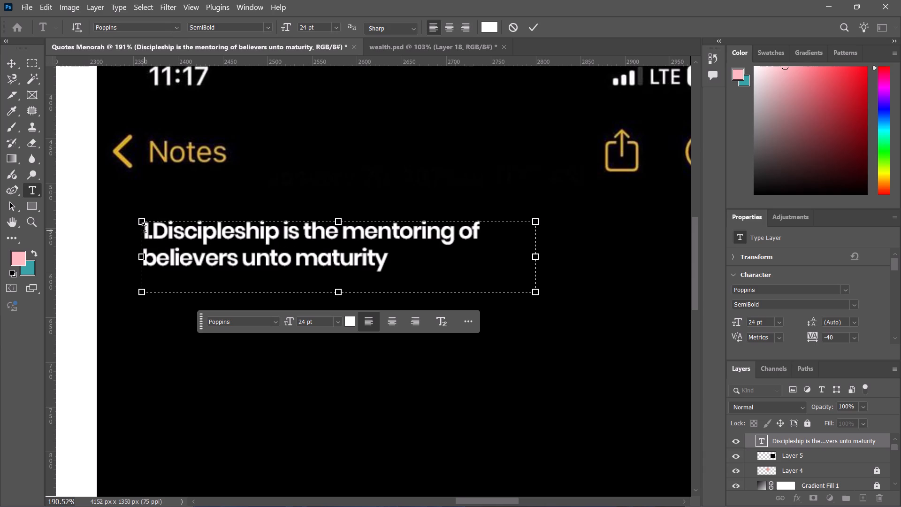
{"action": "key", "text": "space"}
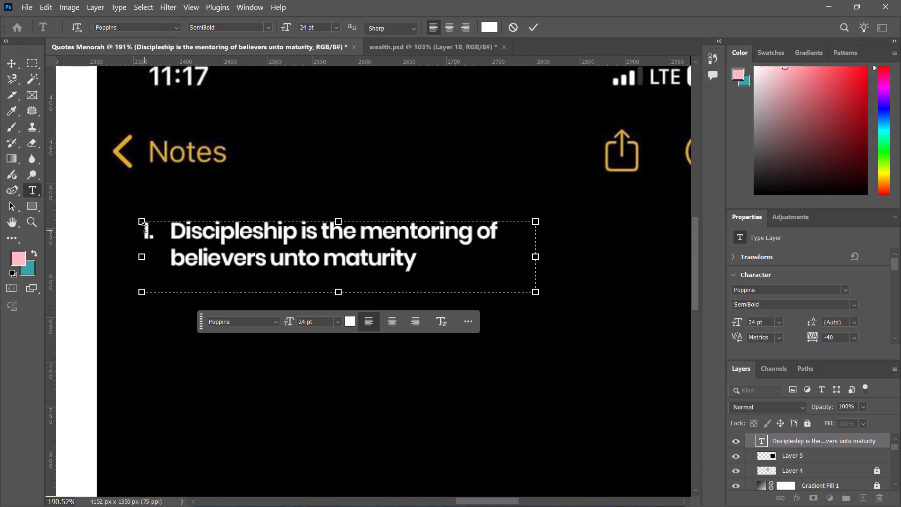
{"action": "left_click", "coordinate": [12, 66]}
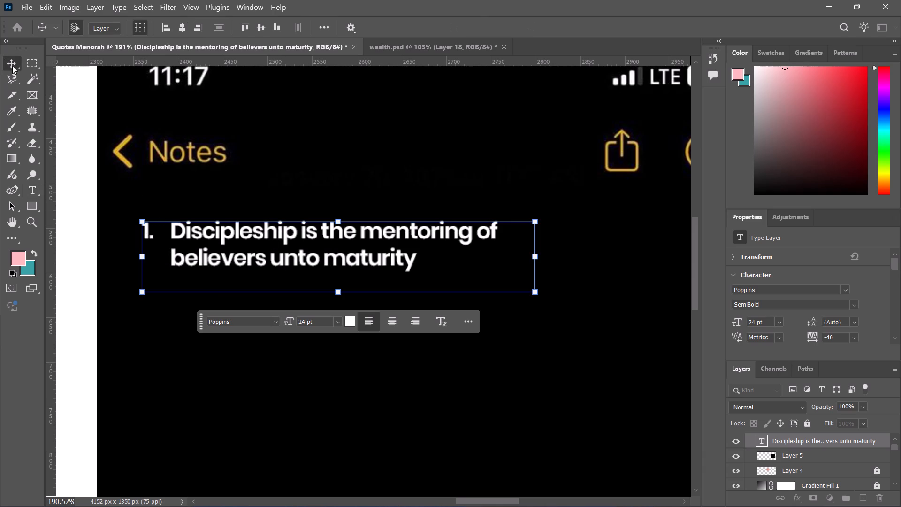
{"action": "left_click", "coordinate": [380, 371]}
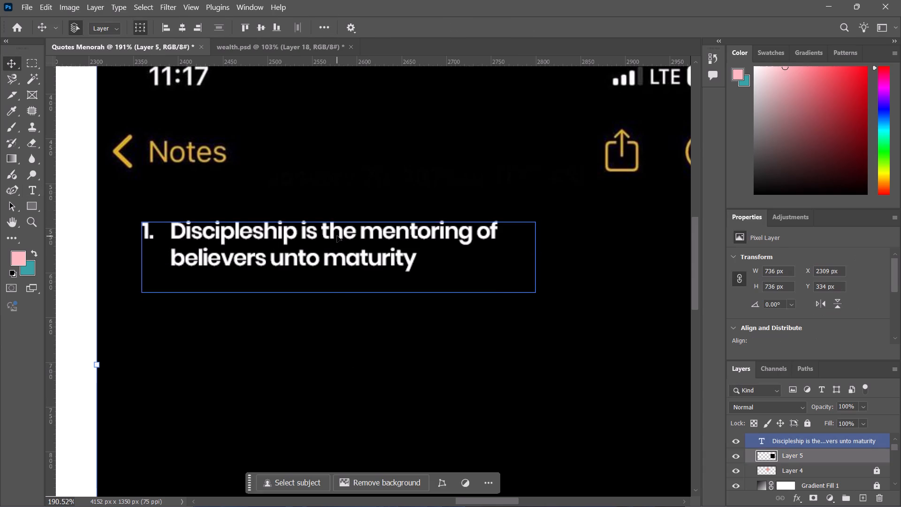
Start a second numbered item below the first quote on the Notes mockup.
{"action": "triple_click", "coordinate": [337, 236]}
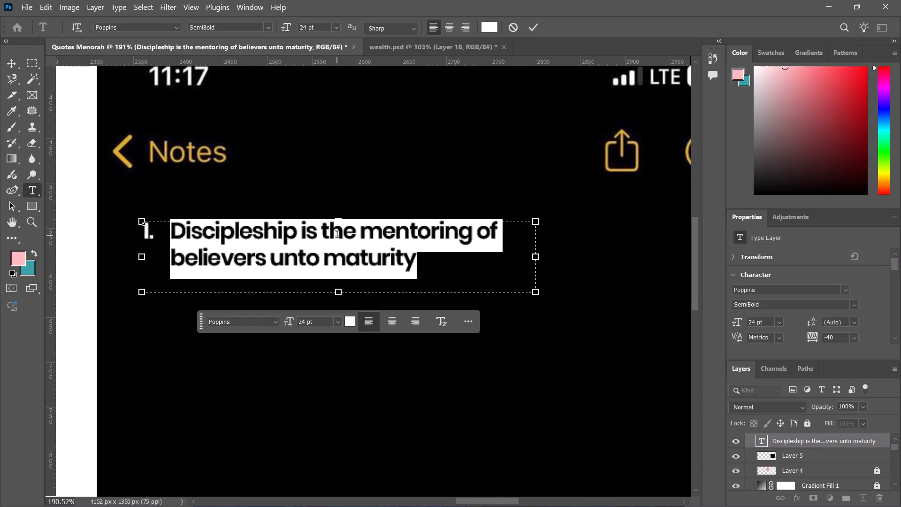
{"action": "key", "text": "Down"}
{"action": "key", "text": "Return"}
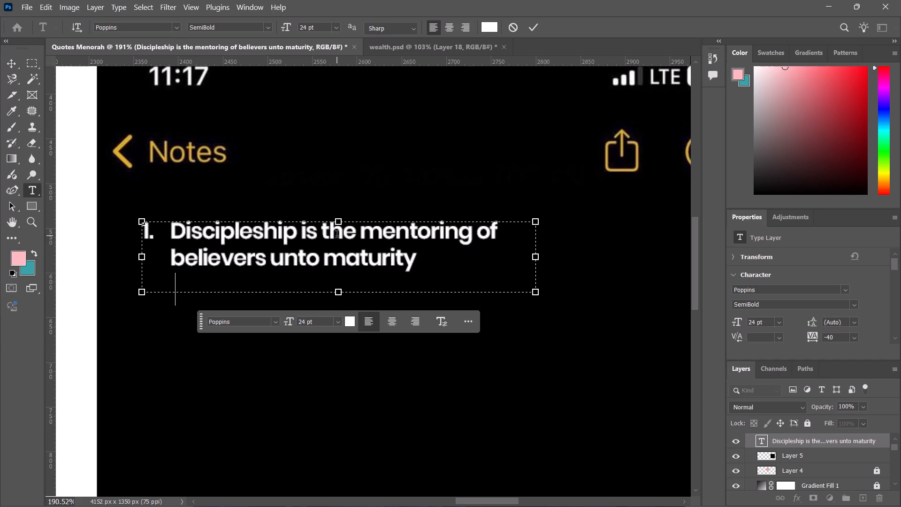
Copy the full text of the quote "Every believer should be a disciple maker" from the first page.
{"action": "scroll", "coordinate": [337, 236], "scroll_direction": "down", "scroll_amount": 5, "text": "ctrl+alt"}
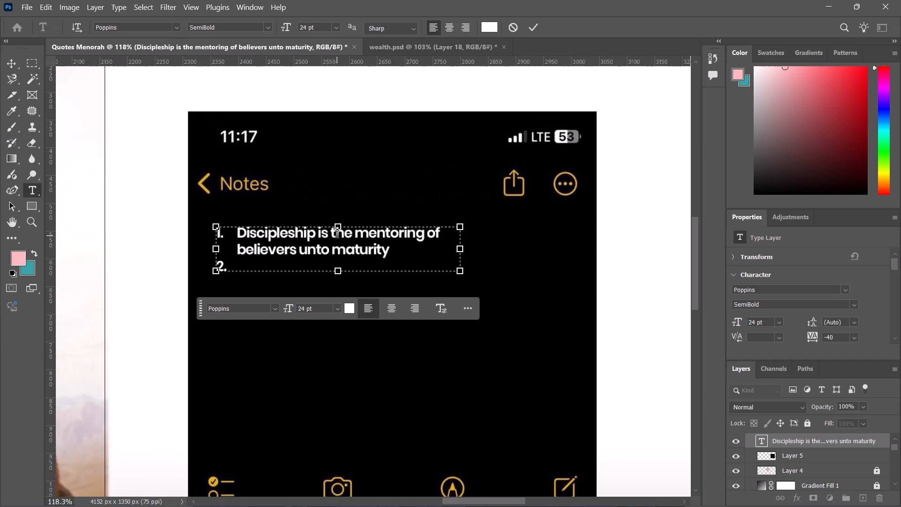
{"action": "scroll", "coordinate": [337, 236], "scroll_direction": "down", "scroll_amount": 8, "text": "ctrl+alt"}
{"action": "scroll", "coordinate": [199, 215], "scroll_direction": "right", "scroll_amount": 1}
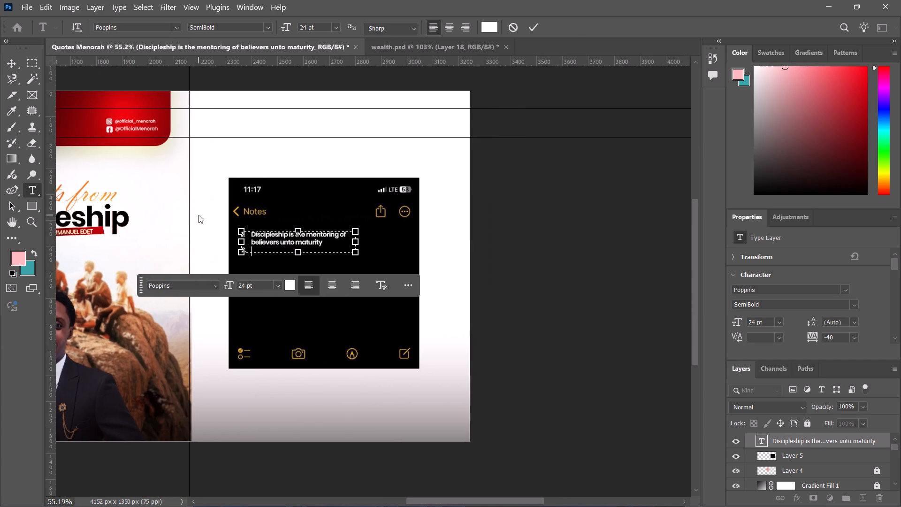
{"action": "scroll", "coordinate": [199, 215], "scroll_direction": "right", "scroll_amount": 1}
{"action": "scroll", "coordinate": [199, 215], "scroll_direction": "left", "scroll_amount": 13}
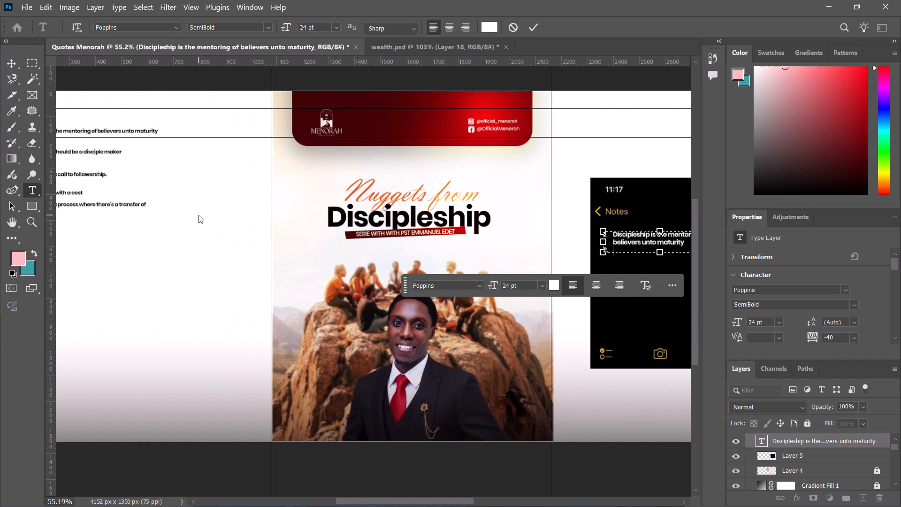
{"action": "scroll", "coordinate": [199, 215], "scroll_direction": "left", "scroll_amount": 3}
{"action": "triple_click", "coordinate": [170, 149]}
{"action": "left_click", "coordinate": [170, 149]}
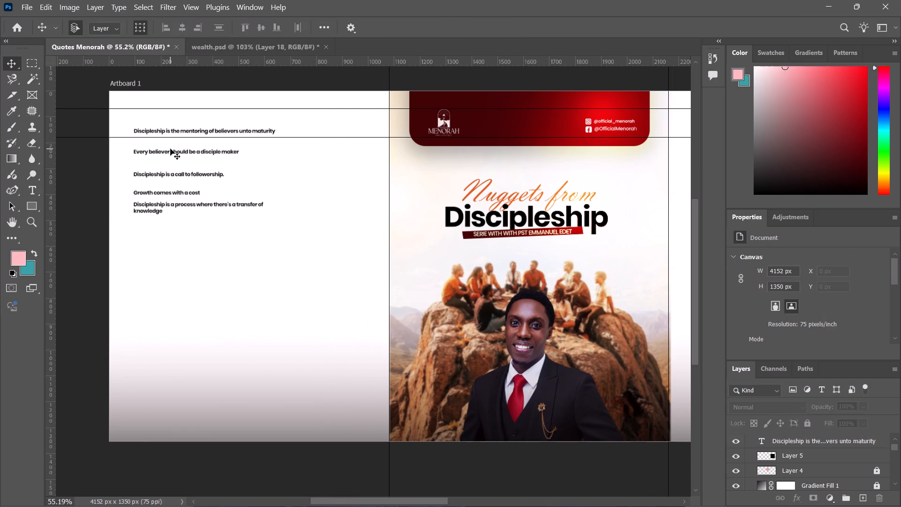
{"action": "triple_click", "coordinate": [165, 152]}
{"action": "triple_click", "coordinate": [165, 152]}
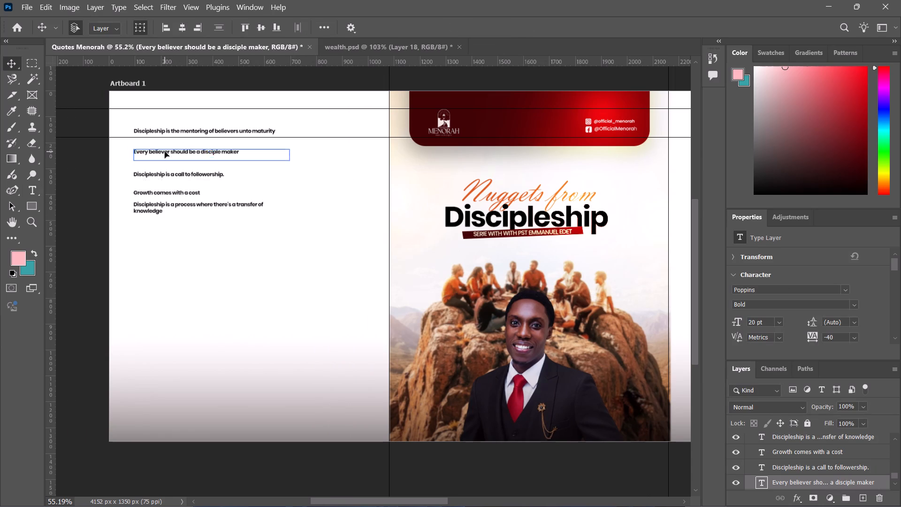
{"action": "left_click", "coordinate": [165, 152]}
{"action": "triple_click", "coordinate": [165, 152]}
{"action": "left_click", "coordinate": [165, 152]}
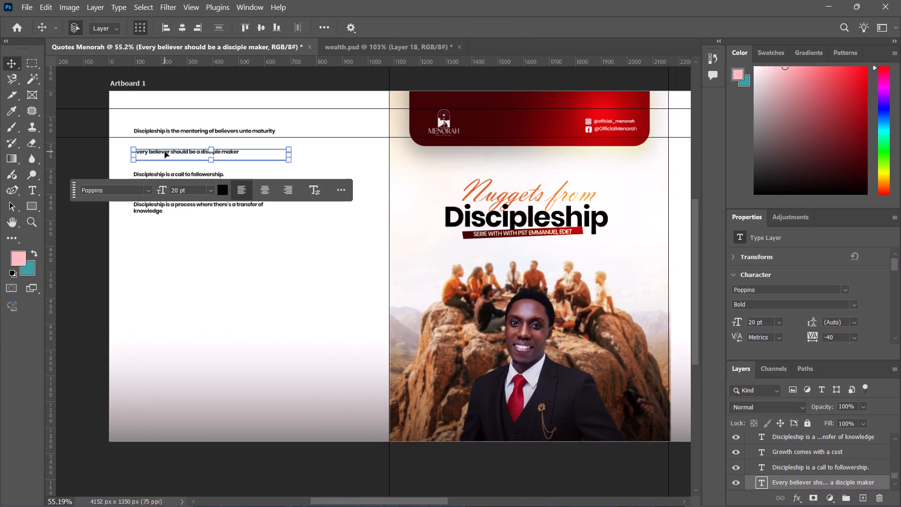
{"action": "triple_click", "coordinate": [168, 154]}
{"action": "triple_click", "coordinate": [168, 154]}
{"action": "scroll", "coordinate": [168, 154], "scroll_direction": "up", "scroll_amount": 8, "text": "ctrl+alt"}
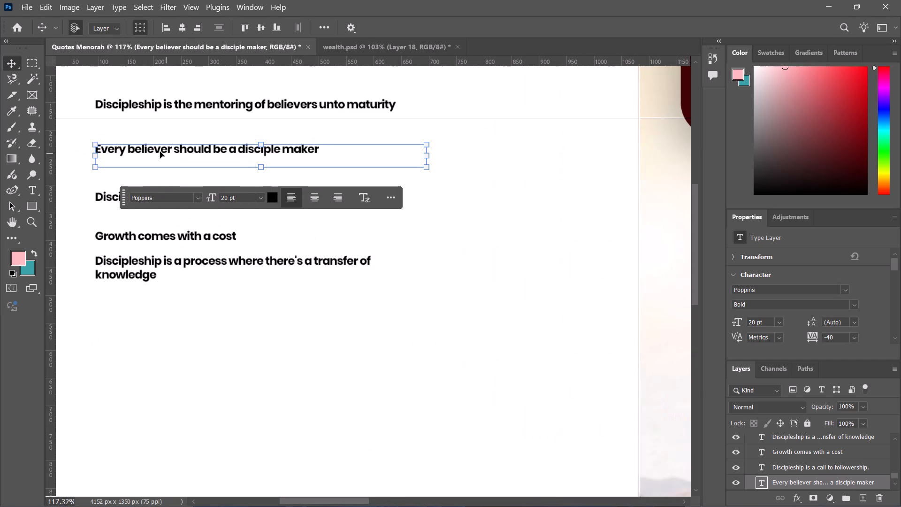
{"action": "triple_click", "coordinate": [158, 151]}
{"action": "double_click", "coordinate": [158, 151]}
{"action": "left_click", "coordinate": [479, 303]}
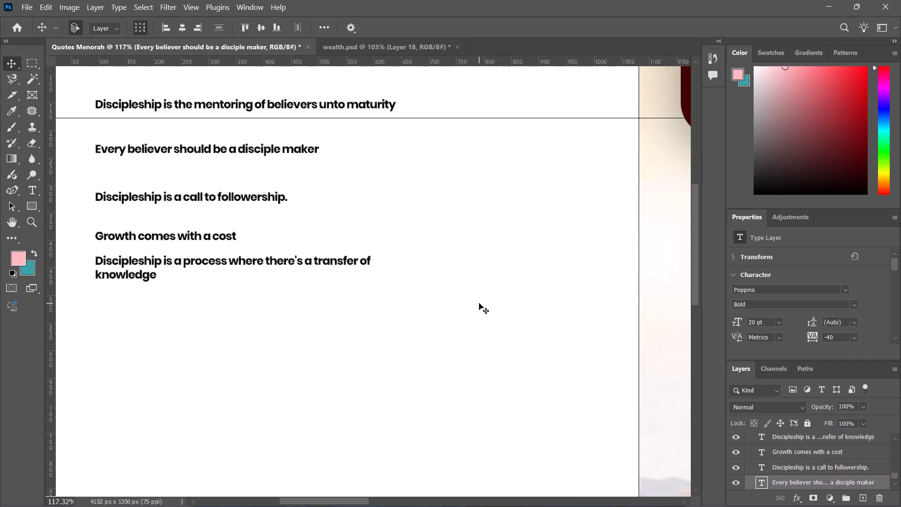
{"action": "key", "text": "t"}
{"action": "left_click", "coordinate": [256, 150]}
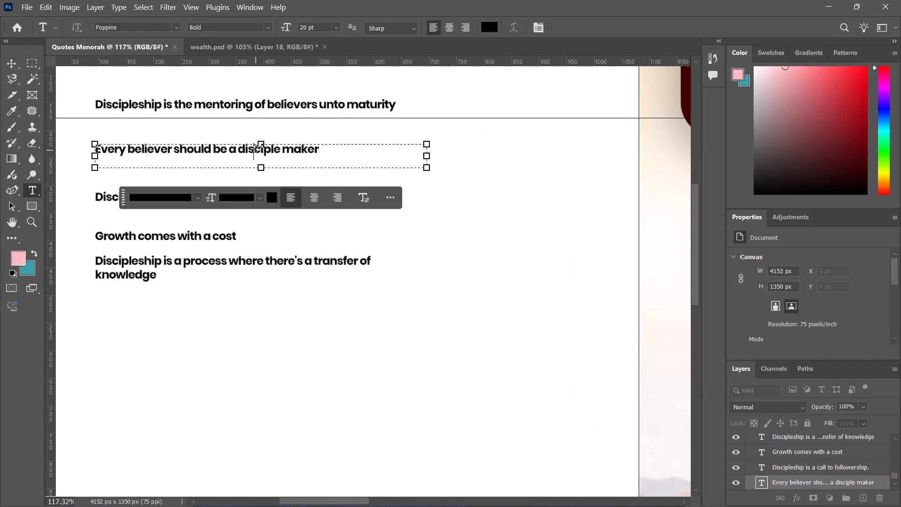
{"action": "key", "text": "ctrl+a"}
{"action": "key", "text": "ctrl+c"}
Extend the Notes mockup's text box downward by about 80 px to make room for a second quote.
{"action": "scroll", "coordinate": [256, 150], "scroll_direction": "left", "scroll_amount": 4}
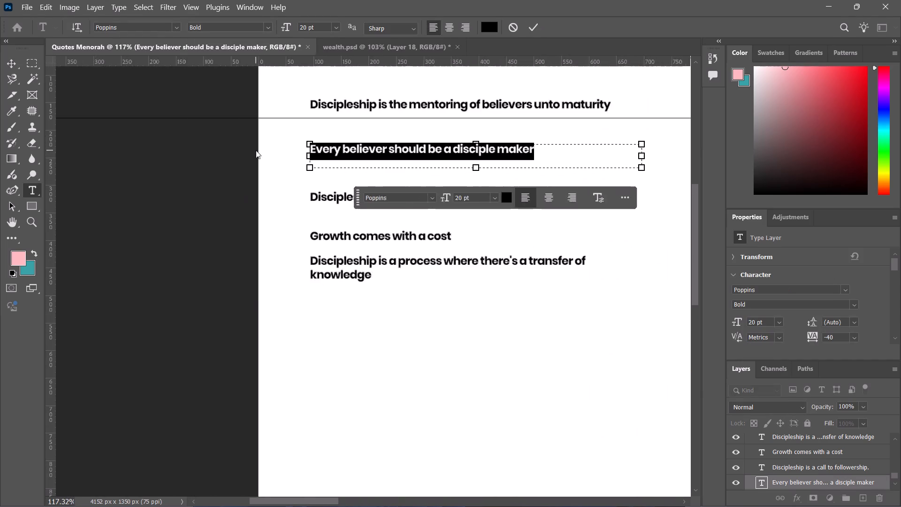
{"action": "scroll", "coordinate": [256, 150], "scroll_direction": "left", "scroll_amount": 5}
{"action": "scroll", "coordinate": [256, 150], "scroll_direction": "right", "scroll_amount": 20}
{"action": "scroll", "coordinate": [256, 150], "scroll_direction": "right", "scroll_amount": 1}
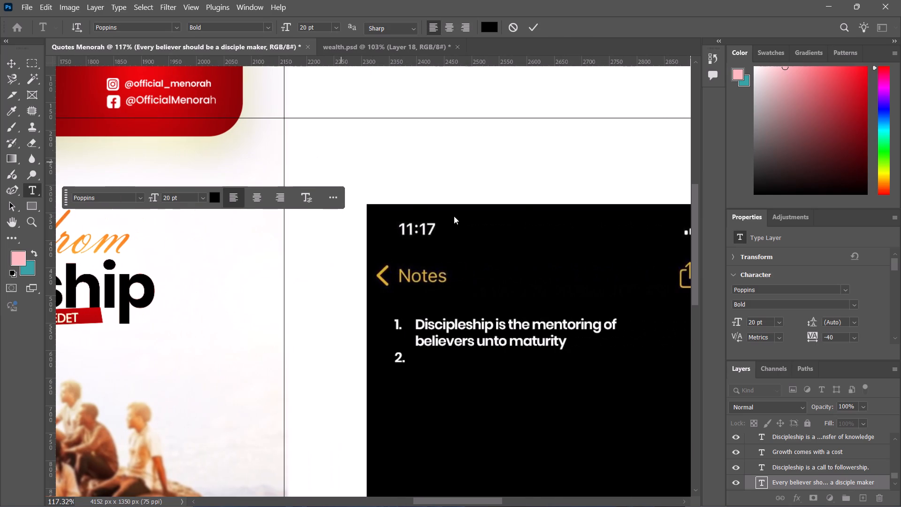
{"action": "left_click", "coordinate": [421, 357]}
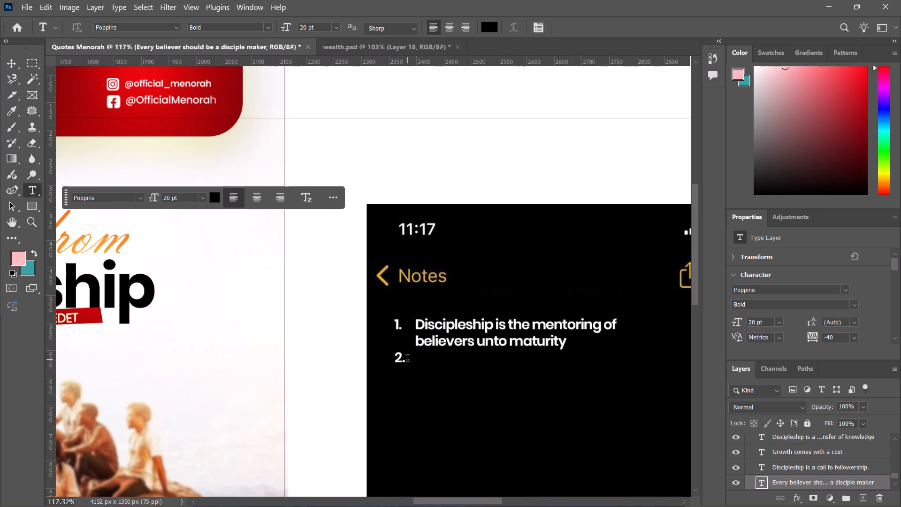
{"action": "left_click", "coordinate": [407, 360]}
{"action": "key", "text": "Return"}
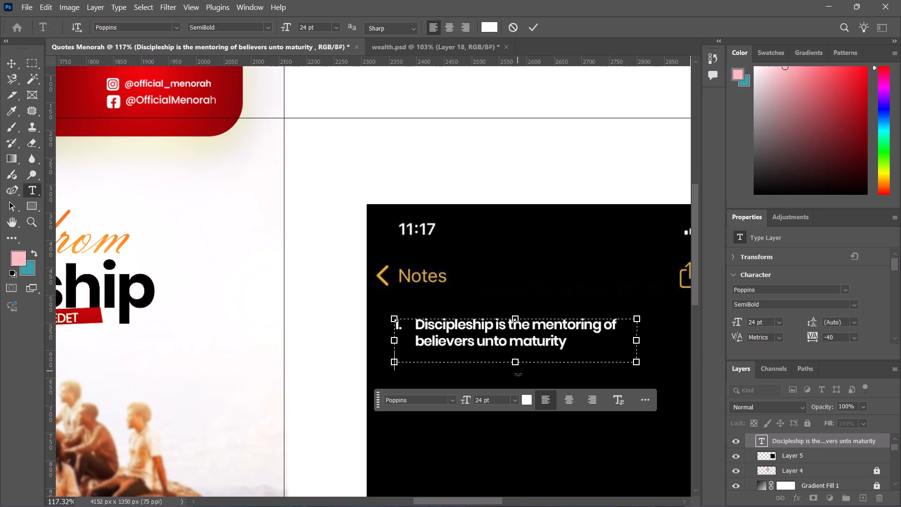
{"action": "left_click", "coordinate": [520, 399]}
{"action": "left_click", "coordinate": [558, 356]}
{"action": "left_click_drag", "start_coordinate": [517, 361], "coordinate": [517, 407]}
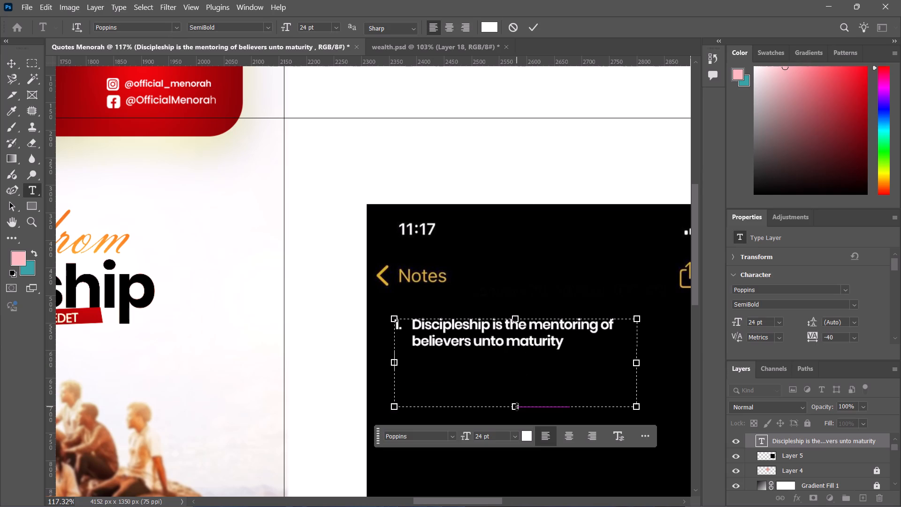
Paste the copied disciple maker quote as item 2 of the numbered list on the Notes mockup.
{"action": "key", "text": "BackSpace"}
{"action": "key", "text": "Return"}
{"action": "key", "text": "ctrl+v"}
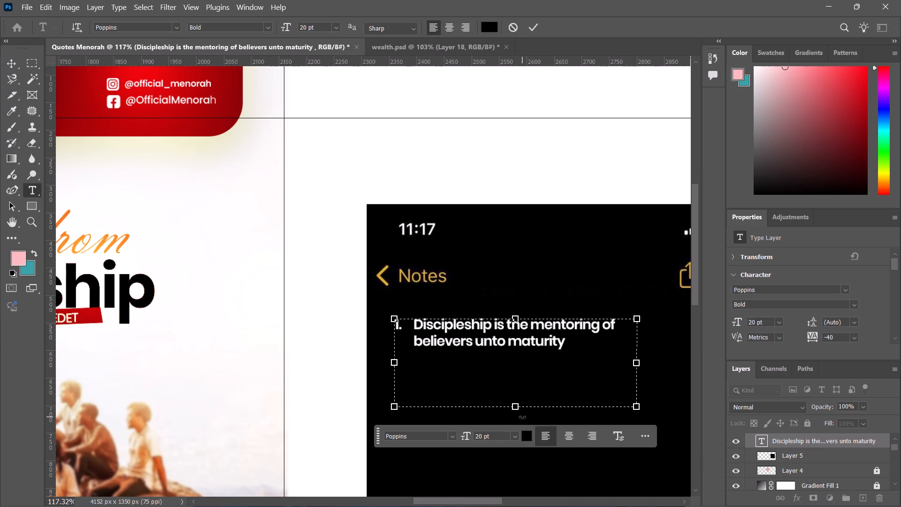
Set the colour of all text in the numbered list to white (ffffff).
{"action": "key", "text": "ctrl+a"}
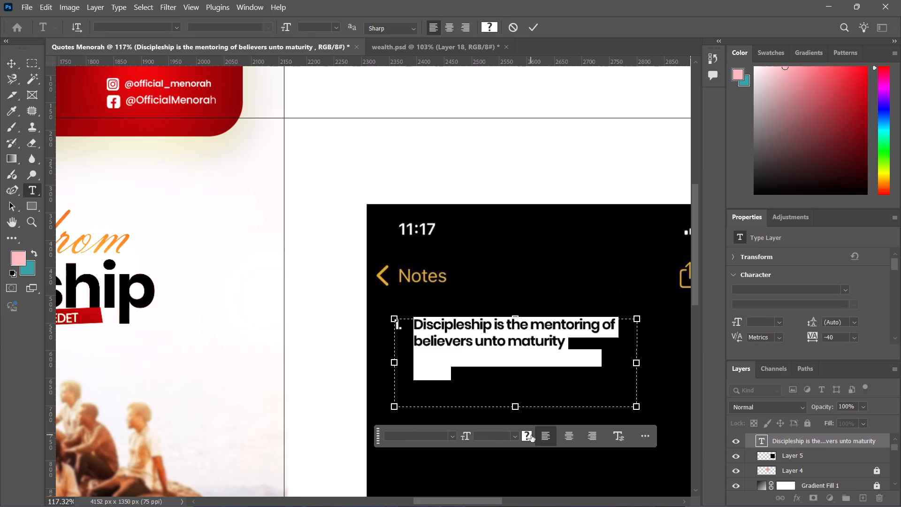
{"action": "left_click", "coordinate": [530, 437]}
{"action": "left_click_drag", "start_coordinate": [405, 221], "coordinate": [368, 120]}
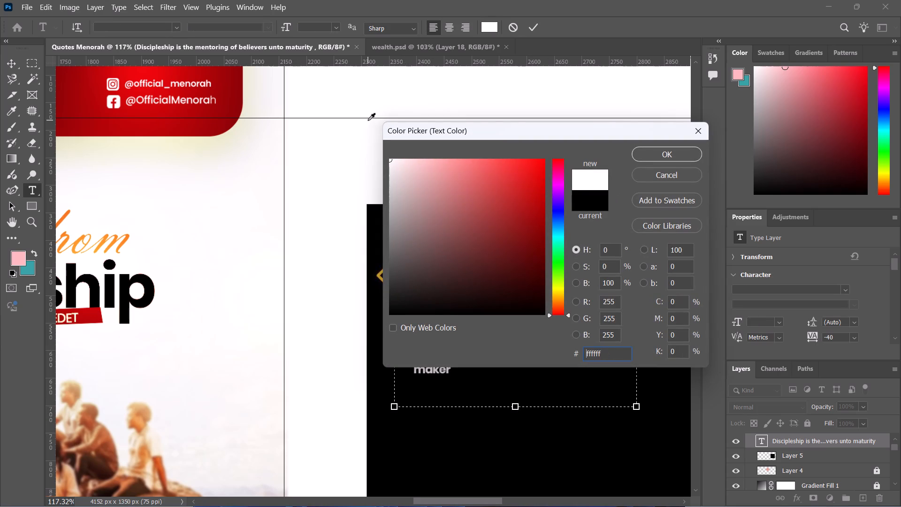
{"action": "left_click", "coordinate": [651, 146]}
{"action": "left_click", "coordinate": [649, 149]}
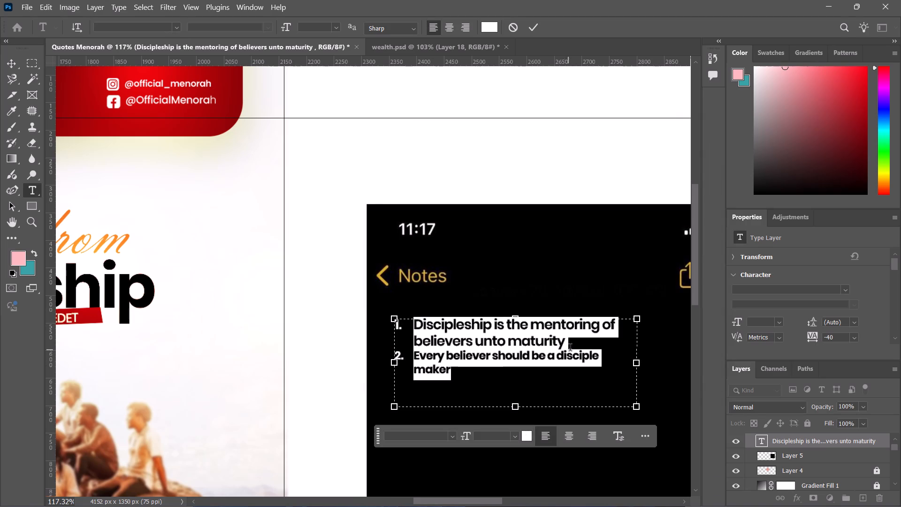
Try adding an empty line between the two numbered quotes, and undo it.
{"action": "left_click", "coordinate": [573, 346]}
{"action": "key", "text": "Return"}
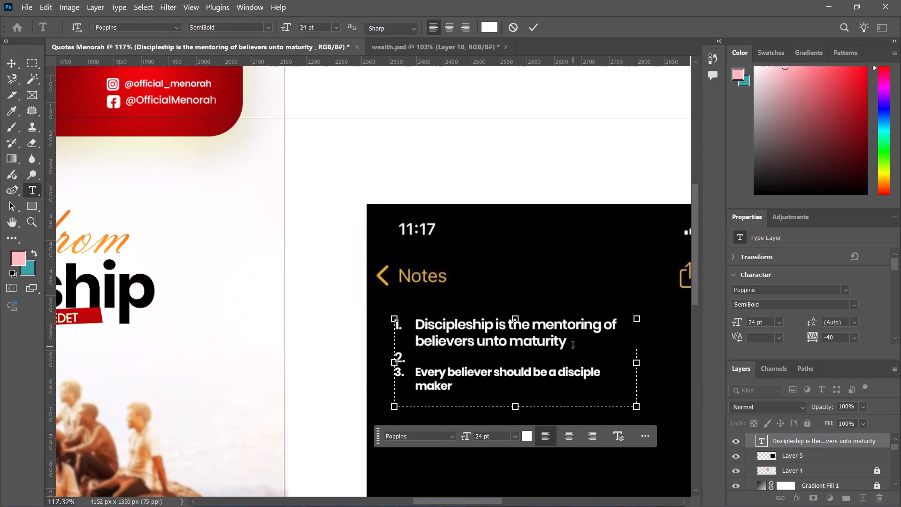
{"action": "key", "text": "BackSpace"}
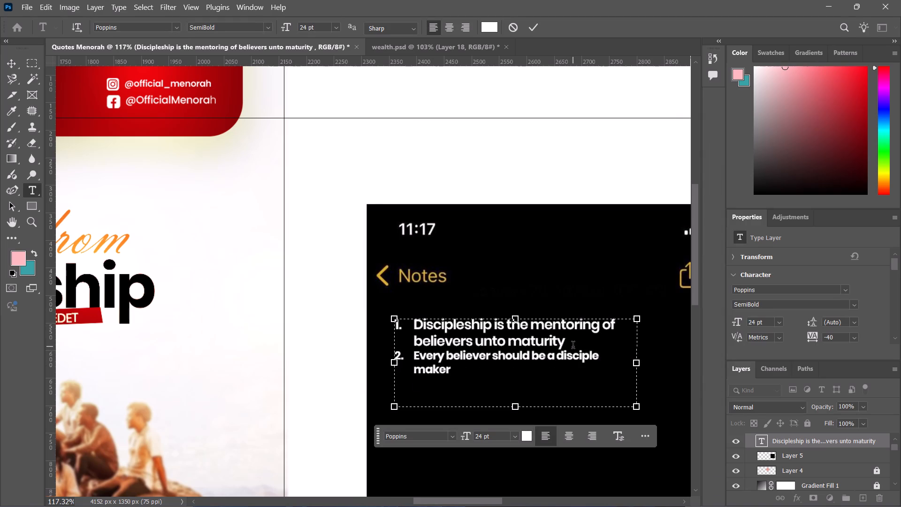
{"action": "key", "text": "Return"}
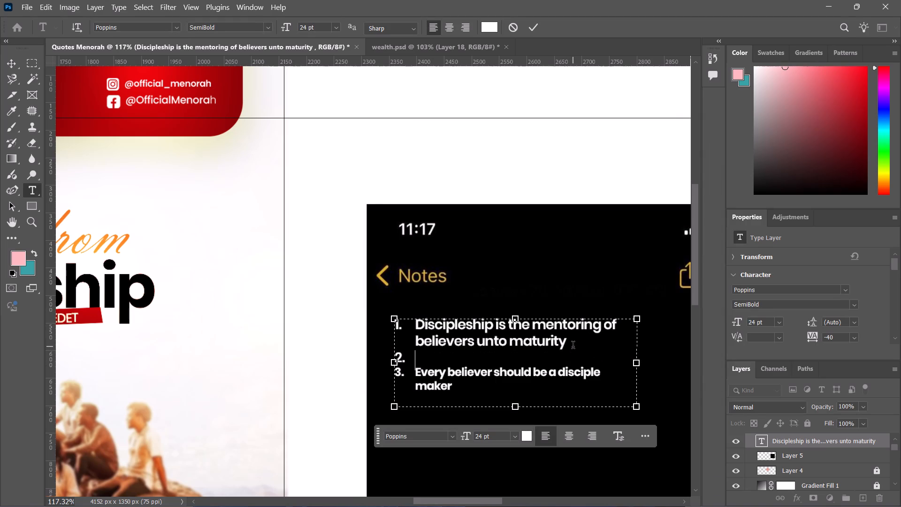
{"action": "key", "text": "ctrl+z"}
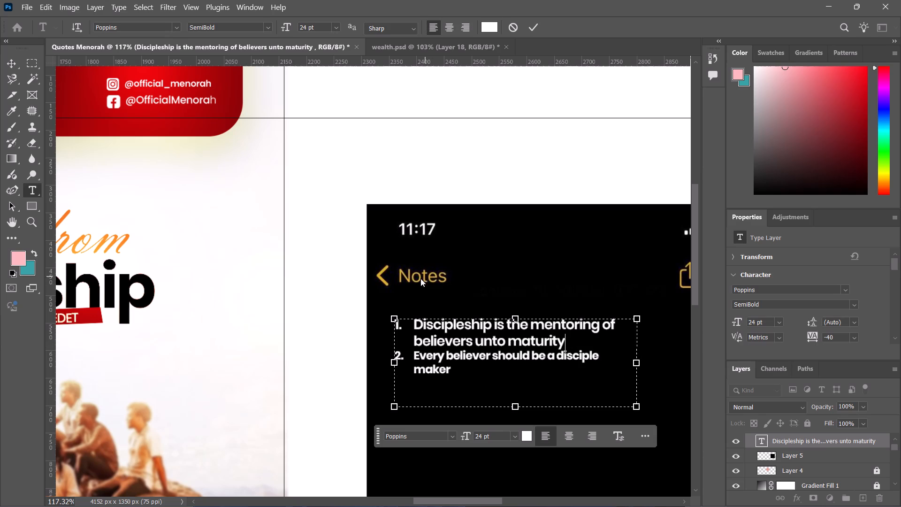
Start a third item in the Notes list and copy the quote "Discipleship is a call to followership." from the first page.
{"action": "left_click", "coordinate": [459, 367]}
{"action": "key", "text": "Return"}
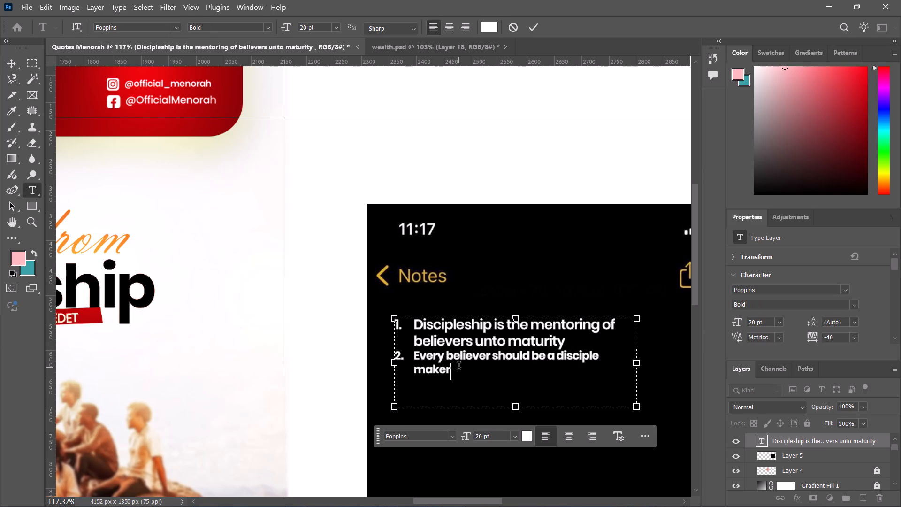
{"action": "scroll", "coordinate": [162, 339], "scroll_direction": "right", "scroll_amount": 7}
{"action": "scroll", "coordinate": [162, 339], "scroll_direction": "left", "scroll_amount": 4}
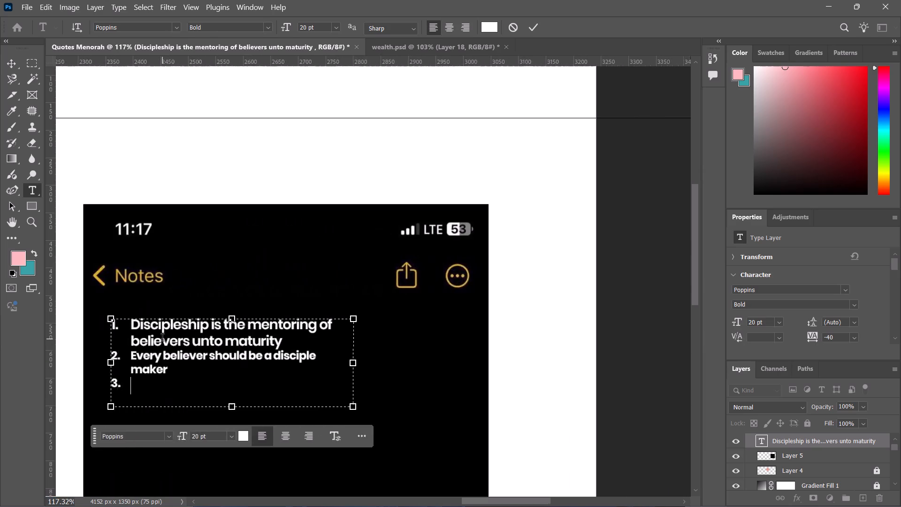
{"action": "scroll", "coordinate": [162, 339], "scroll_direction": "left", "scroll_amount": 5}
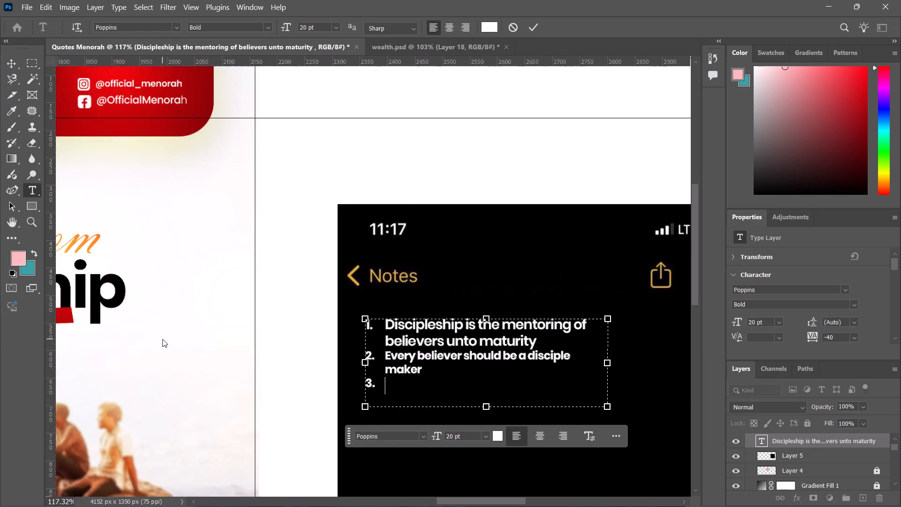
{"action": "scroll", "coordinate": [162, 339], "scroll_direction": "left", "scroll_amount": 16}
{"action": "scroll", "coordinate": [162, 339], "scroll_direction": "left", "scroll_amount": 13}
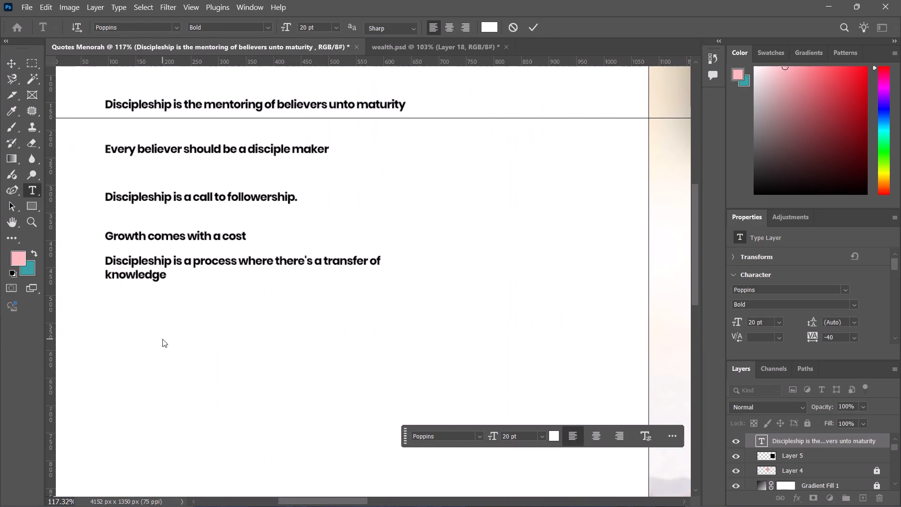
{"action": "scroll", "coordinate": [136, 269], "scroll_direction": "left", "scroll_amount": 1}
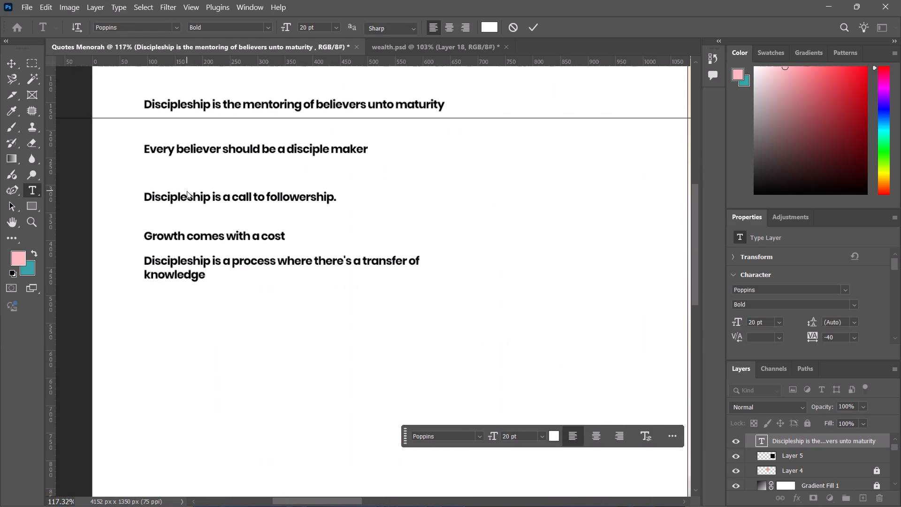
{"action": "triple_click", "coordinate": [183, 197]}
{"action": "left_click", "coordinate": [183, 197]}
{"action": "key", "text": "ctrl+a"}
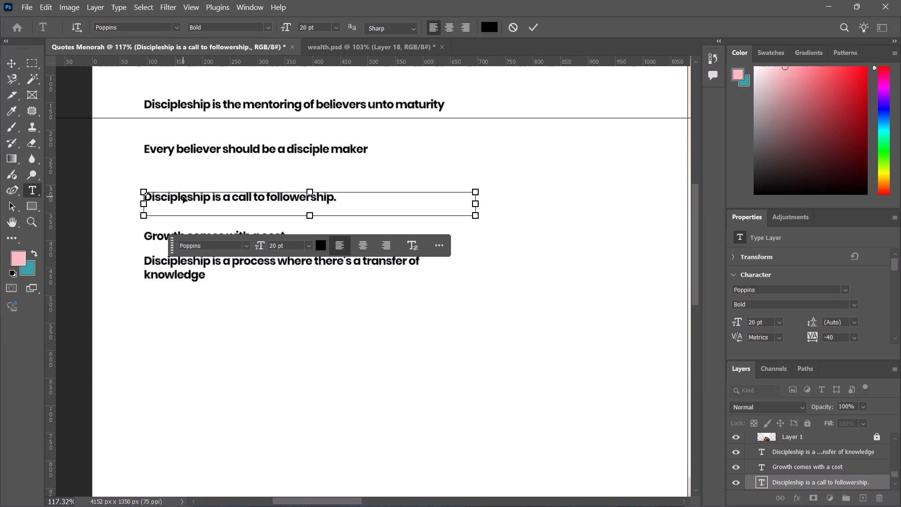
{"action": "key", "text": "ctrl+c"}
Paste the copied followership quote as item 3 of the numbered list on the Notes mockup.
{"action": "scroll", "coordinate": [572, 259], "scroll_direction": "left", "scroll_amount": 9}
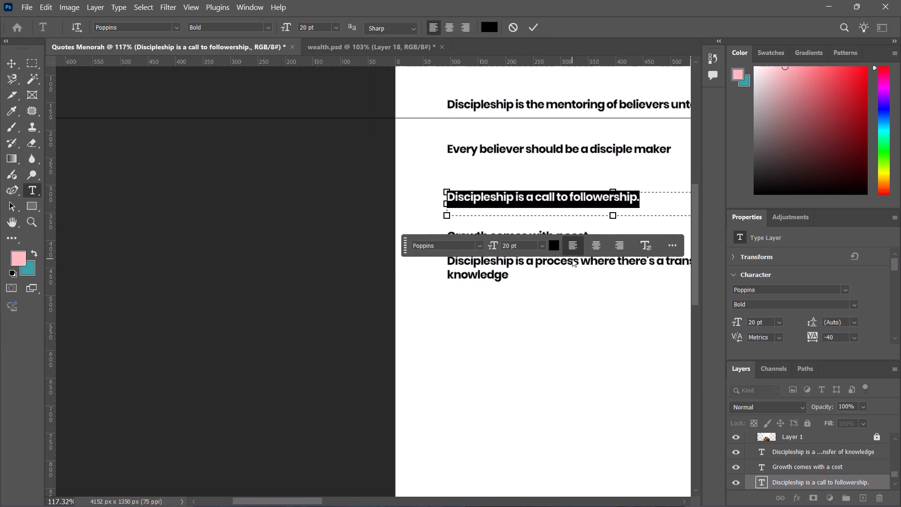
{"action": "scroll", "coordinate": [572, 259], "scroll_direction": "right", "scroll_amount": 20}
{"action": "scroll", "coordinate": [572, 259], "scroll_direction": "right", "scroll_amount": 20}
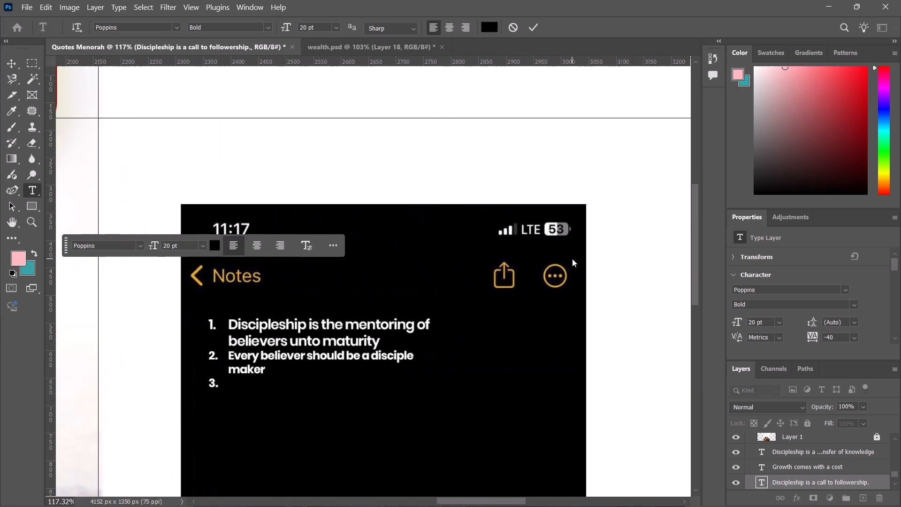
{"action": "scroll", "coordinate": [276, 320], "scroll_direction": "left", "scroll_amount": 1}
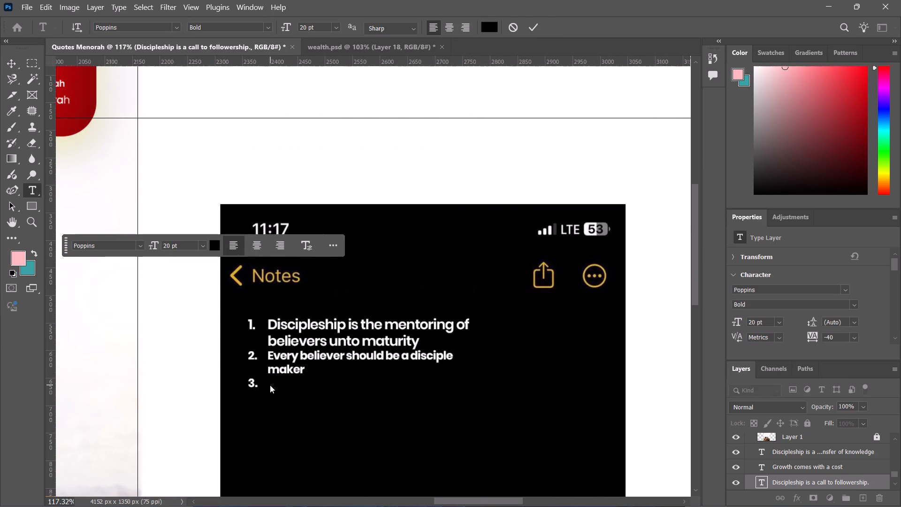
{"action": "left_click", "coordinate": [269, 385]}
{"action": "left_click", "coordinate": [253, 384]}
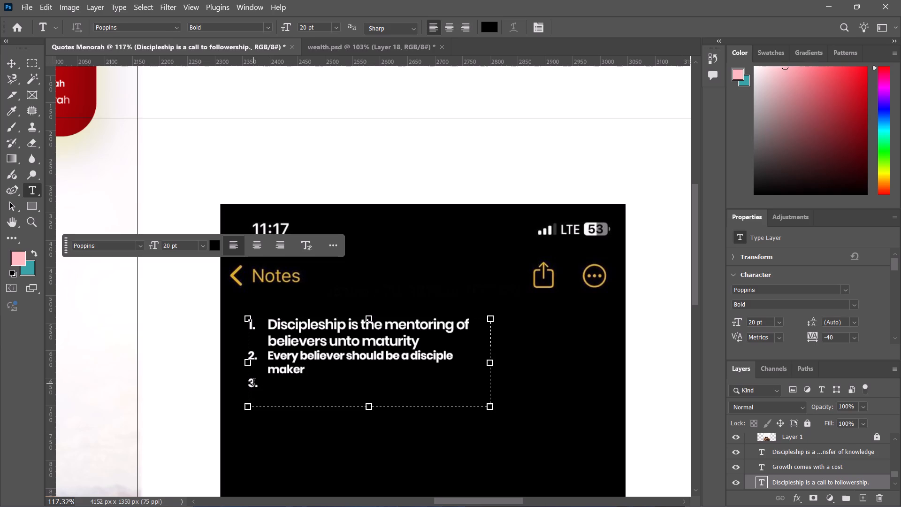
{"action": "key", "text": "Down"}
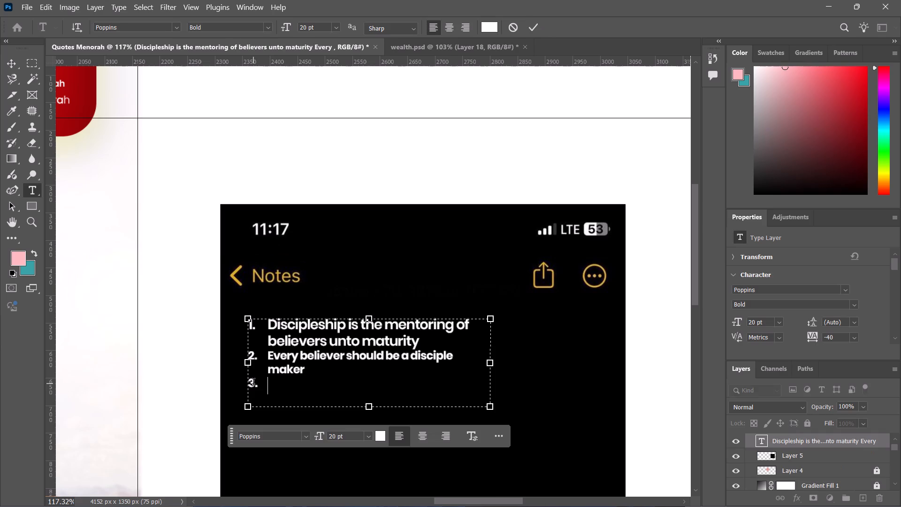
{"action": "key", "text": "ctrl+v"}
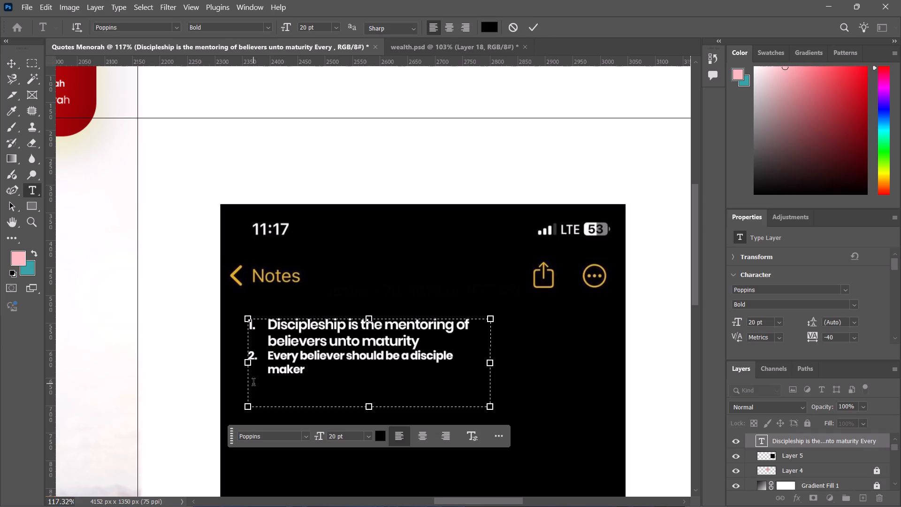
Set the text colour of the third list item to near-white (fdf8f8).
{"action": "triple_click", "coordinate": [284, 384]}
{"action": "left_click", "coordinate": [284, 384]}
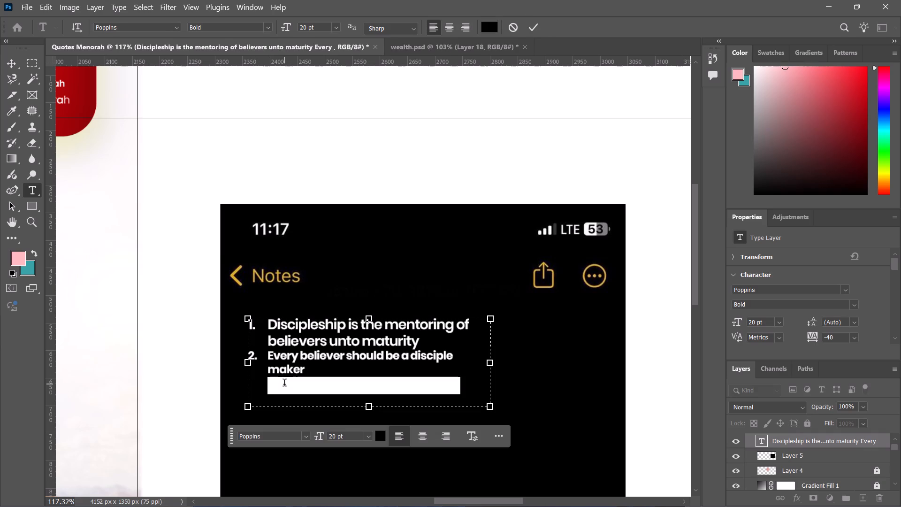
{"action": "left_click", "coordinate": [381, 436]}
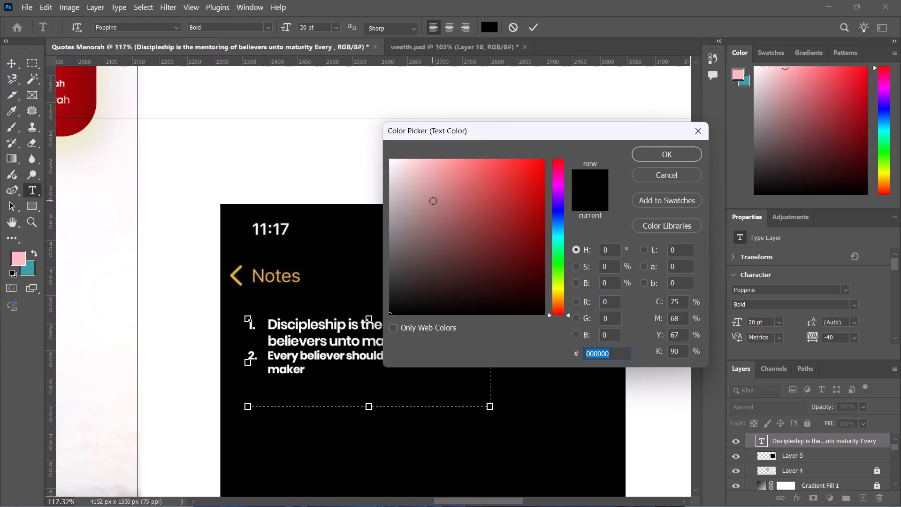
{"action": "left_click", "coordinate": [394, 163]}
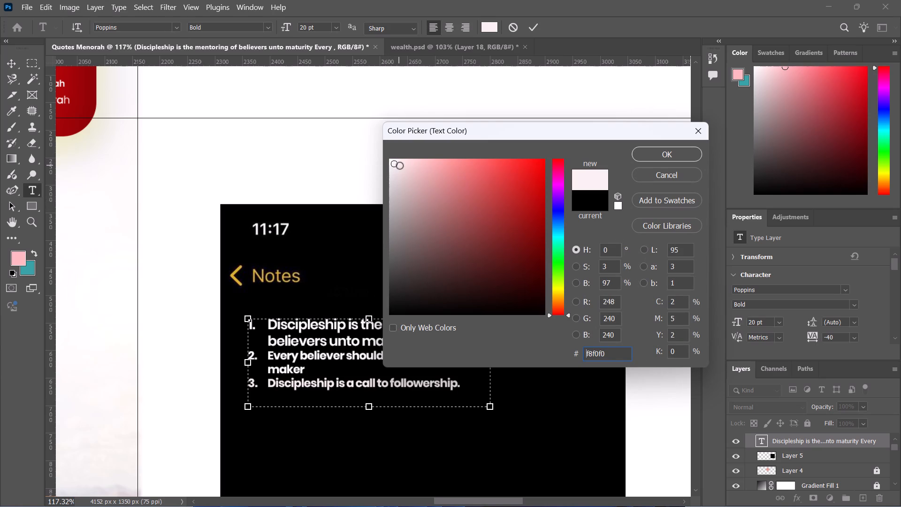
{"action": "left_click_drag", "start_coordinate": [397, 163], "coordinate": [392, 160]}
{"action": "left_click", "coordinate": [647, 149]}
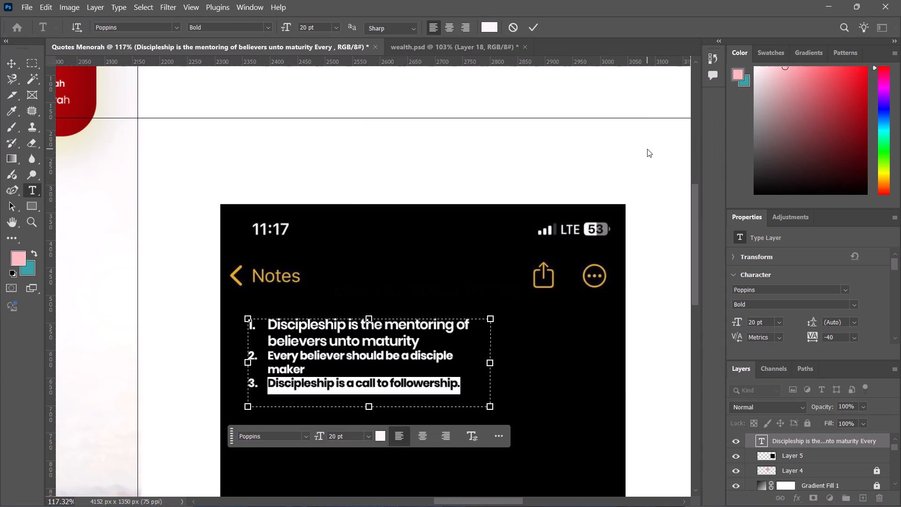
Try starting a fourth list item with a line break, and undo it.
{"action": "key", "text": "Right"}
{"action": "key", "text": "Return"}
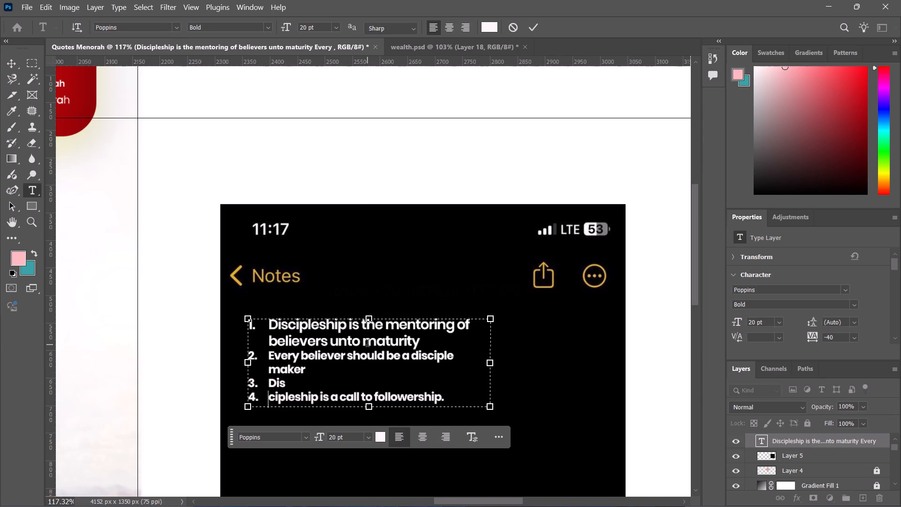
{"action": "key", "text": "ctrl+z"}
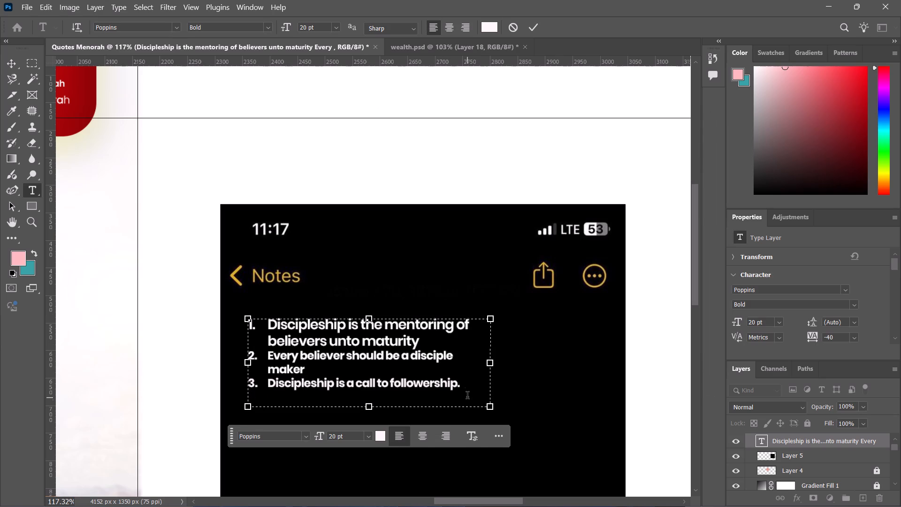
Start a fourth item after the followership quote and extend the list's text box downward to make room for it.
{"action": "left_click", "coordinate": [469, 388]}
{"action": "key", "text": "Return"}
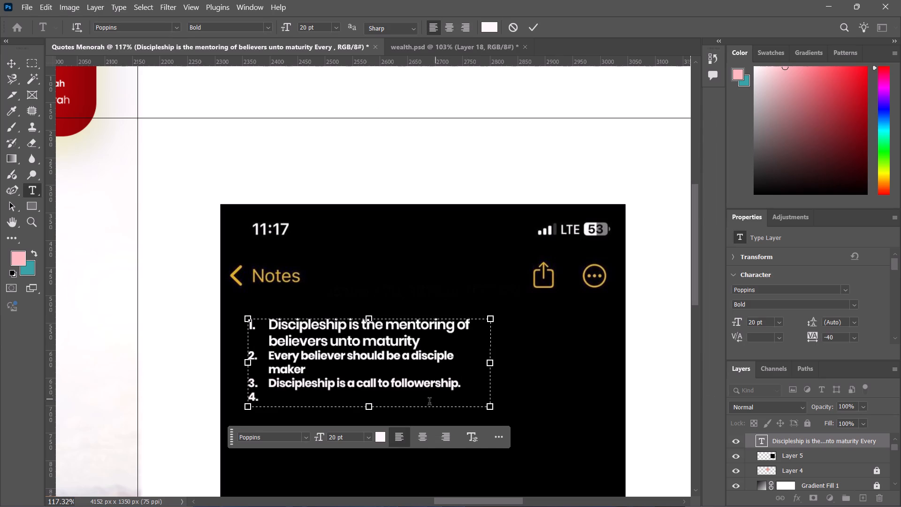
{"action": "left_click_drag", "start_coordinate": [366, 402], "coordinate": [367, 411]}
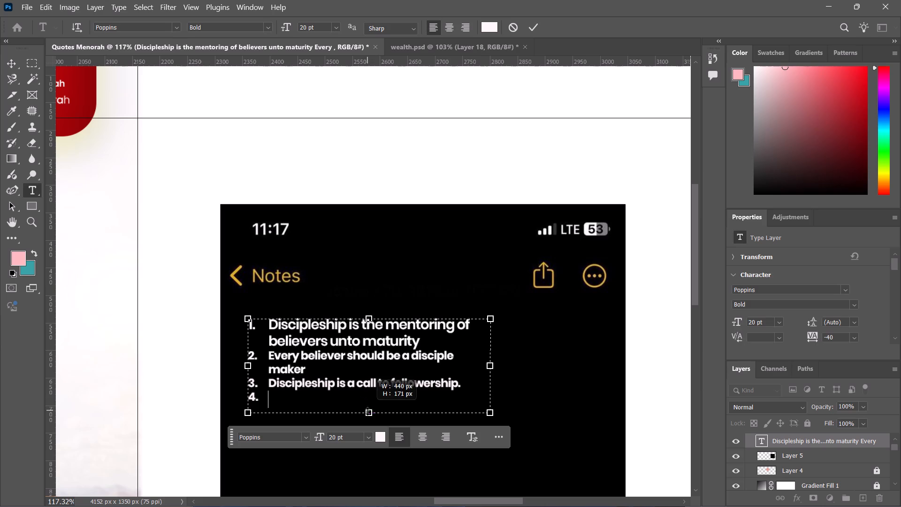
{"action": "left_click_drag", "start_coordinate": [367, 411], "coordinate": [369, 423]}
{"action": "scroll", "coordinate": [369, 423], "scroll_direction": "down", "scroll_amount": 5}
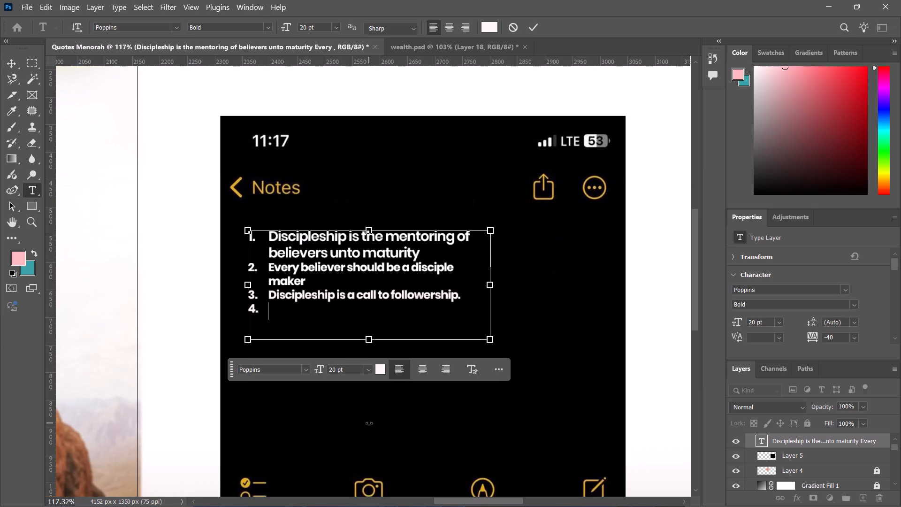
Copy the quote "Growth comes with a cost" from the first page and paste it as item 4 of the Notes list.
{"action": "key", "text": "ctrl+0"}
{"action": "scroll", "coordinate": [369, 423], "scroll_direction": "down", "scroll_amount": 4, "text": "ctrl+alt"}
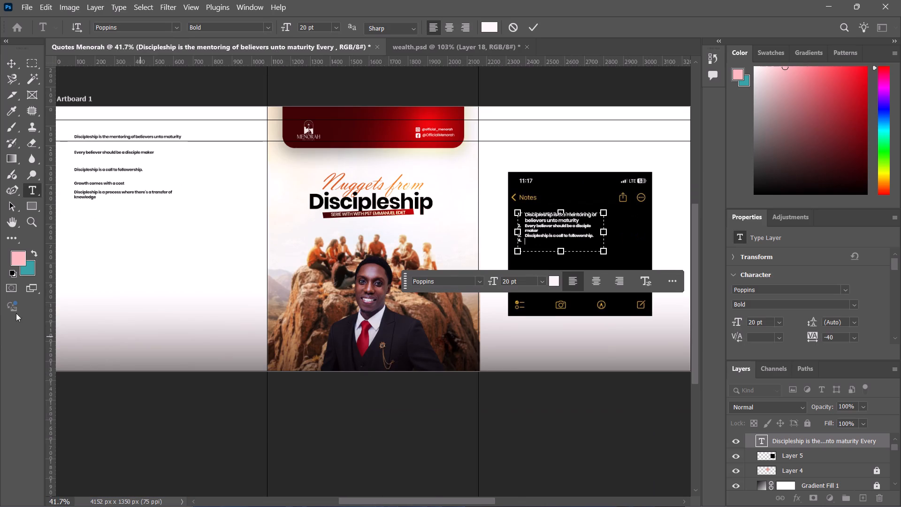
{"action": "left_click", "coordinate": [83, 185]}
{"action": "triple_click", "coordinate": [83, 185]}
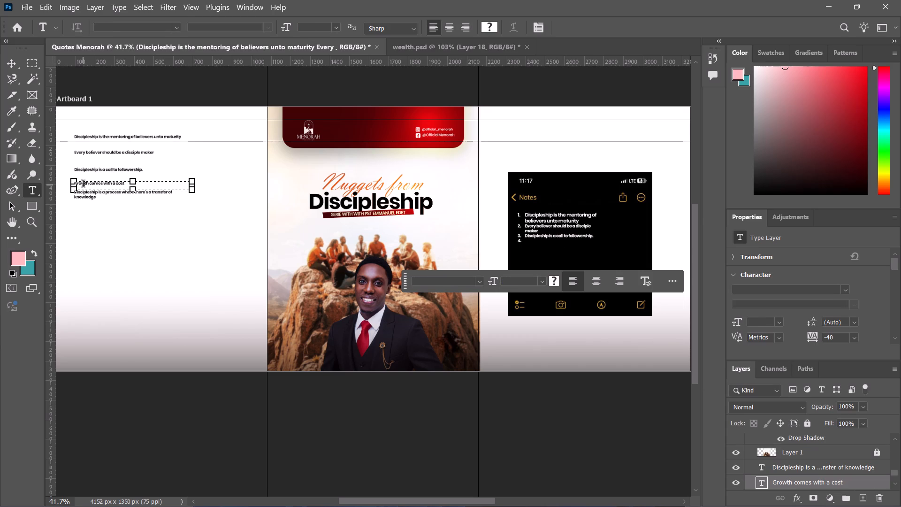
{"action": "triple_click", "coordinate": [91, 183]}
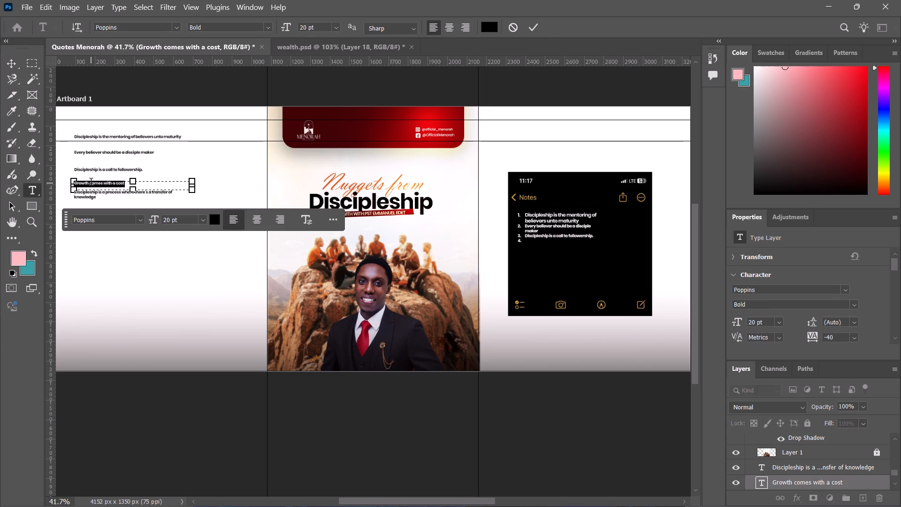
{"action": "key", "text": "ctrl+c"}
{"action": "left_click", "coordinate": [528, 235]}
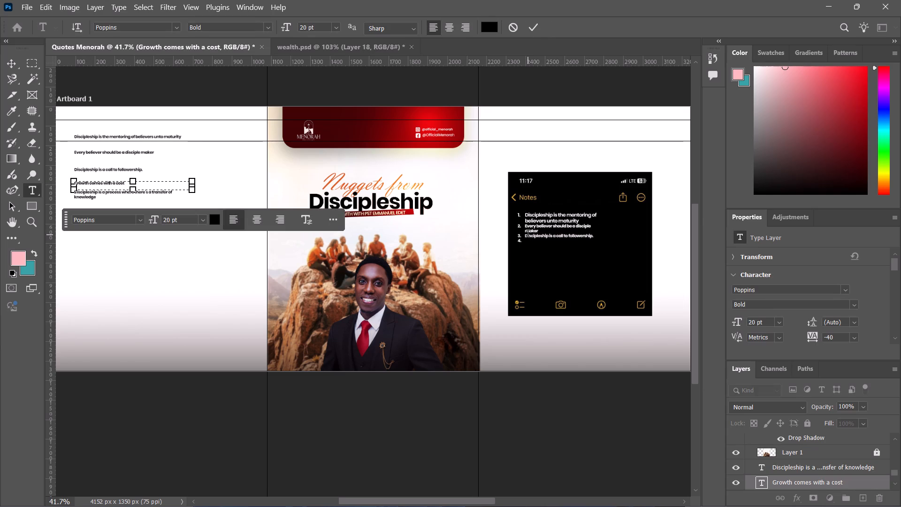
{"action": "left_click", "coordinate": [528, 241]}
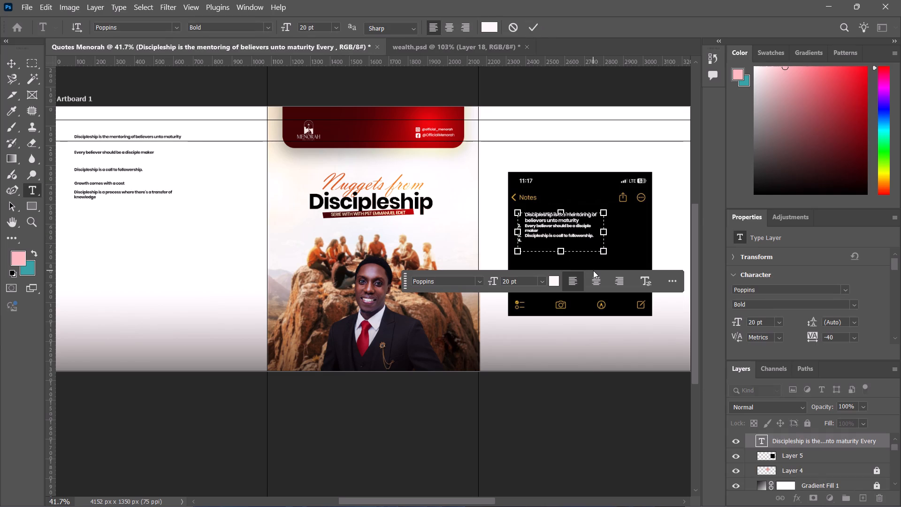
{"action": "key", "text": "ctrl+v"}
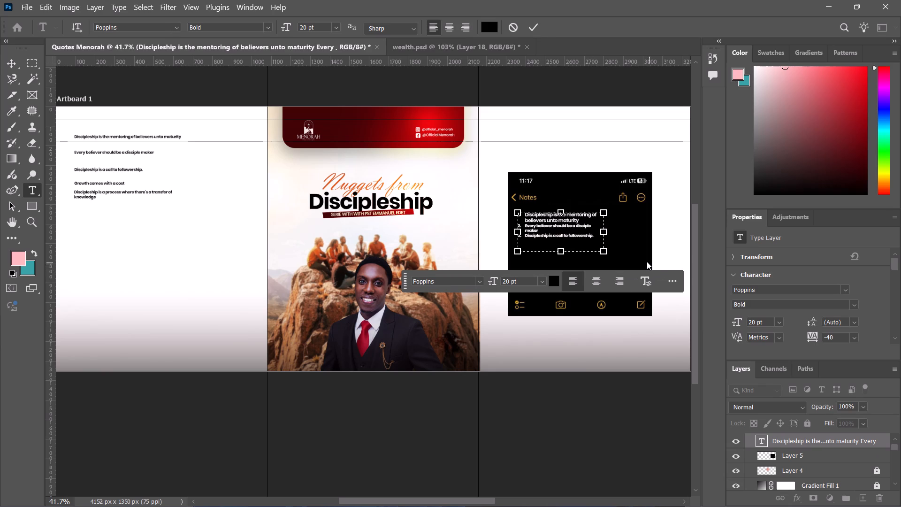
Set the text colour of the fourth list item, the growth quote, to white.
{"action": "scroll", "coordinate": [608, 230], "scroll_direction": "up", "scroll_amount": 11, "text": "ctrl+alt"}
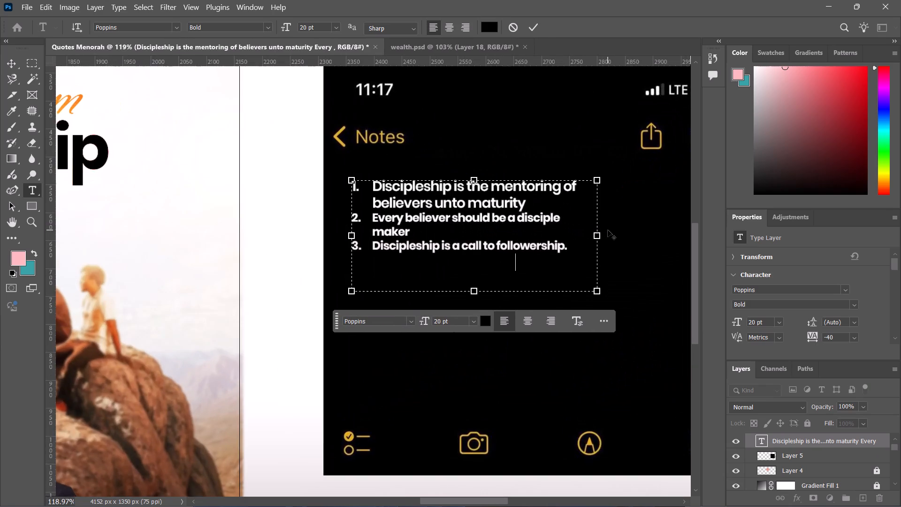
{"action": "scroll", "coordinate": [608, 230], "scroll_direction": "up", "scroll_amount": 3, "text": "ctrl+alt"}
{"action": "left_click_drag", "start_coordinate": [489, 279], "coordinate": [270, 266]}
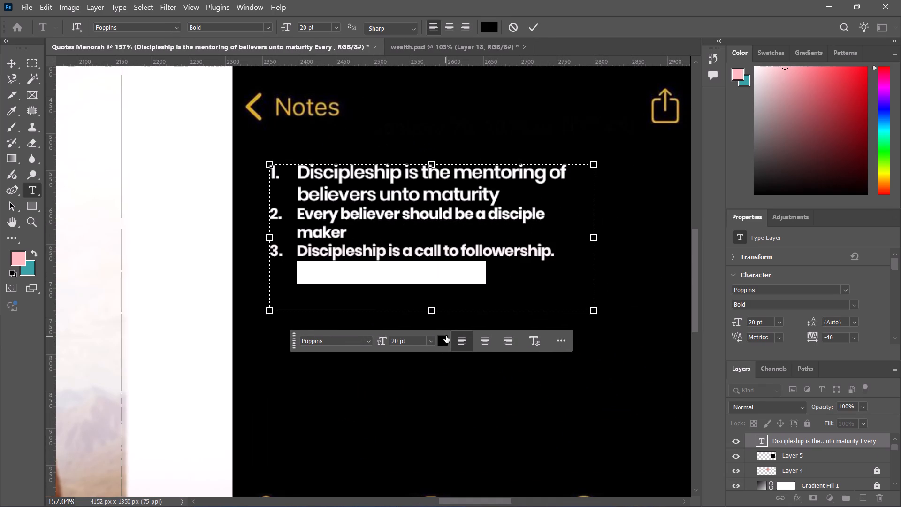
{"action": "left_click", "coordinate": [446, 336]}
{"action": "left_click_drag", "start_coordinate": [413, 180], "coordinate": [349, 139]}
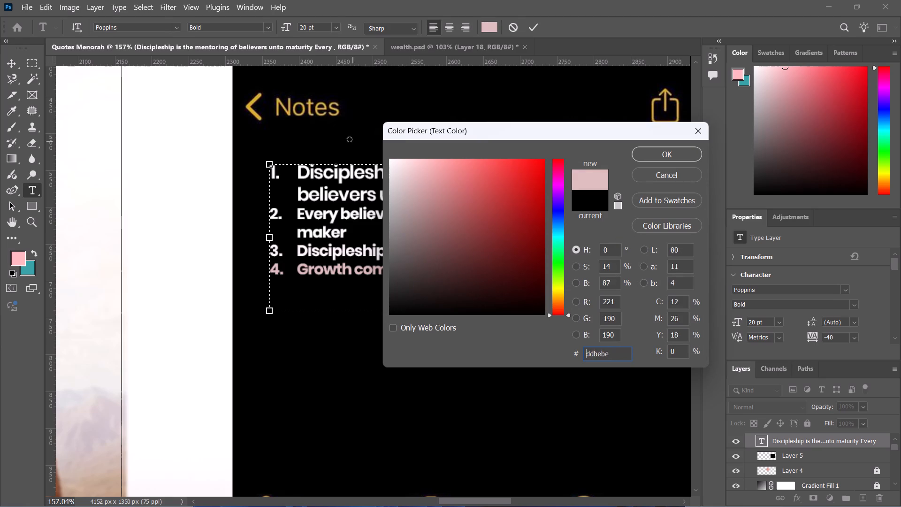
{"action": "left_click_drag", "start_coordinate": [349, 139], "coordinate": [345, 138]}
{"action": "left_click", "coordinate": [655, 149]}
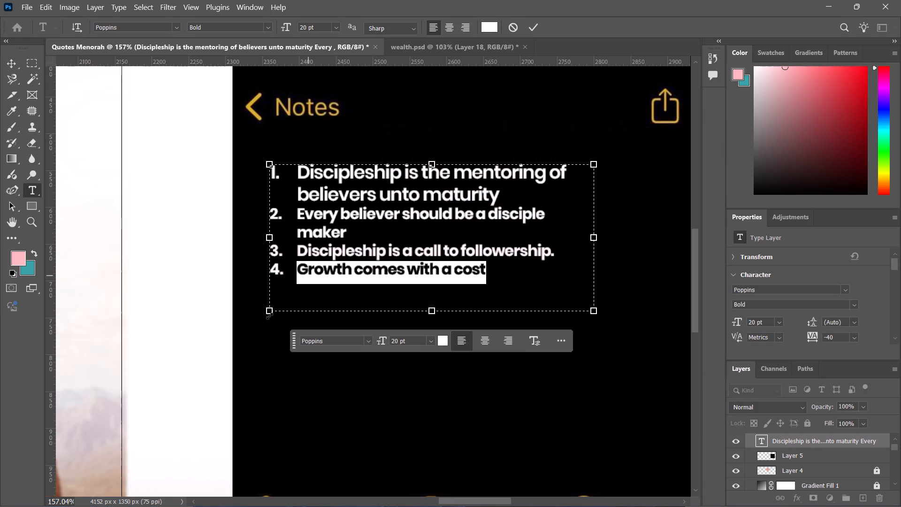
Start a fifth item in the numbered list after "Growth comes with a cost".
{"action": "scroll", "coordinate": [269, 316], "scroll_direction": "down", "scroll_amount": 4, "text": "ctrl"}
{"action": "key", "text": "Right"}
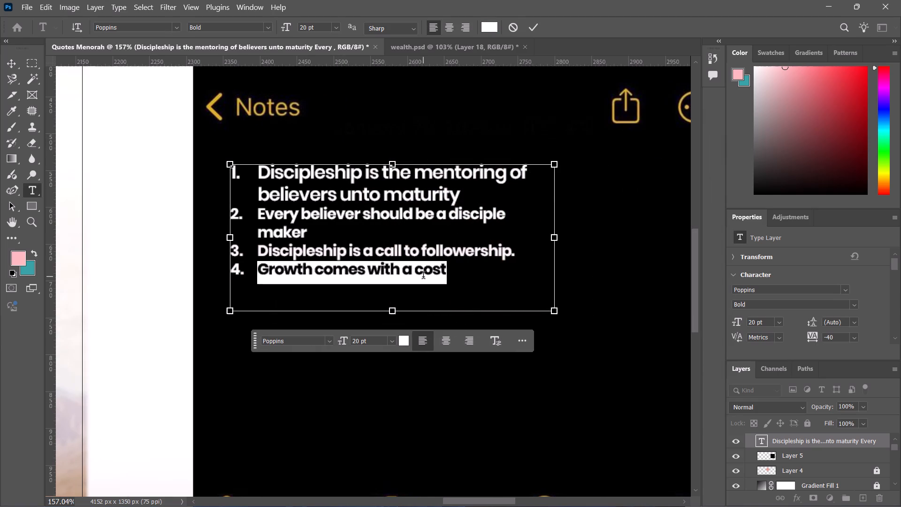
{"action": "key", "text": "Return"}
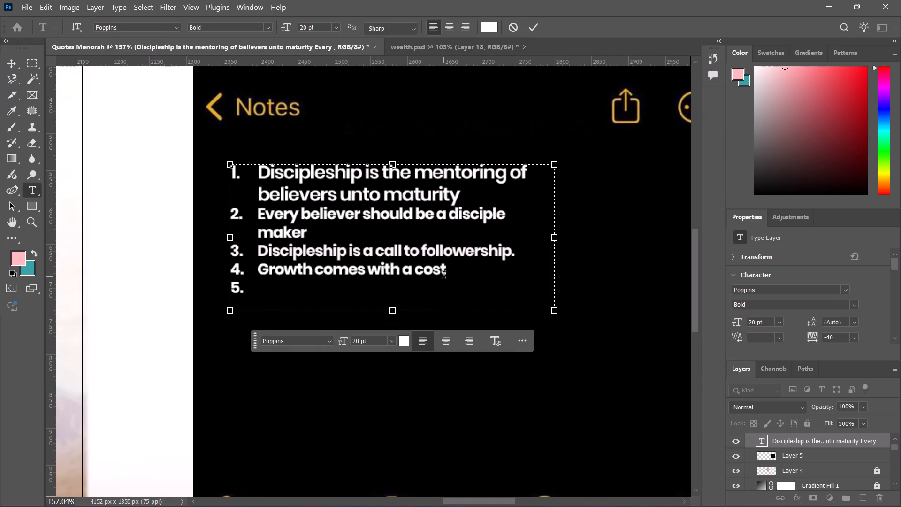
{"action": "scroll", "coordinate": [390, 235], "scroll_direction": "down", "scroll_amount": 13, "text": "ctrl+alt"}
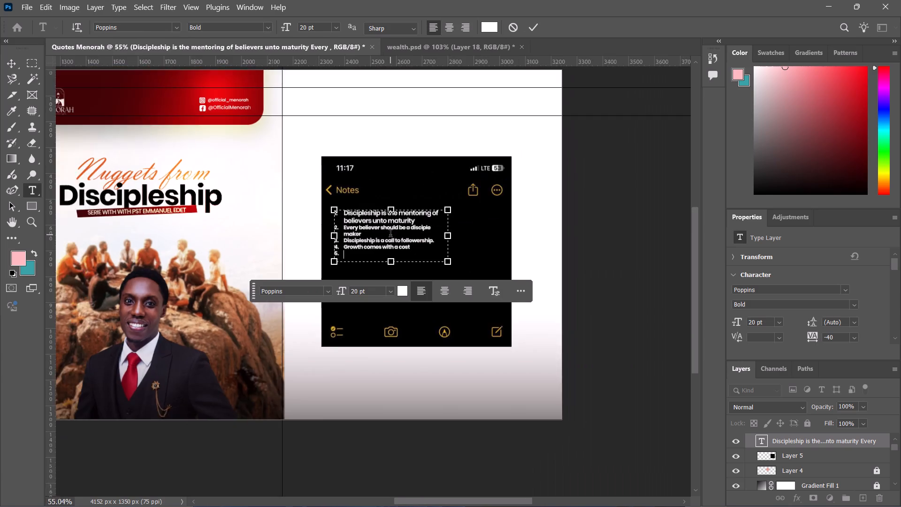
Copy the whole quote "Discipleship is a process where there's a transfer of knowledge" from the first page.
{"action": "scroll", "coordinate": [390, 235], "scroll_direction": "down", "scroll_amount": 7, "text": "ctrl+alt"}
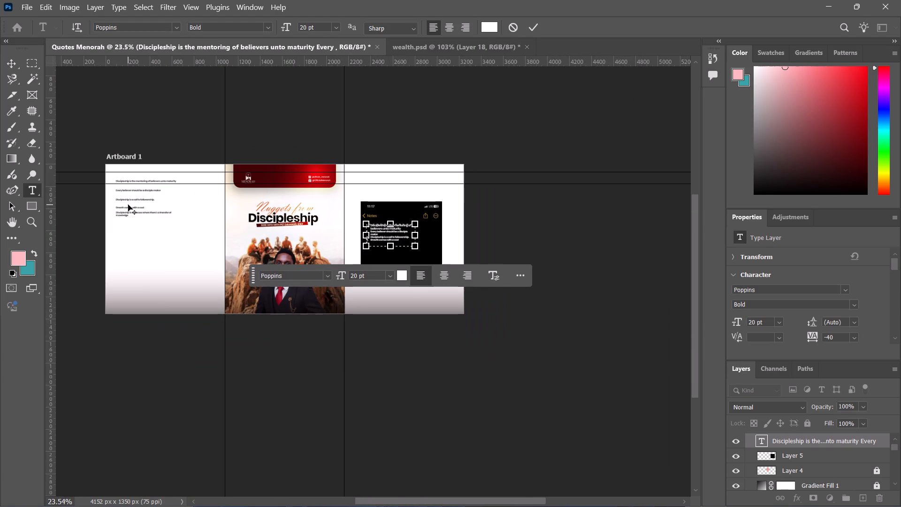
{"action": "scroll", "coordinate": [128, 205], "scroll_direction": "up", "scroll_amount": 18, "text": "ctrl+alt"}
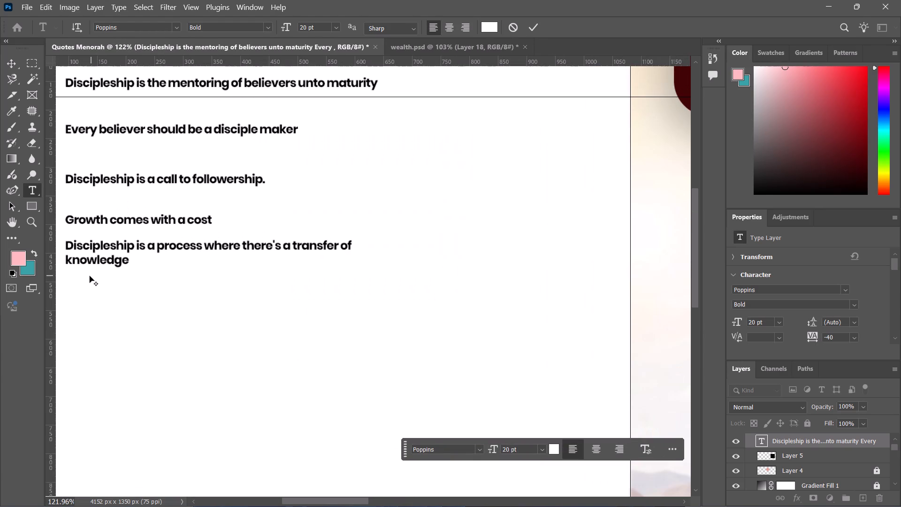
{"action": "left_click", "coordinate": [94, 255]}
{"action": "left_click", "coordinate": [94, 255]}
{"action": "key", "text": "ctrl+a"}
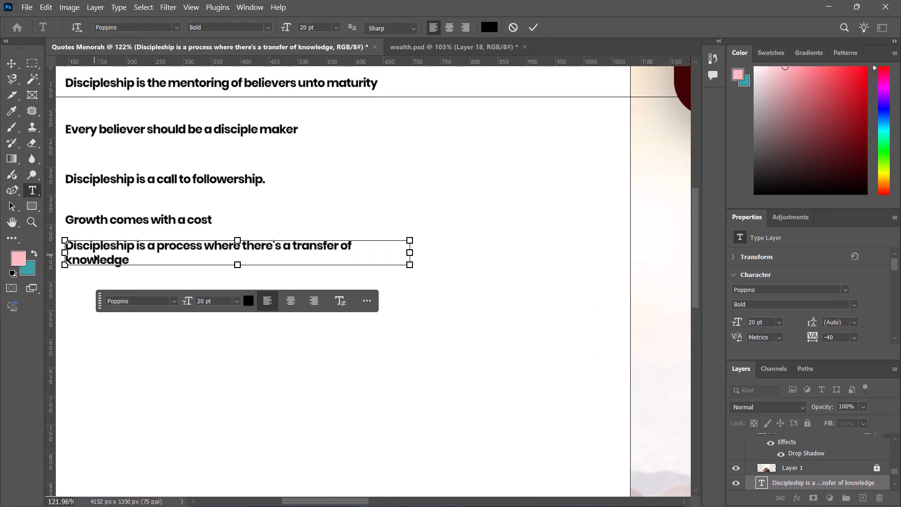
{"action": "key", "text": "ctrl+c"}
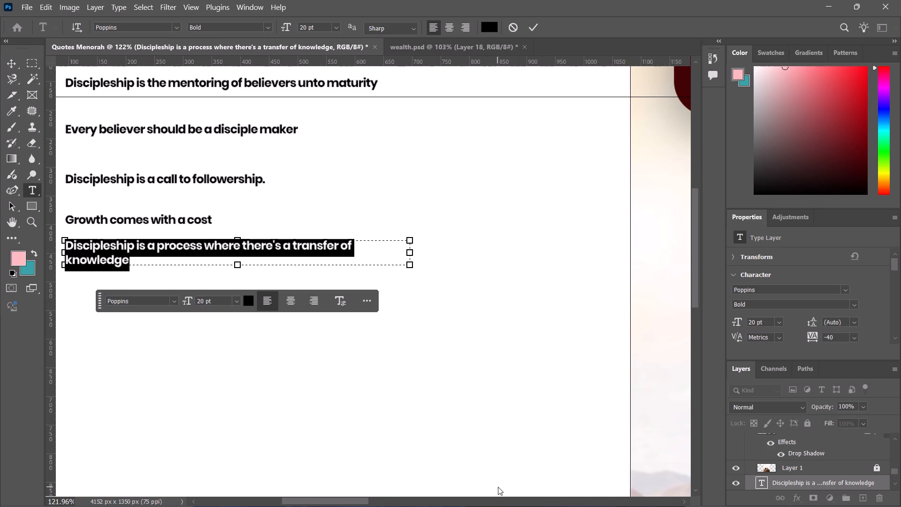
{"action": "scroll", "coordinate": [498, 487], "scroll_direction": "right", "scroll_amount": 1}
{"action": "scroll", "coordinate": [354, 460], "scroll_direction": "right", "scroll_amount": 20}
{"action": "scroll", "coordinate": [354, 460], "scroll_direction": "right", "scroll_amount": 6}
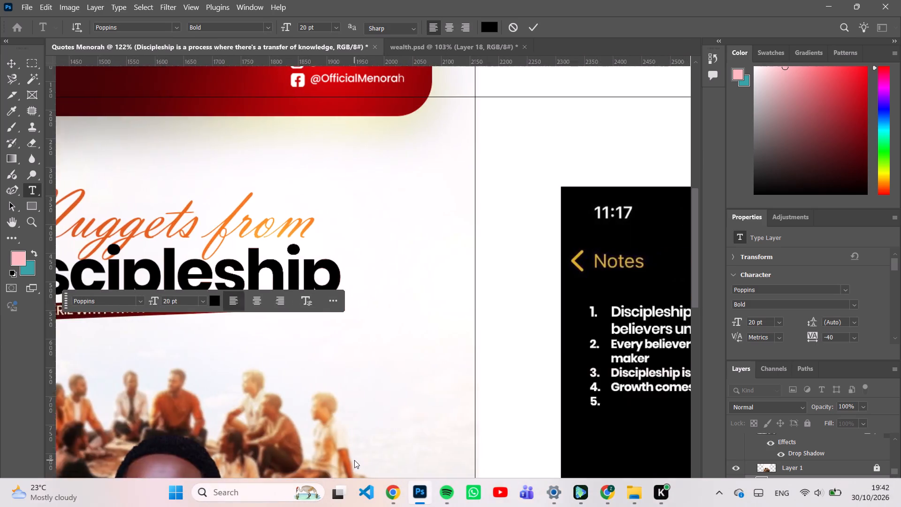
{"action": "scroll", "coordinate": [354, 460], "scroll_direction": "right", "scroll_amount": 4}
{"action": "left_click", "coordinate": [274, 400]}
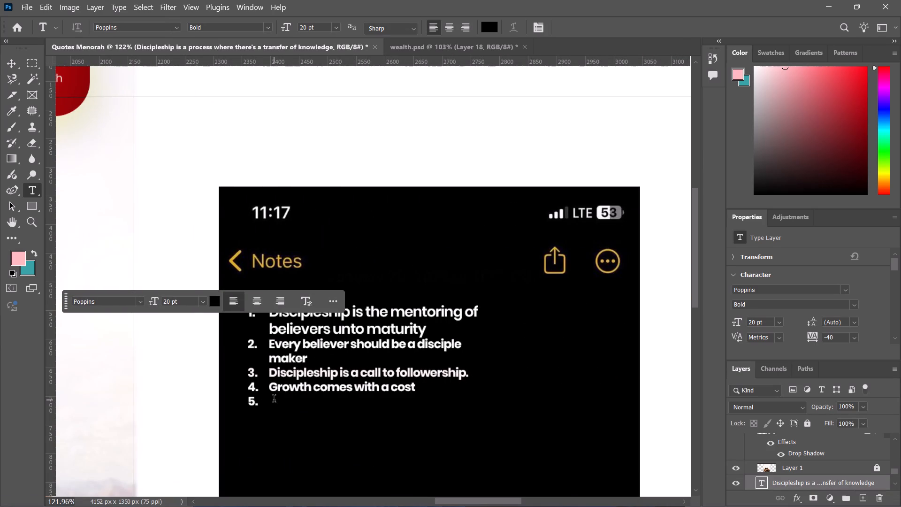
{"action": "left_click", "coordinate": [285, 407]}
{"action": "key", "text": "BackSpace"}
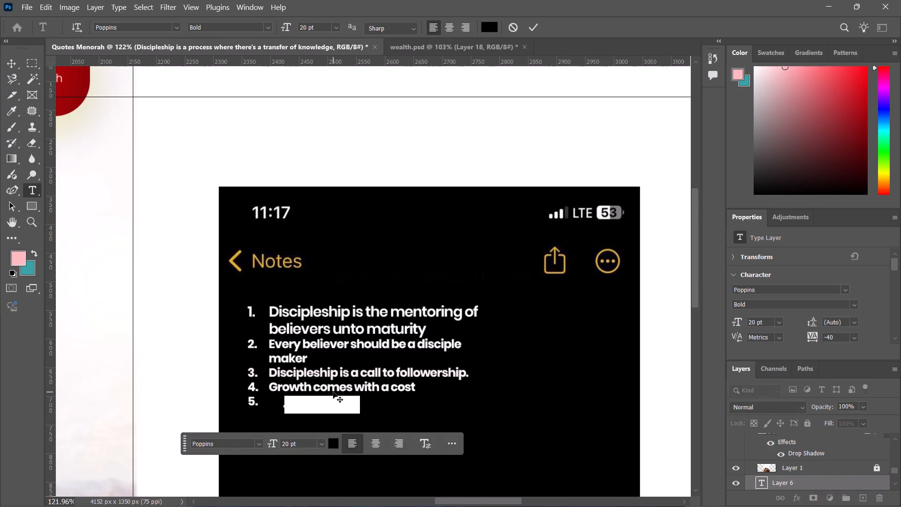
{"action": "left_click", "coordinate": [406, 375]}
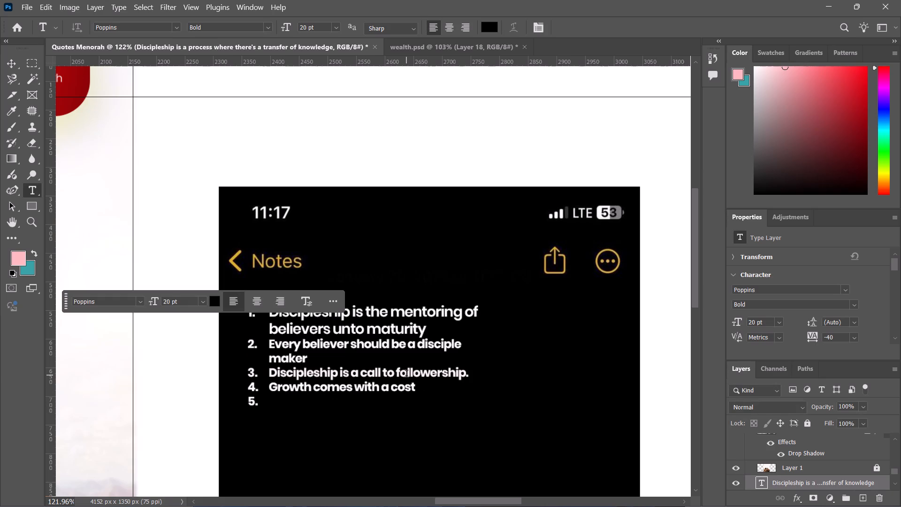
Paste the copied transfer-of-knowledge quote as item 5 of the numbered list on the Notes mockup.
{"action": "left_click", "coordinate": [420, 392]}
{"action": "key", "text": "Down"}
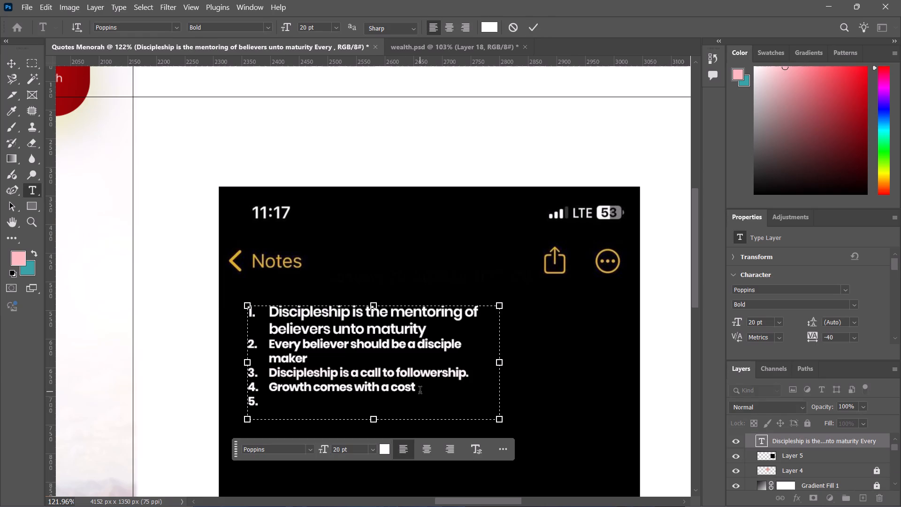
{"action": "key", "text": "ctrl+v"}
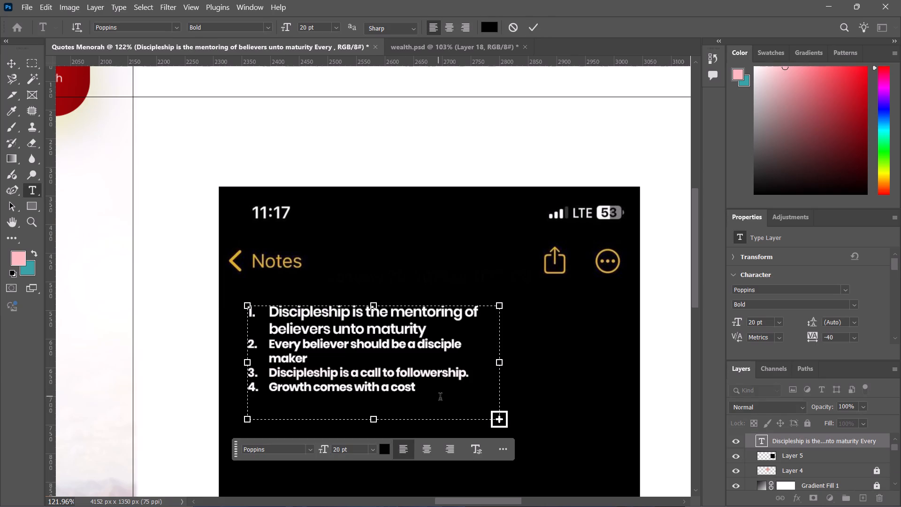
Set the text colour of the fifth list item to white and finish editing the list's text.
{"action": "triple_click", "coordinate": [420, 409]}
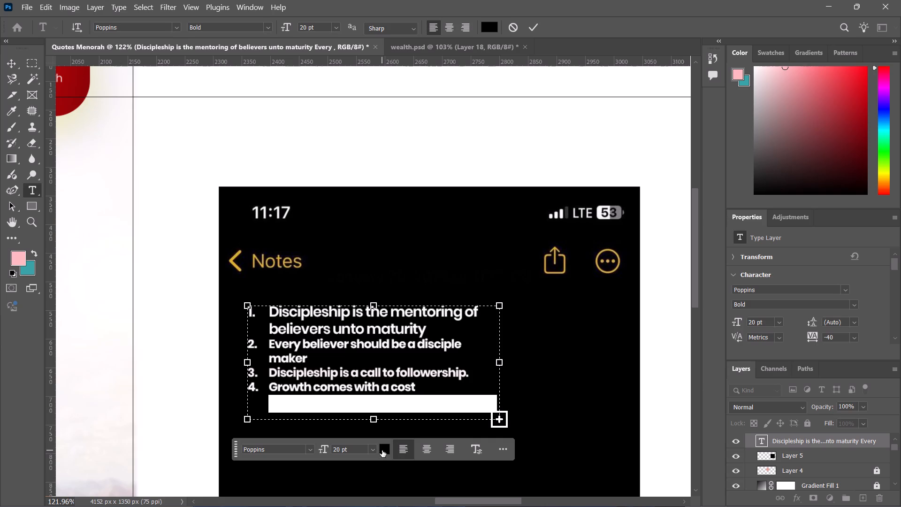
{"action": "left_click", "coordinate": [382, 450]}
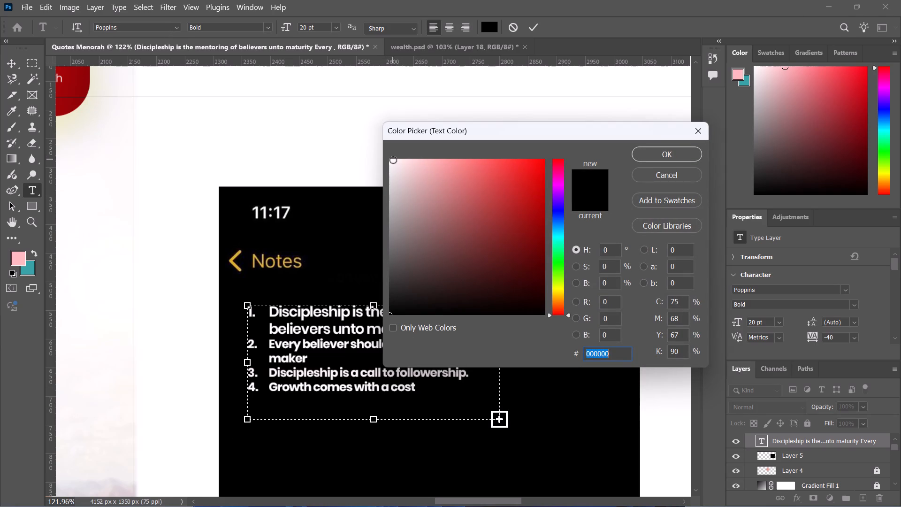
{"action": "left_click", "coordinate": [391, 160]}
{"action": "left_click", "coordinate": [647, 155]}
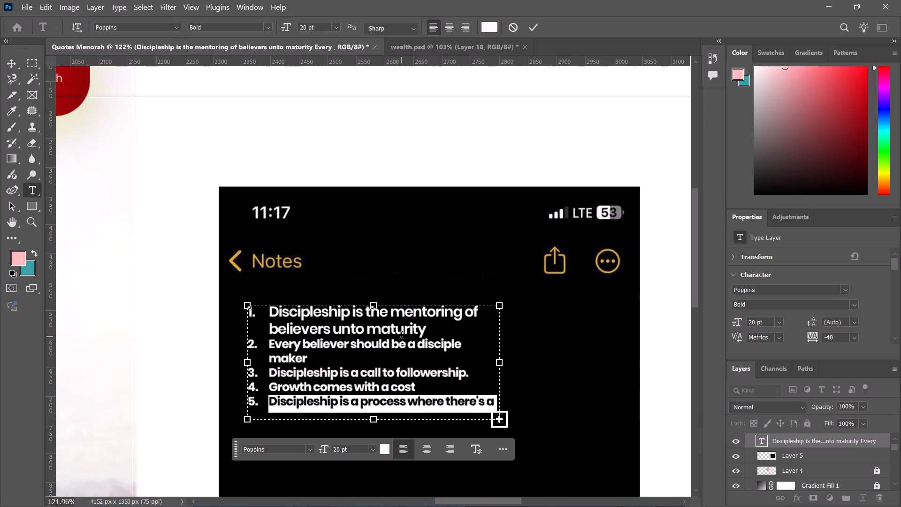
{"action": "left_click", "coordinate": [401, 337]}
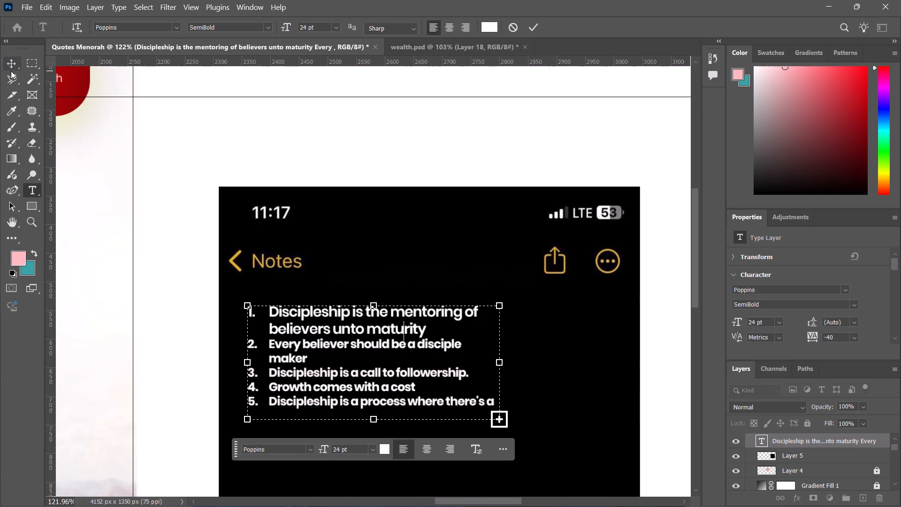
{"action": "left_click", "coordinate": [10, 66]}
Scale the numbered list up proportionally to about 152% so it fills most of the Notes screen's width.
{"action": "scroll", "coordinate": [445, 245], "scroll_direction": "down", "scroll_amount": 3, "text": "ctrl+alt"}
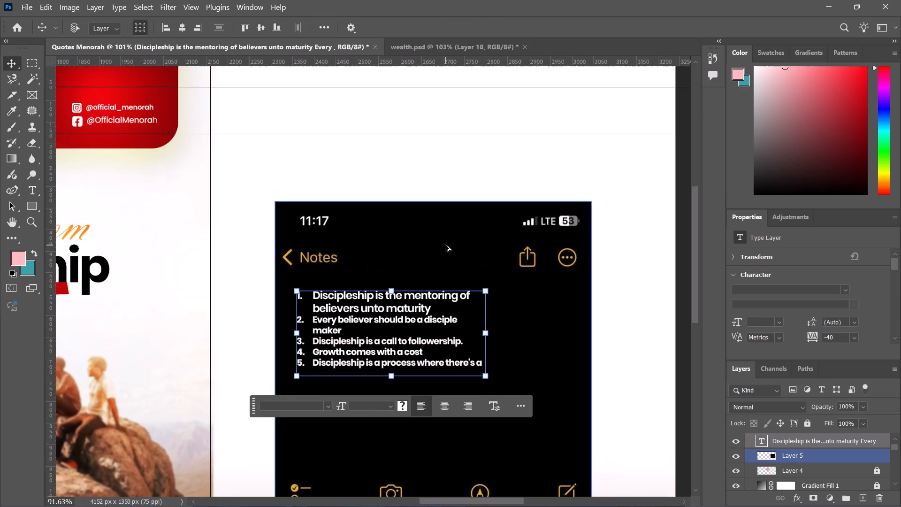
{"action": "scroll", "coordinate": [445, 245], "scroll_direction": "down", "scroll_amount": 6, "text": "ctrl+alt"}
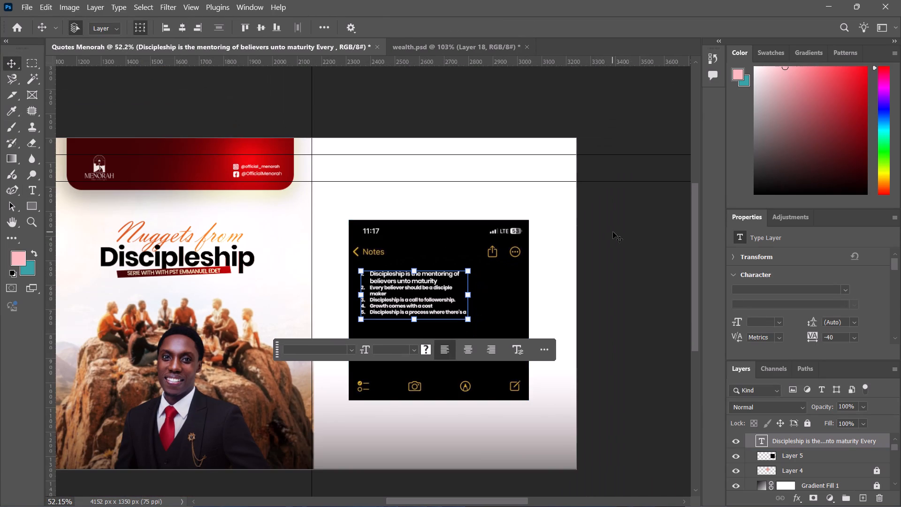
{"action": "left_click", "coordinate": [613, 232]}
{"action": "scroll", "coordinate": [613, 232], "scroll_direction": "down", "scroll_amount": 4, "text": "ctrl+alt"}
{"action": "scroll", "coordinate": [613, 232], "scroll_direction": "up", "scroll_amount": 4, "text": "ctrl+alt"}
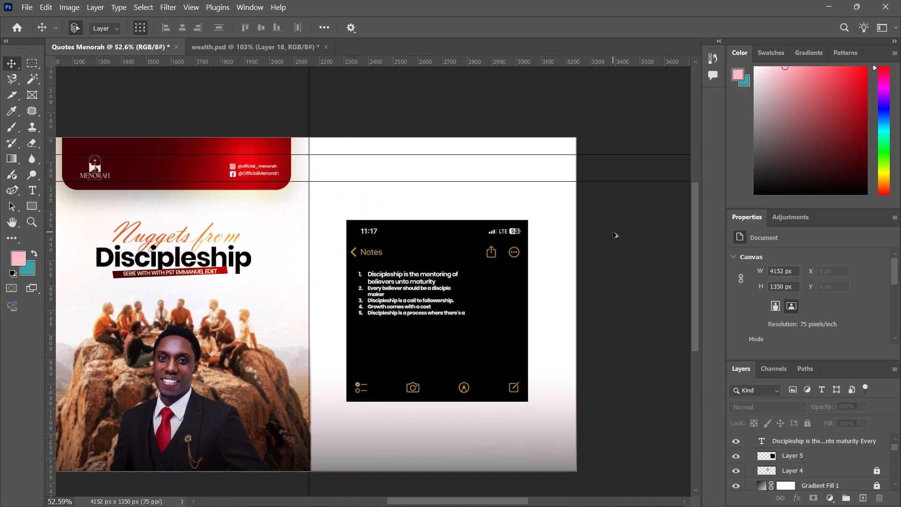
{"action": "scroll", "coordinate": [613, 232], "scroll_direction": "up", "scroll_amount": 4, "text": "ctrl+alt"}
{"action": "scroll", "coordinate": [379, 311], "scroll_direction": "down", "scroll_amount": 1}
{"action": "left_click", "coordinate": [348, 292]}
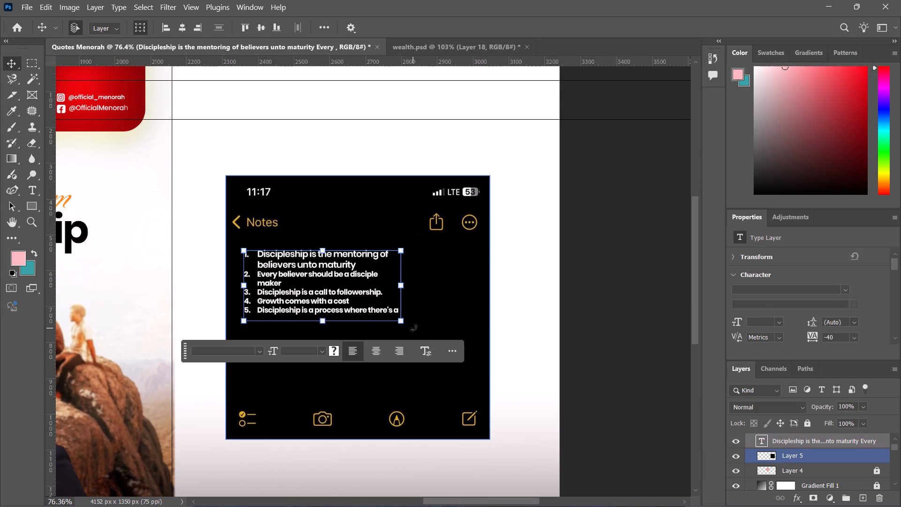
{"action": "left_click_drag", "start_coordinate": [404, 321], "coordinate": [435, 340]}
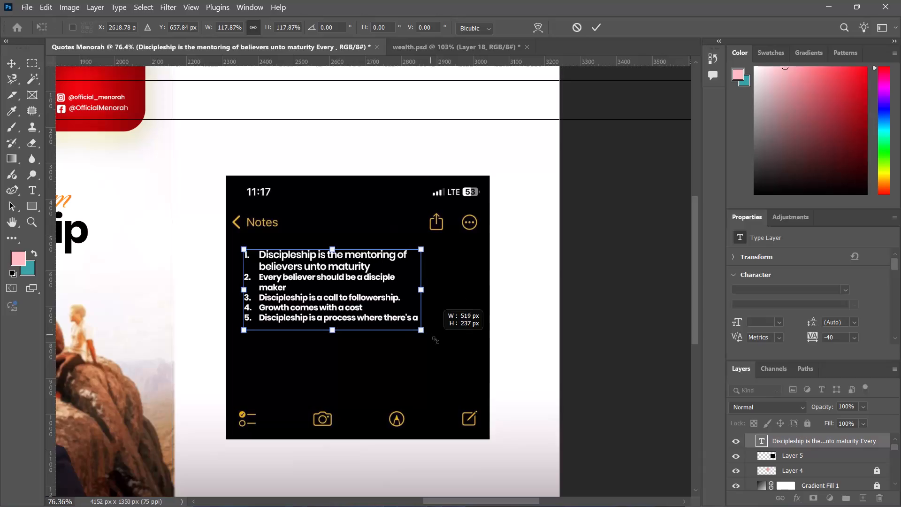
{"action": "left_click_drag", "start_coordinate": [435, 340], "coordinate": [460, 359]}
{"action": "left_click_drag", "start_coordinate": [460, 359], "coordinate": [468, 364]}
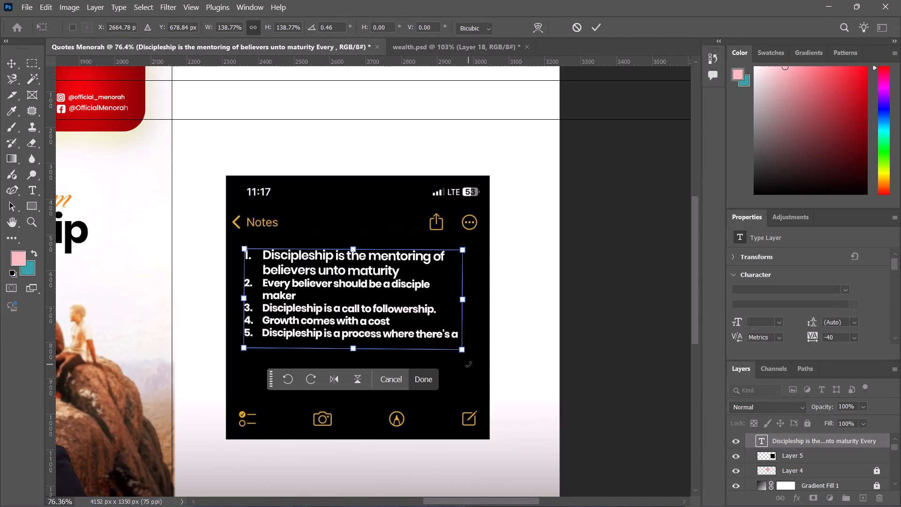
{"action": "key", "text": "ctrl+z"}
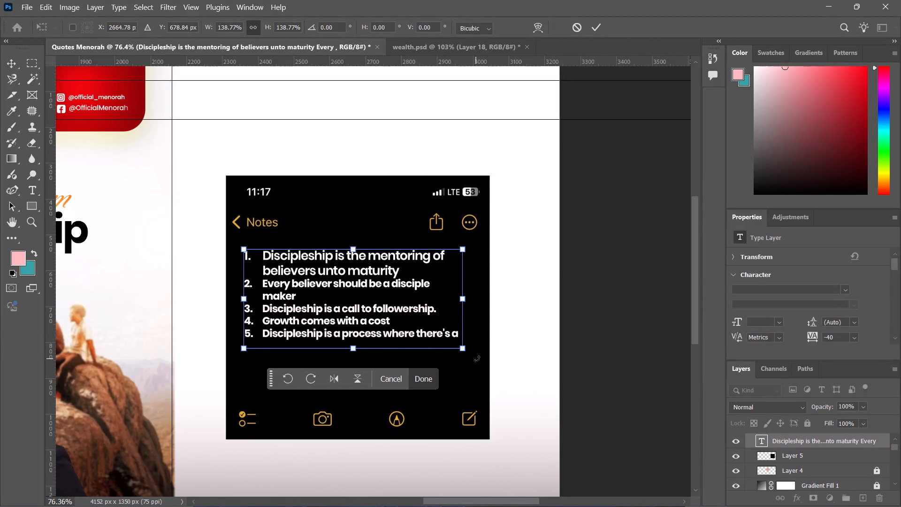
{"action": "left_click_drag", "start_coordinate": [351, 349], "coordinate": [353, 369]}
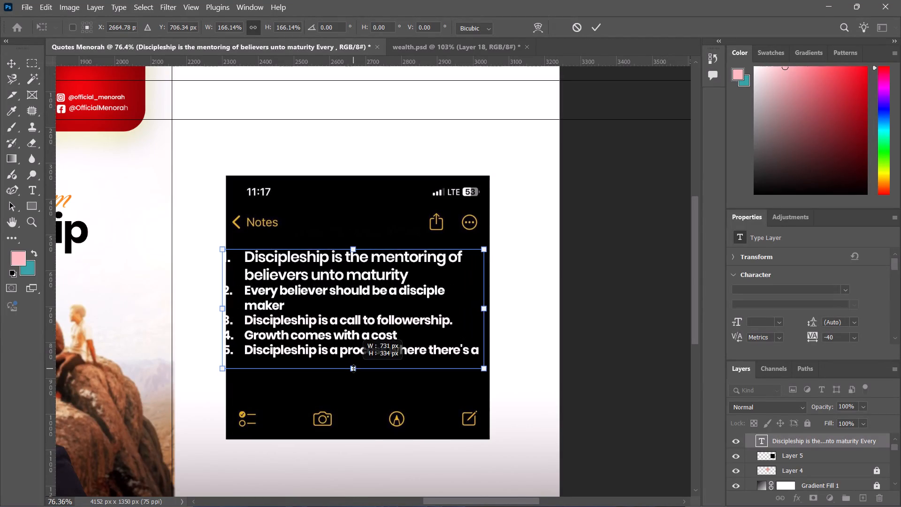
{"action": "left_click_drag", "start_coordinate": [353, 369], "coordinate": [352, 358]}
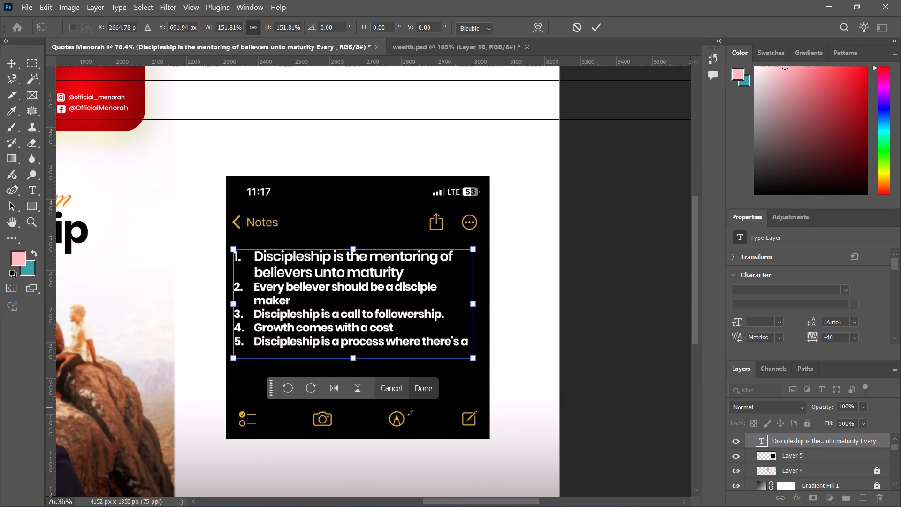
{"action": "left_click", "coordinate": [425, 389]}
Nudge the enlarged list slightly to the right on the Notes screen and deselect it.
{"action": "key", "text": "Right"}
{"action": "key", "text": "Right"}
{"action": "key", "text": "Right"}
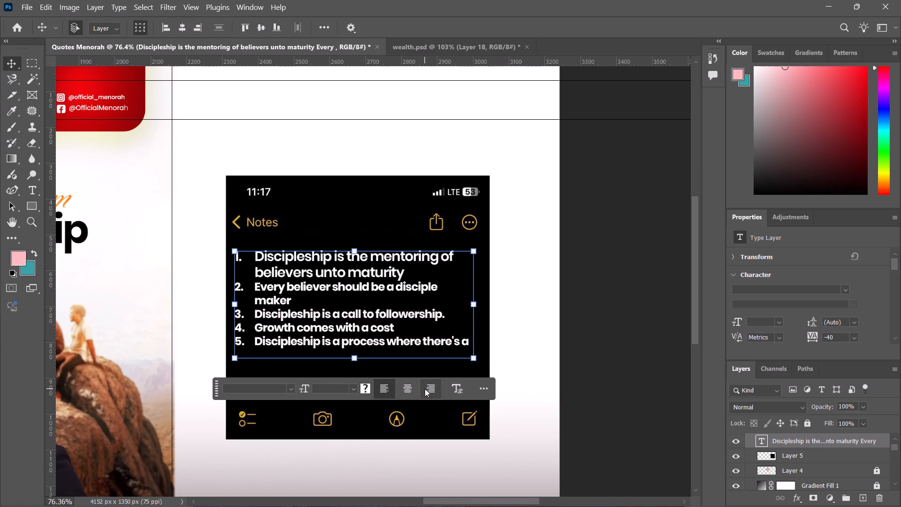
{"action": "key", "text": "Right"}
{"action": "key", "text": "Right"}
{"action": "key", "text": "Right"}
{"action": "key", "text": "Right"}
{"action": "key", "text": "Right"}
{"action": "key", "text": "Right"}
{"action": "key", "text": "Right"}
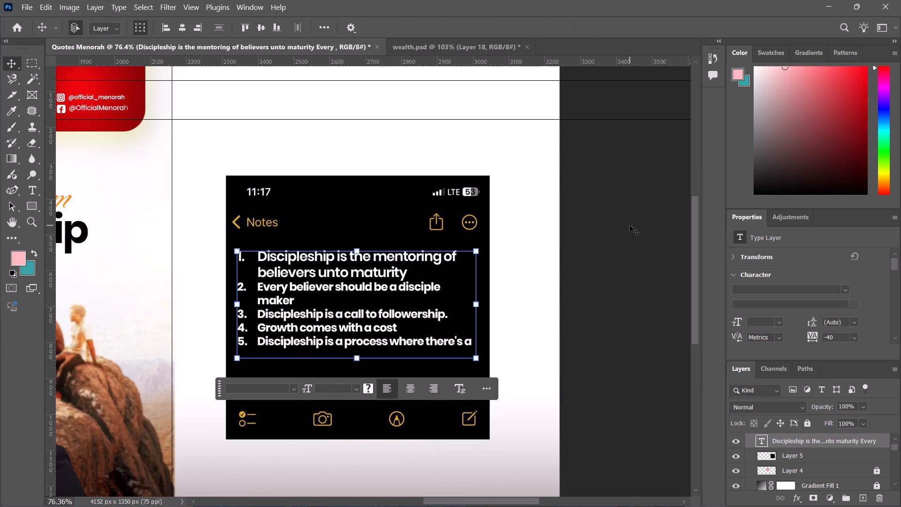
{"action": "left_click", "coordinate": [630, 225]}
Unlock Layer 1, the middle cover's background image of people gathered on the rocks.
{"action": "scroll", "coordinate": [630, 225], "scroll_direction": "down", "scroll_amount": 6, "text": "ctrl+alt"}
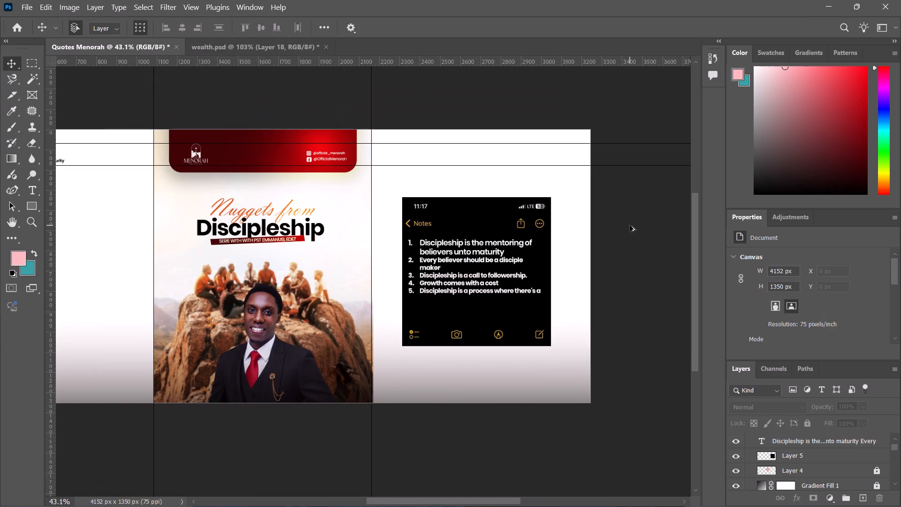
{"action": "key", "text": "ctrl+0"}
{"action": "scroll", "coordinate": [630, 225], "scroll_direction": "down", "scroll_amount": 2, "text": "ctrl+alt"}
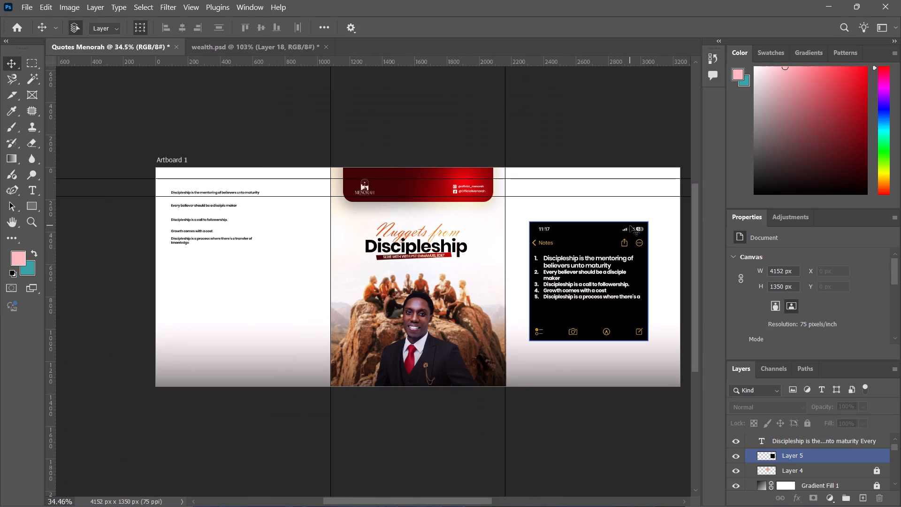
{"action": "left_click", "coordinate": [589, 132]}
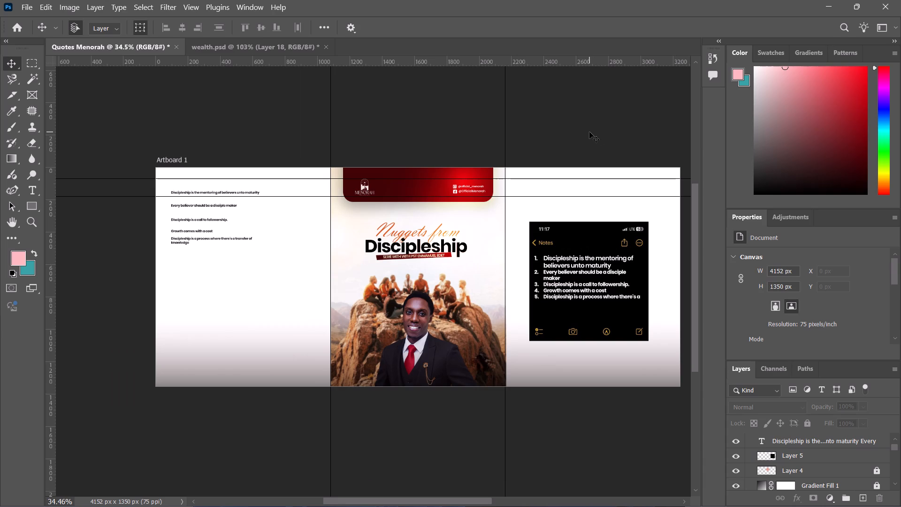
{"action": "left_click", "coordinate": [478, 321]}
{"action": "scroll", "coordinate": [786, 457], "scroll_direction": "down", "scroll_amount": 2}
{"action": "scroll", "coordinate": [786, 457], "scroll_direction": "up", "scroll_amount": 1}
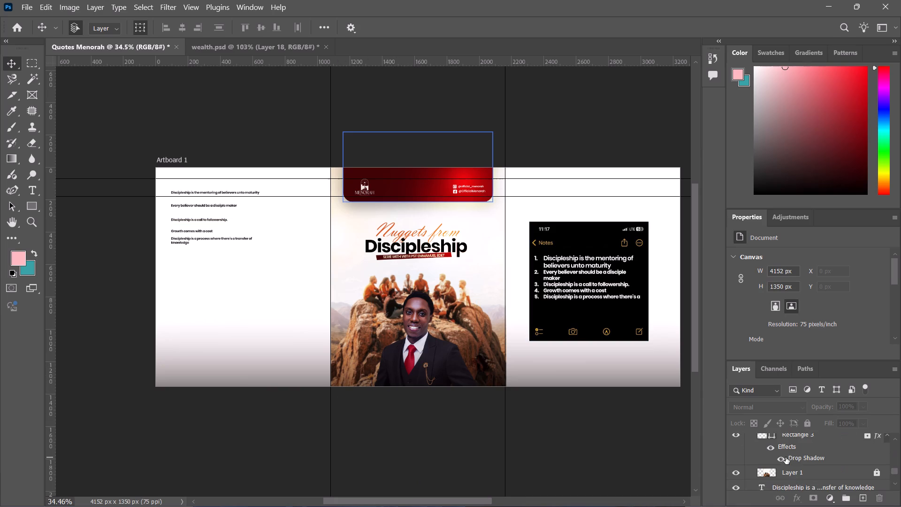
{"action": "scroll", "coordinate": [786, 457], "scroll_direction": "up", "scroll_amount": 1}
{"action": "left_click", "coordinate": [768, 471]}
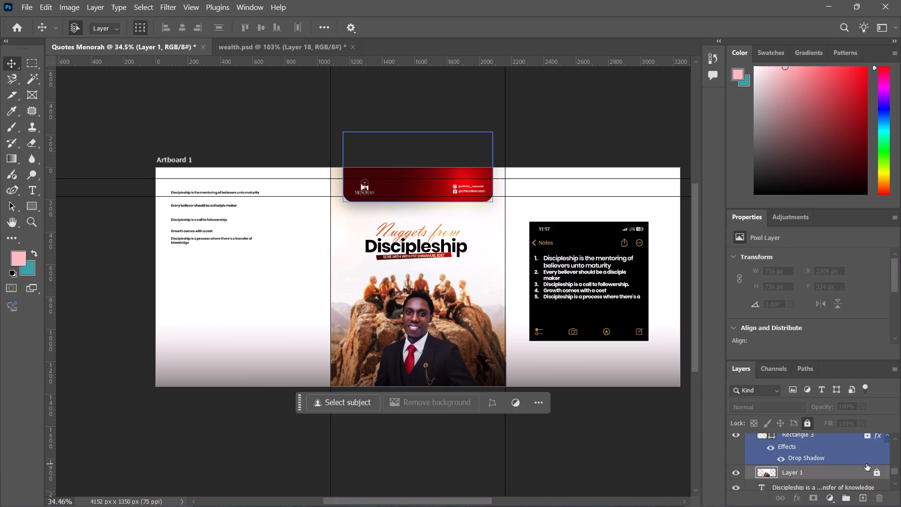
{"action": "left_click", "coordinate": [880, 473]}
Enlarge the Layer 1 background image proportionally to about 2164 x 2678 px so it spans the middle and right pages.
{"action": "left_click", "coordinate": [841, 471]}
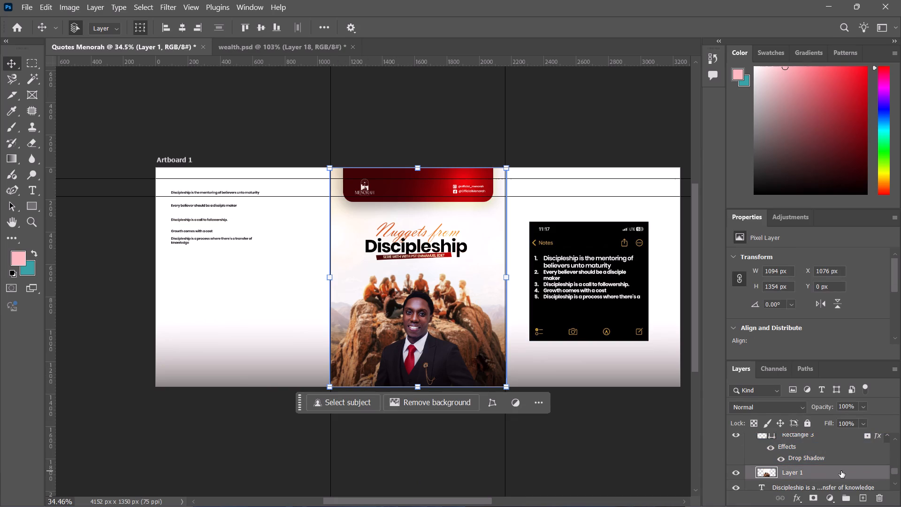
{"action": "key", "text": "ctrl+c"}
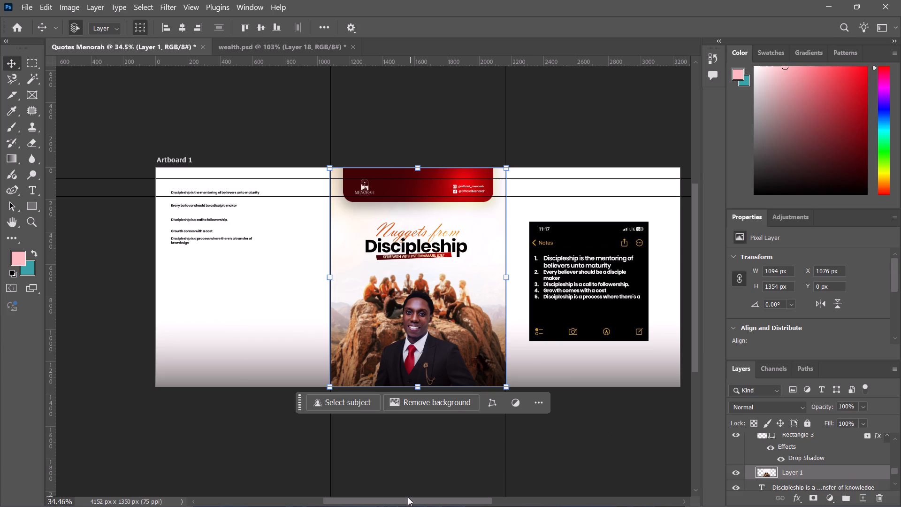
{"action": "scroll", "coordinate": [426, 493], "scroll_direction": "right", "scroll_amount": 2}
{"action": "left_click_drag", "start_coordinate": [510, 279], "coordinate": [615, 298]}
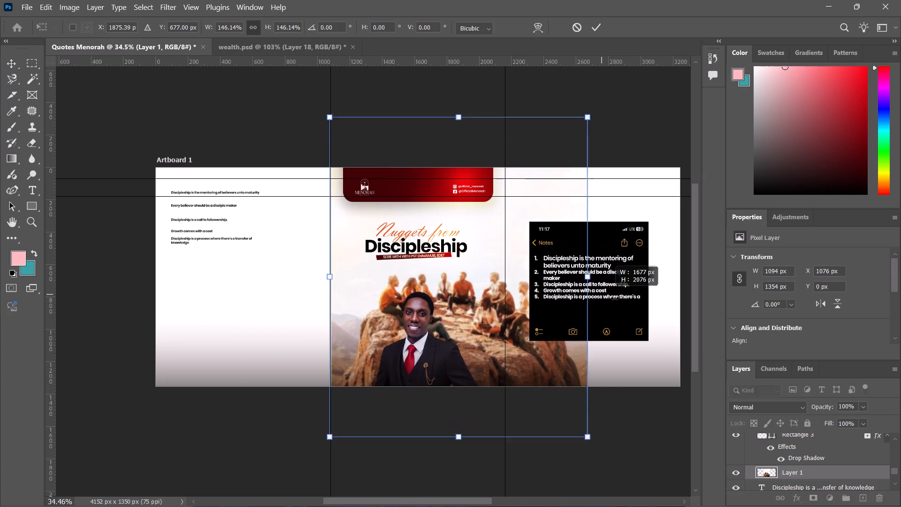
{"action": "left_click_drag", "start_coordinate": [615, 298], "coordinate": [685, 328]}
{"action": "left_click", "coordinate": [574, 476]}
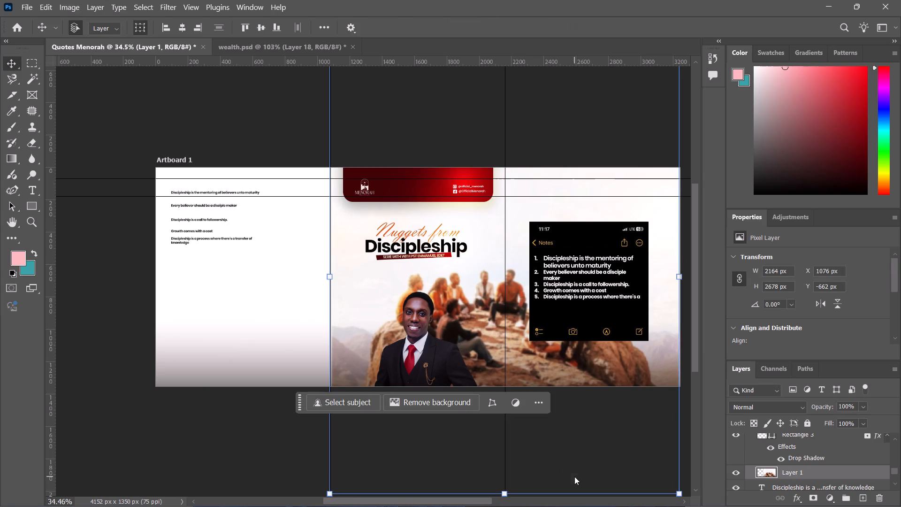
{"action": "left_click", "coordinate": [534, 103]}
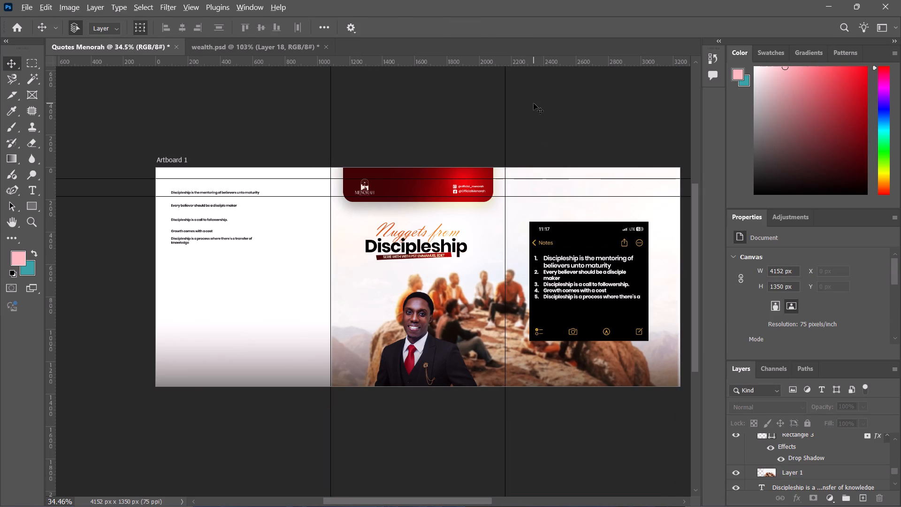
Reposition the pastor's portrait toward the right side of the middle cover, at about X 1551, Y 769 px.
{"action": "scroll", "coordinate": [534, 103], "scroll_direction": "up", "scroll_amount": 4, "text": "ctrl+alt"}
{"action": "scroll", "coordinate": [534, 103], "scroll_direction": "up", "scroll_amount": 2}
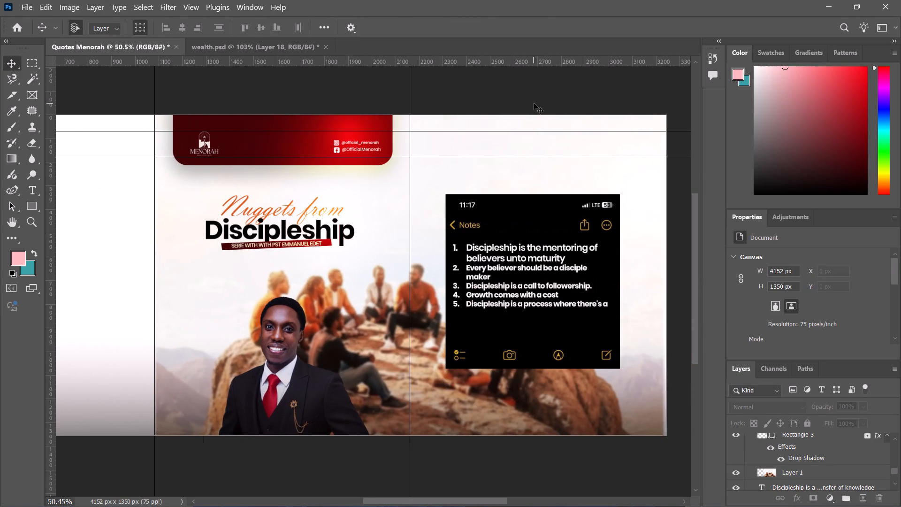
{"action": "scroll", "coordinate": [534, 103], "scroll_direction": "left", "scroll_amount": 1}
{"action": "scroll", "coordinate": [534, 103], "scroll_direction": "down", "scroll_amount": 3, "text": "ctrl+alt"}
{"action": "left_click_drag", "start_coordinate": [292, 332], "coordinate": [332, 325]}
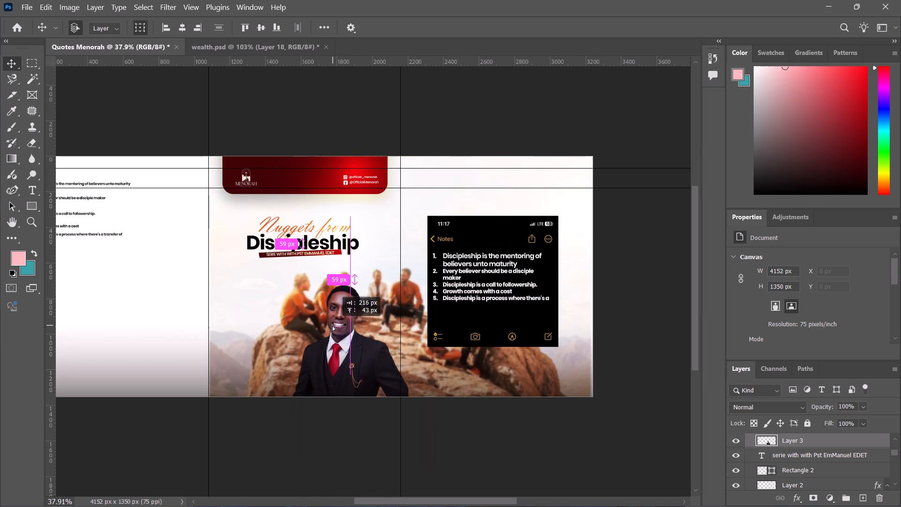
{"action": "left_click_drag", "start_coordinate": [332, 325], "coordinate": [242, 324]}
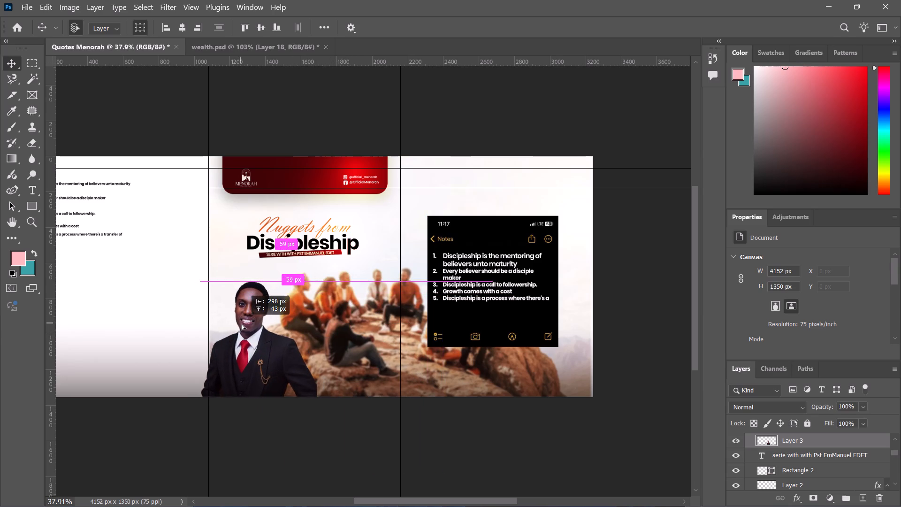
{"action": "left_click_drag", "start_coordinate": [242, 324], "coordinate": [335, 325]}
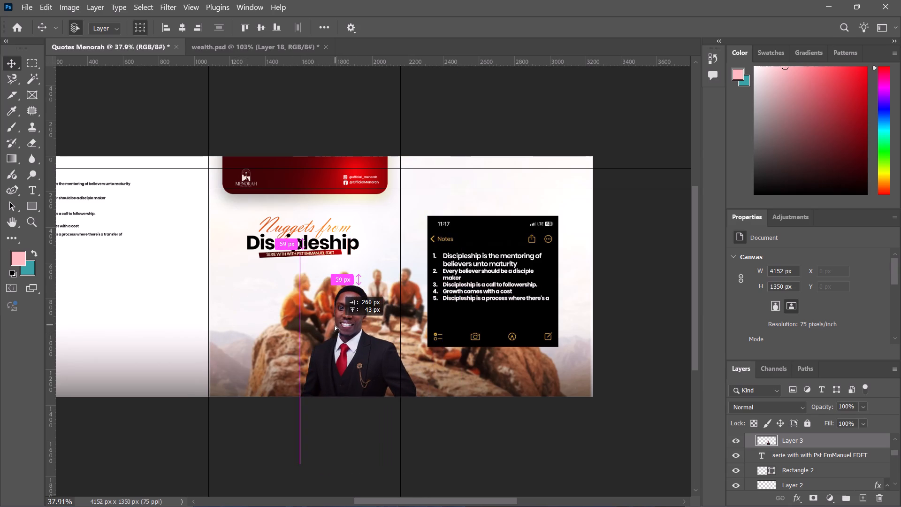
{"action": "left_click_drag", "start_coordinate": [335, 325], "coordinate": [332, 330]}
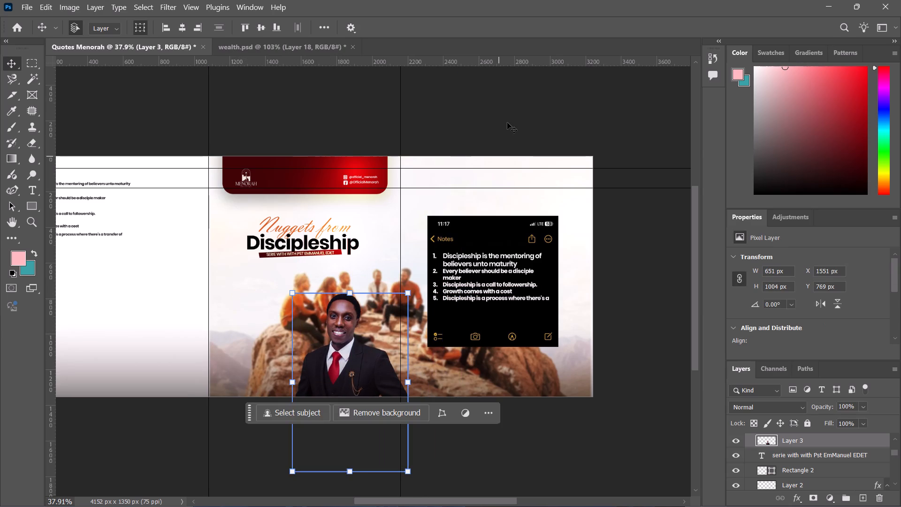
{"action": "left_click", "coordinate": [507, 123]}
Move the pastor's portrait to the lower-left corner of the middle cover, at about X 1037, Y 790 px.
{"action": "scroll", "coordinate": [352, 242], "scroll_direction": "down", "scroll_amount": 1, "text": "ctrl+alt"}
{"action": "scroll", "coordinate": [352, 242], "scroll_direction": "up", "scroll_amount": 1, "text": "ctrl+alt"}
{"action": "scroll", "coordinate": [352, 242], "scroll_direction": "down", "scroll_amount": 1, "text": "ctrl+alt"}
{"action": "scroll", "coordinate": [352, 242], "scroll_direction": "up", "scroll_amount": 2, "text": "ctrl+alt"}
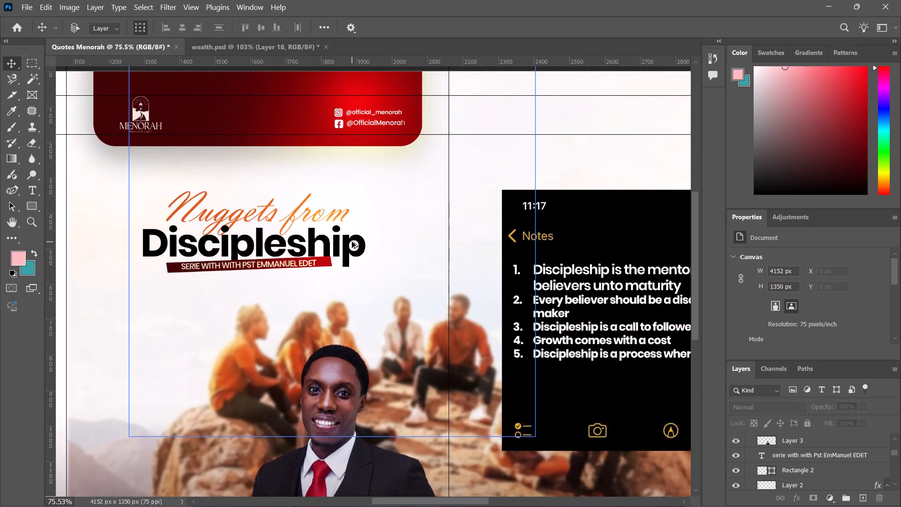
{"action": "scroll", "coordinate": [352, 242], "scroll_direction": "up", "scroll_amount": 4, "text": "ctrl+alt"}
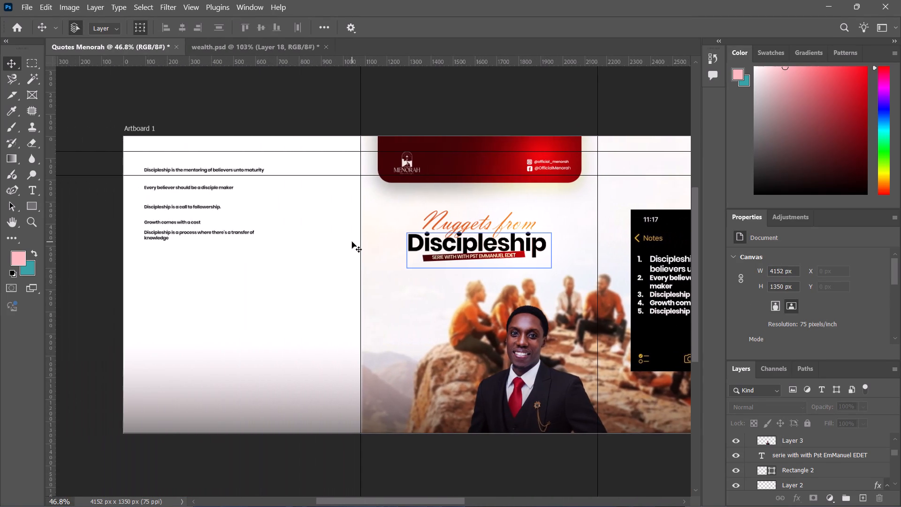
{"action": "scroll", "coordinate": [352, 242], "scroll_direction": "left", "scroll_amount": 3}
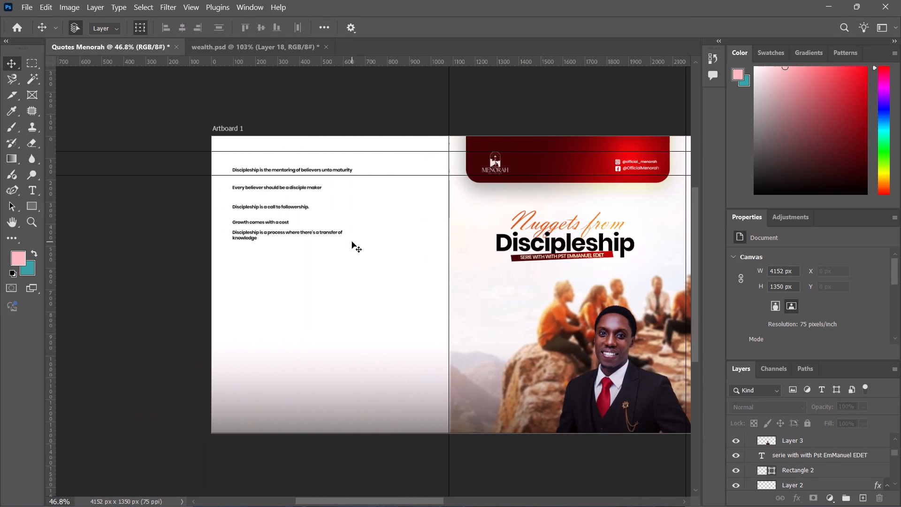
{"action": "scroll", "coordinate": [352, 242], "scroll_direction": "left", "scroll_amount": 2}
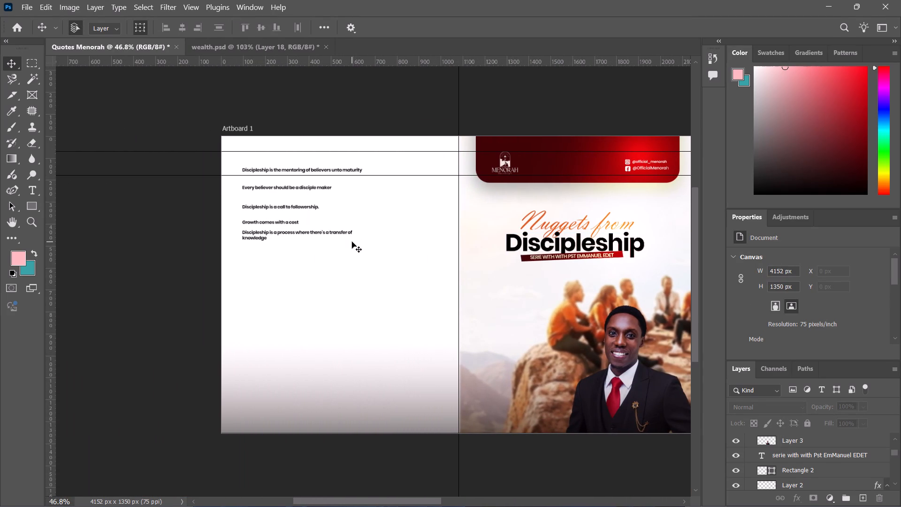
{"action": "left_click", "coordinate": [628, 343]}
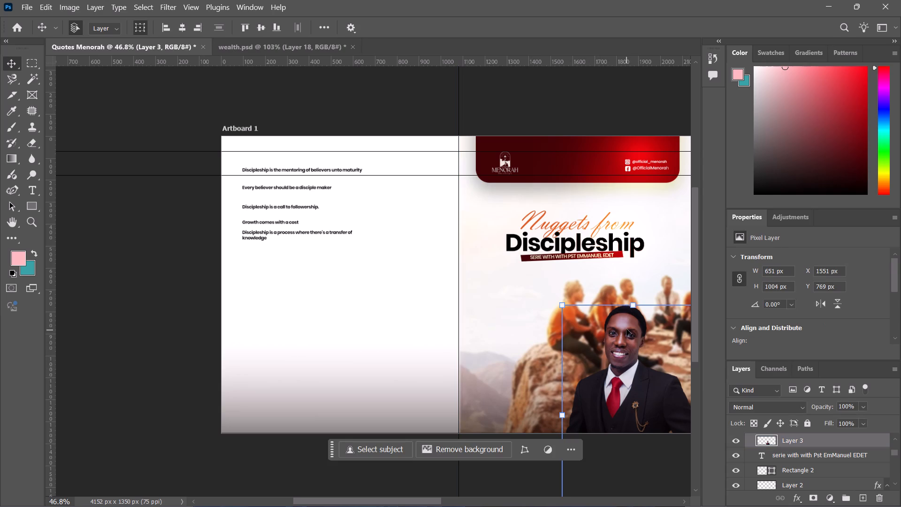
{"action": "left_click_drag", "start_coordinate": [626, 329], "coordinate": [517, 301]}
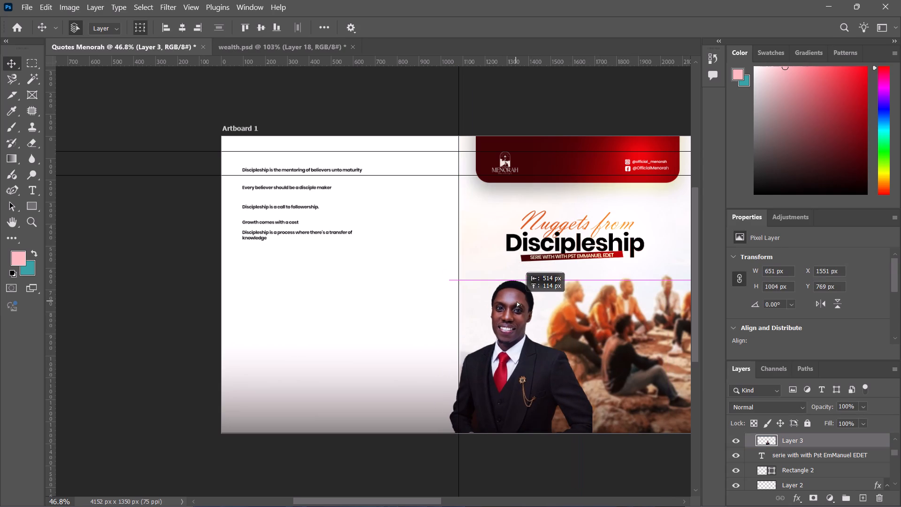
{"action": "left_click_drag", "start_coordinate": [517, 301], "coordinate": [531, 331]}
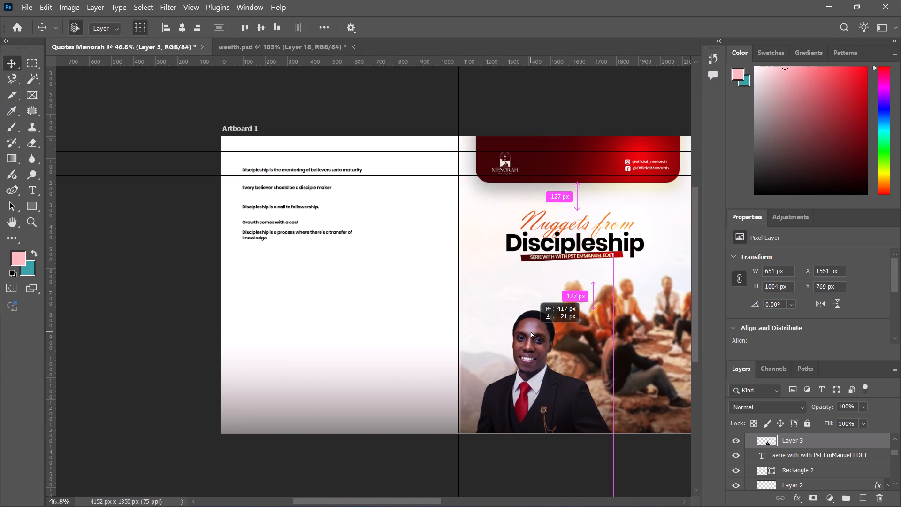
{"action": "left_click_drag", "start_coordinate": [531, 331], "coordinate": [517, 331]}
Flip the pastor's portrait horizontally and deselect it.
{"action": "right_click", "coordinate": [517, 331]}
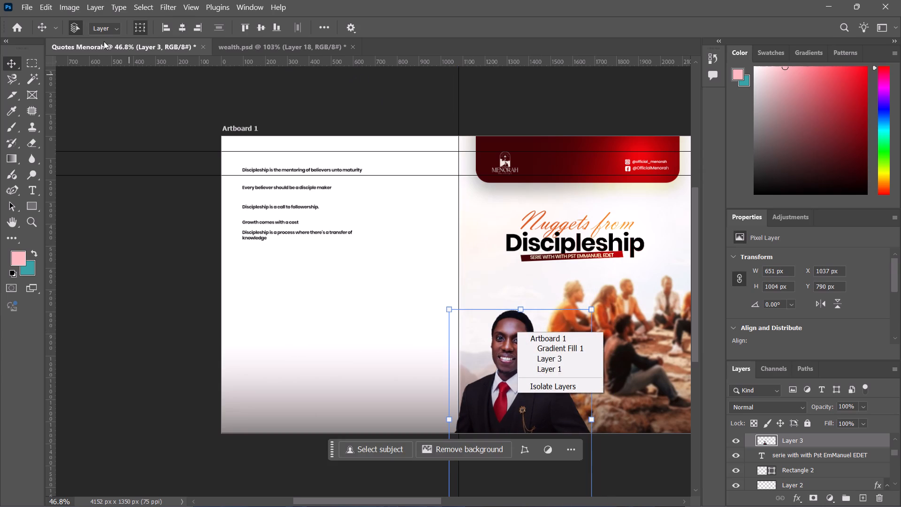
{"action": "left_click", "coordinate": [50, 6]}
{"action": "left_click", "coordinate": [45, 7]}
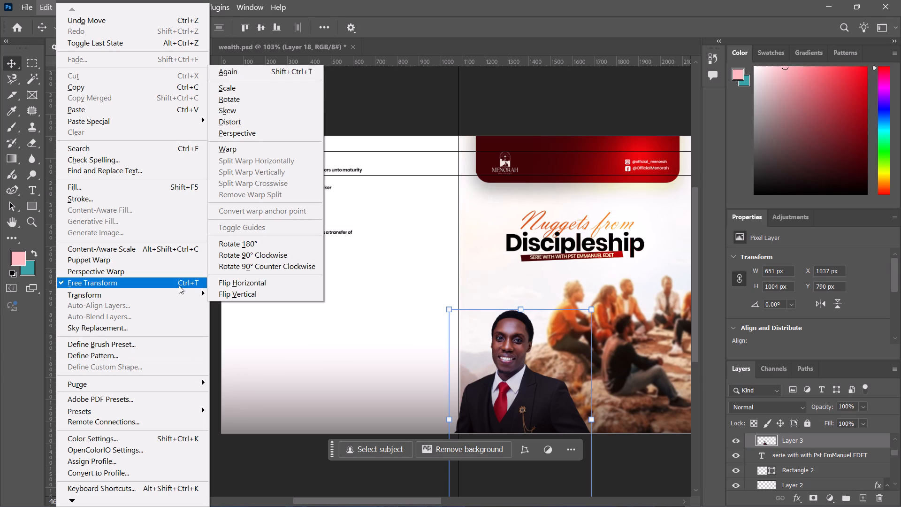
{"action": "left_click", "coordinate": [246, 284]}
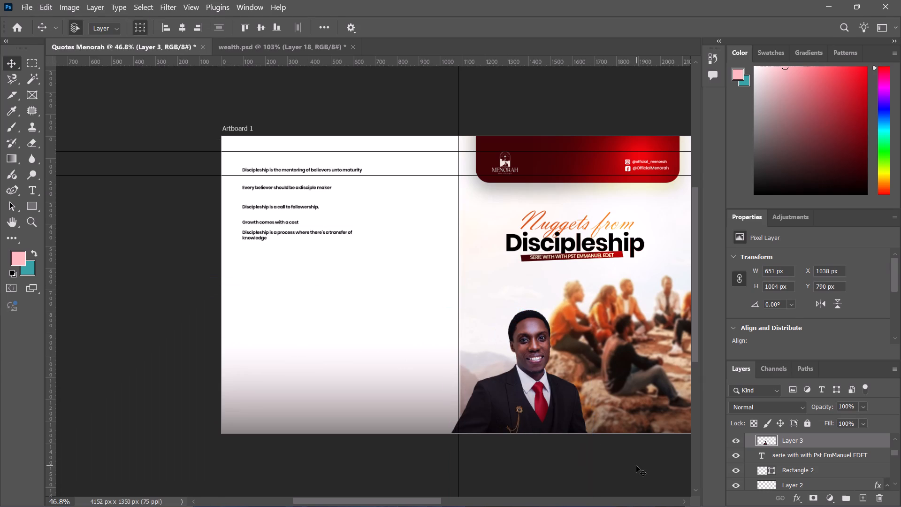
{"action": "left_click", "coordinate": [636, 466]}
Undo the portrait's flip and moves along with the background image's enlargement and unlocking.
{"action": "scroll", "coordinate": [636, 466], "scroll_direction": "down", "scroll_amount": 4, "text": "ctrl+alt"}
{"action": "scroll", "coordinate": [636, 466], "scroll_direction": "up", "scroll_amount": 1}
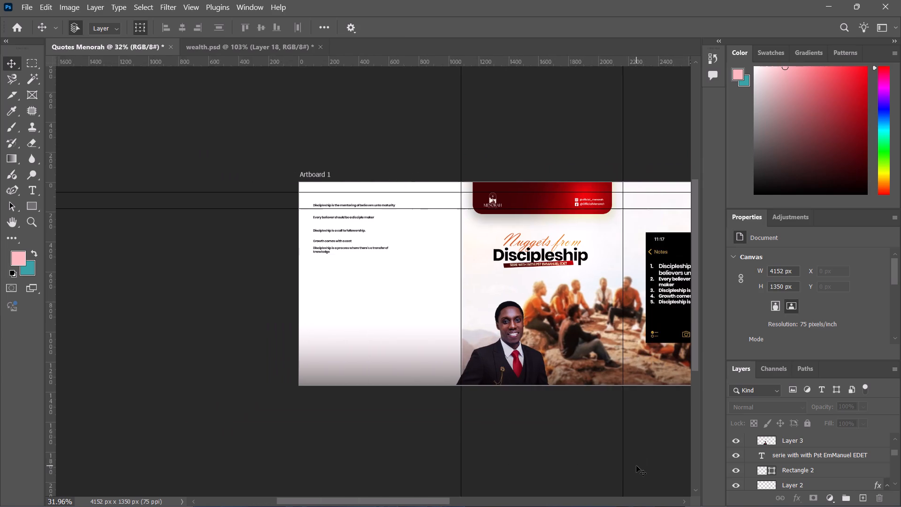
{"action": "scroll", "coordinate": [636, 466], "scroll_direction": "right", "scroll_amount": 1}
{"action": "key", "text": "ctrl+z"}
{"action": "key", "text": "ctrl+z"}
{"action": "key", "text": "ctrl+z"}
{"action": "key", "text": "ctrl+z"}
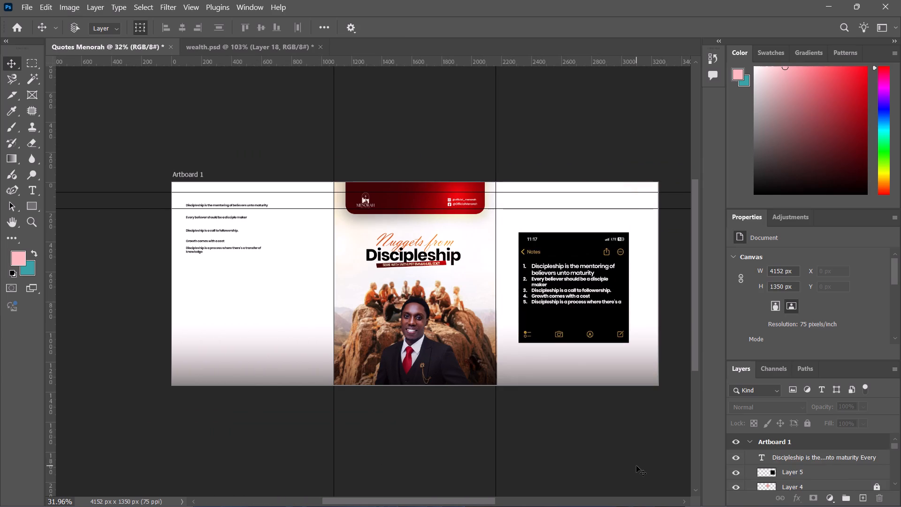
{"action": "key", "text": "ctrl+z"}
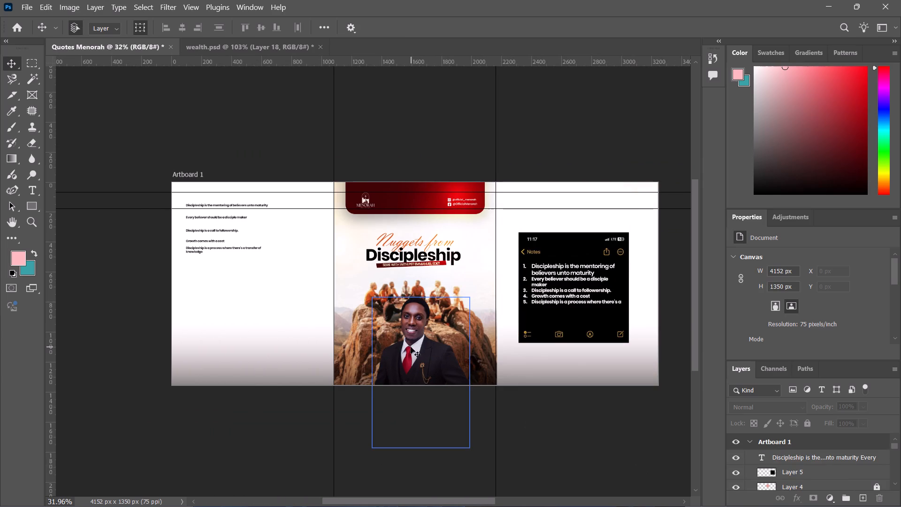
Duplicate Layer 1, the middle cover's locked background image of people gathered on the rocks.
{"action": "left_click", "coordinate": [464, 330]}
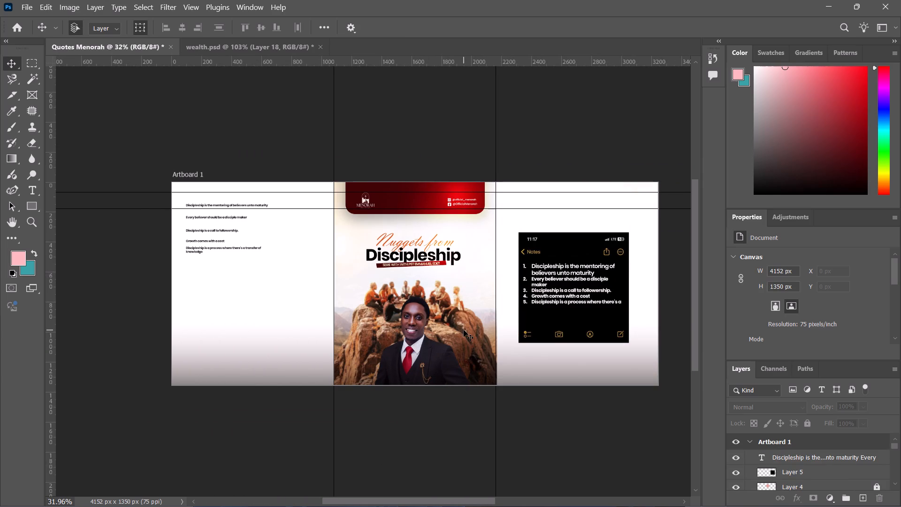
{"action": "scroll", "coordinate": [814, 470], "scroll_direction": "down", "scroll_amount": 8}
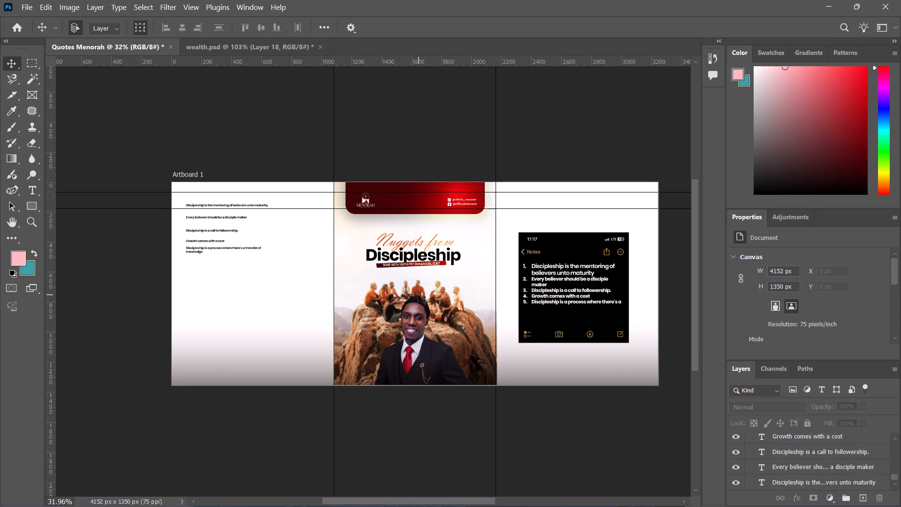
{"action": "scroll", "coordinate": [778, 453], "scroll_direction": "up", "scroll_amount": 2}
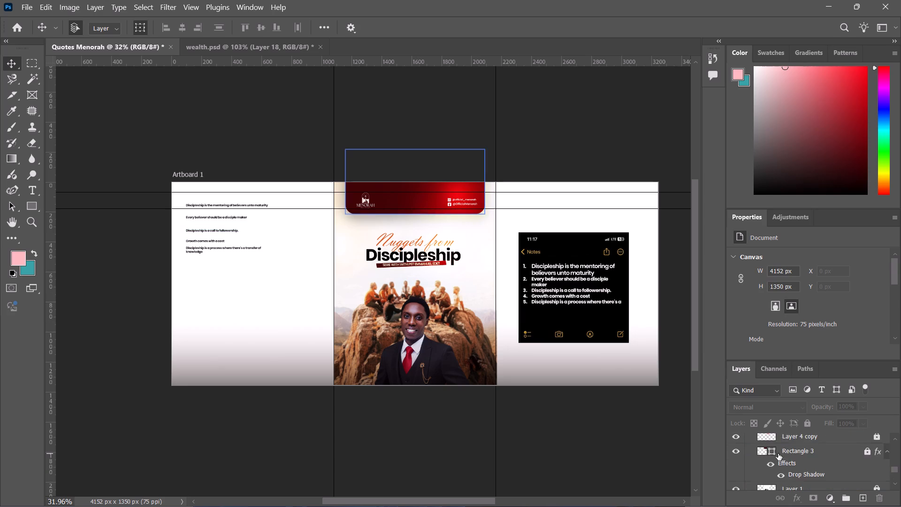
{"action": "scroll", "coordinate": [772, 468], "scroll_direction": "down", "scroll_amount": 1}
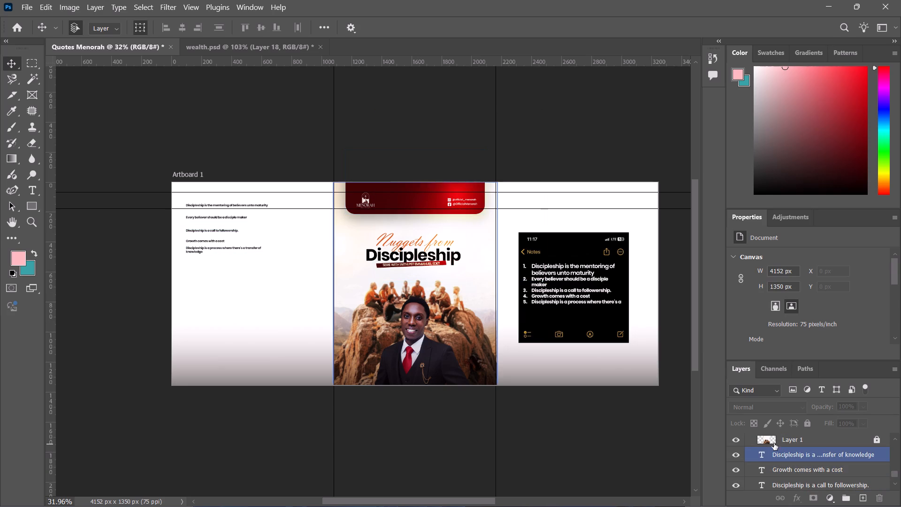
{"action": "left_click", "coordinate": [774, 440]}
{"action": "key", "text": "ctrl+j"}
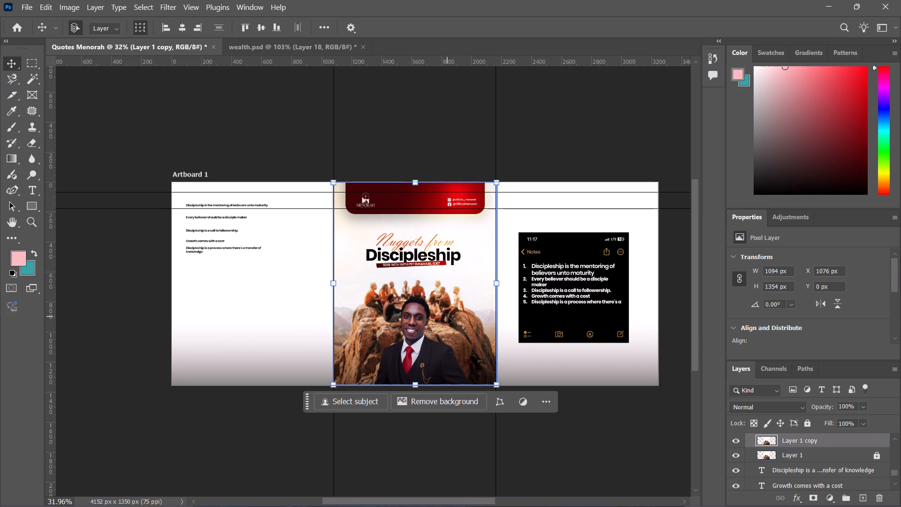
Place the duplicated background on the right page at about X 2157, Y 428 px, with the people below the Notes screen, and deselect it.
{"action": "left_click_drag", "start_coordinate": [464, 302], "coordinate": [618, 308]}
{"action": "scroll", "coordinate": [641, 313], "scroll_direction": "up", "scroll_amount": 1, "text": "ctrl+alt"}
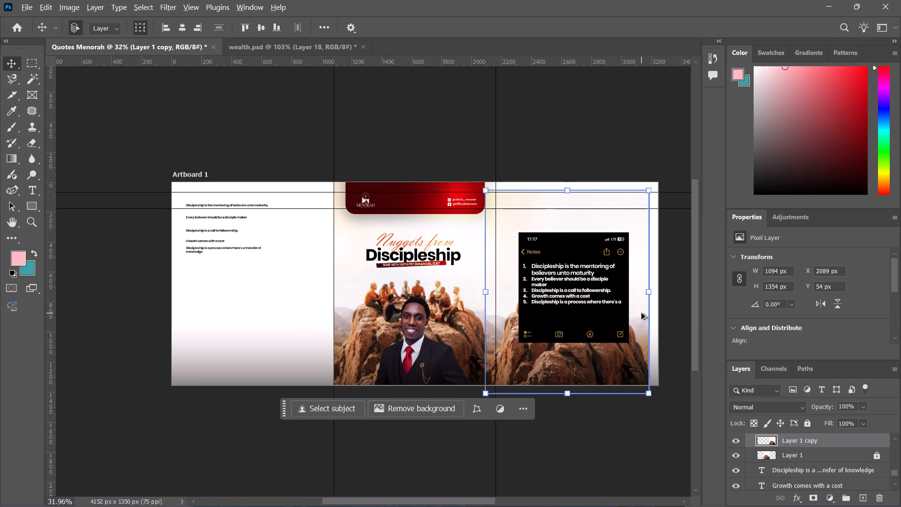
{"action": "scroll", "coordinate": [641, 313], "scroll_direction": "up", "scroll_amount": 7, "text": "ctrl+alt"}
{"action": "left_click_drag", "start_coordinate": [596, 411], "coordinate": [603, 499]}
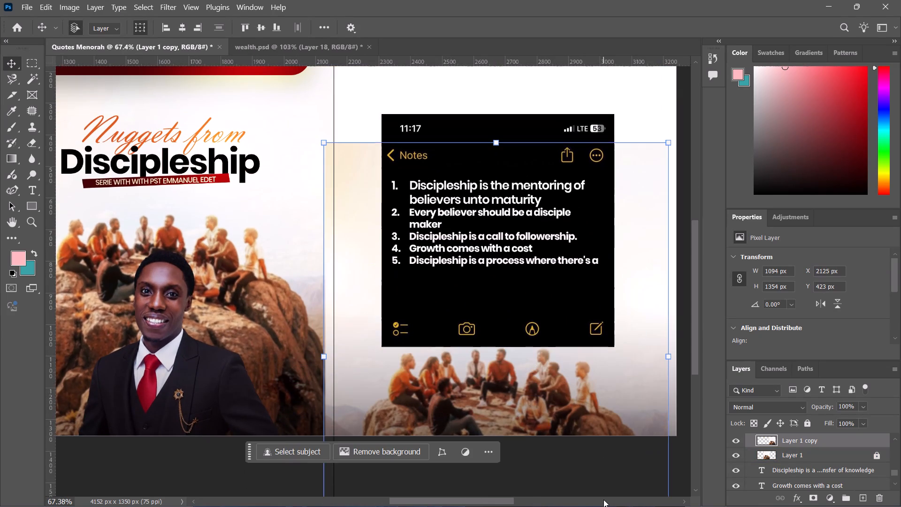
{"action": "scroll", "coordinate": [603, 499], "scroll_direction": "down", "scroll_amount": 2}
{"action": "scroll", "coordinate": [483, 421], "scroll_direction": "down", "scroll_amount": 3}
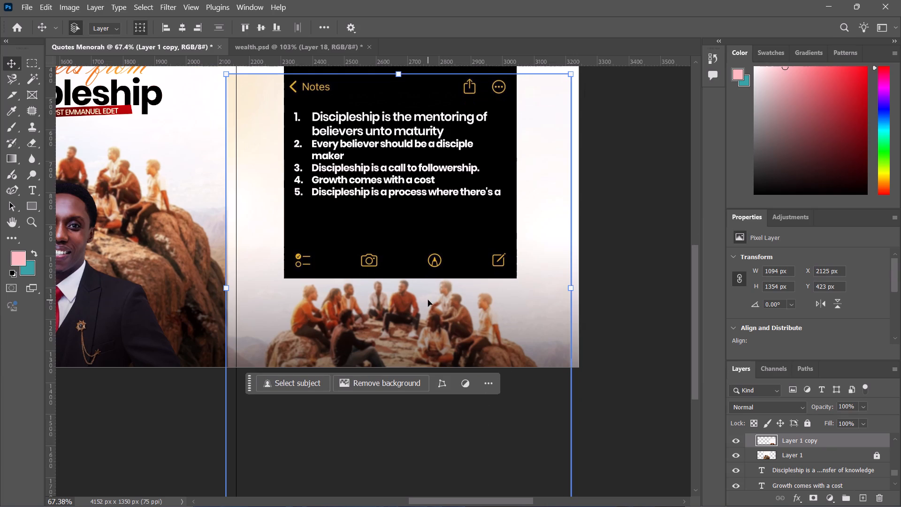
{"action": "left_click_drag", "start_coordinate": [438, 317], "coordinate": [448, 319]}
{"action": "left_click", "coordinate": [448, 329]}
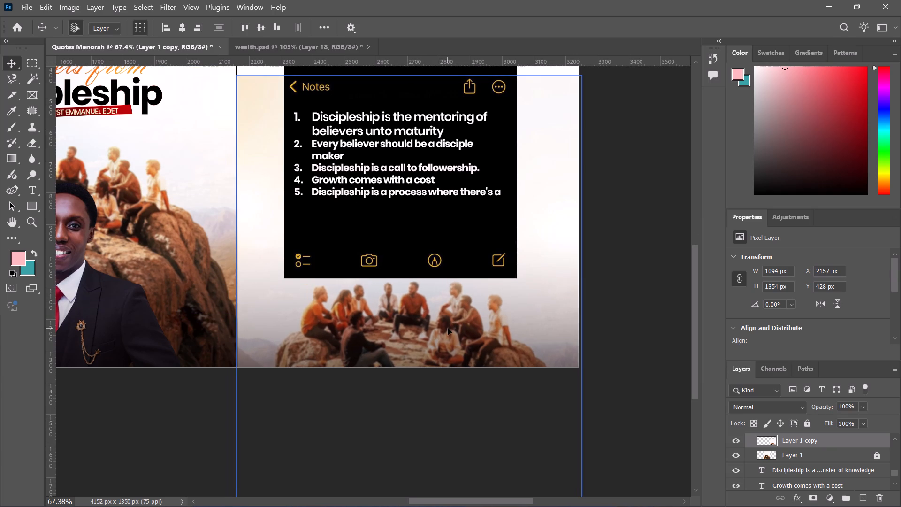
{"action": "left_click", "coordinate": [623, 228]}
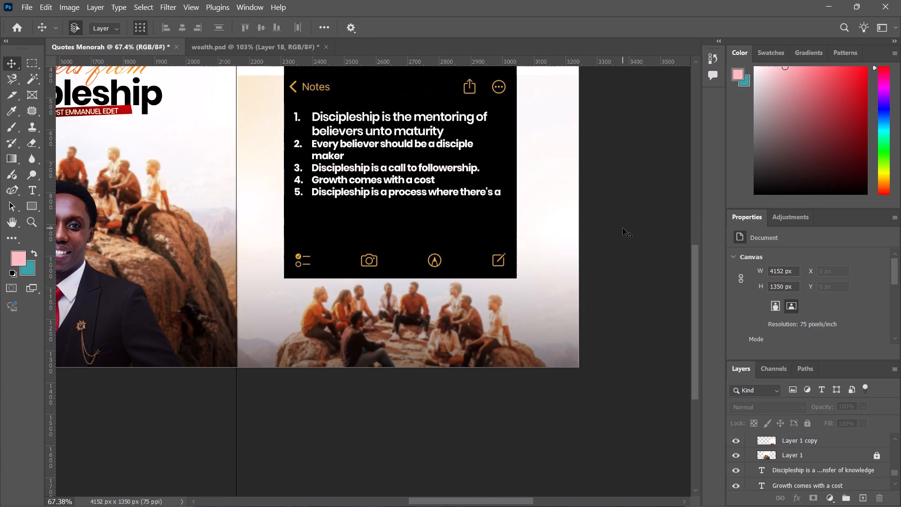
Select the subject in Layer 1 copy, the right page's background, and copy the people and rocks to a new layer.
{"action": "left_click", "coordinate": [420, 313]}
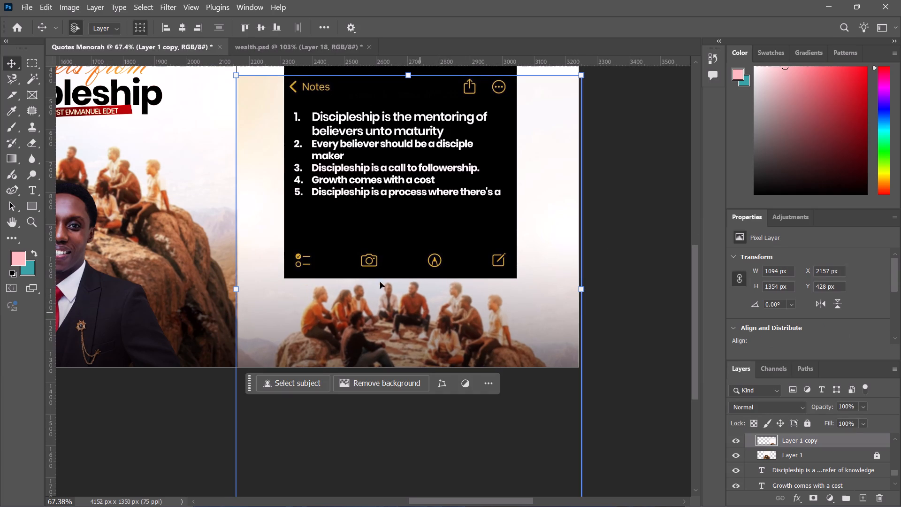
{"action": "left_click", "coordinate": [285, 374]}
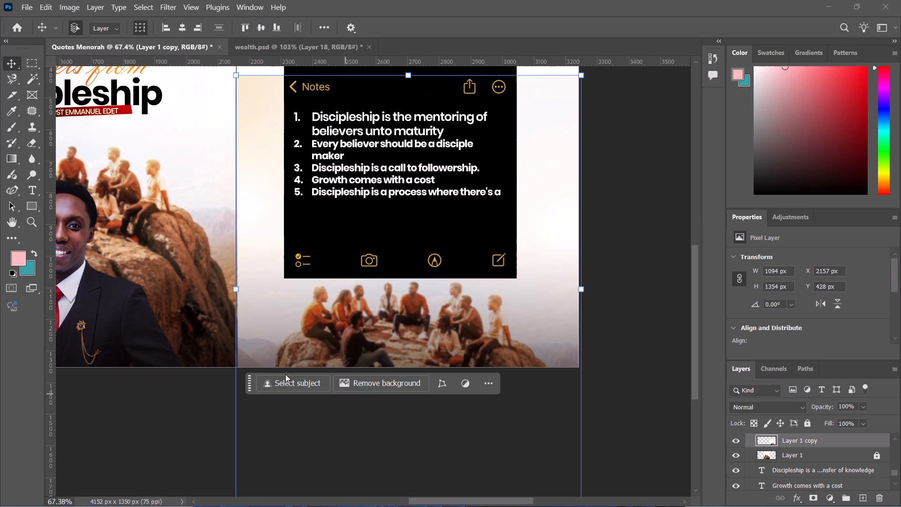
{"action": "left_click", "coordinate": [283, 384]}
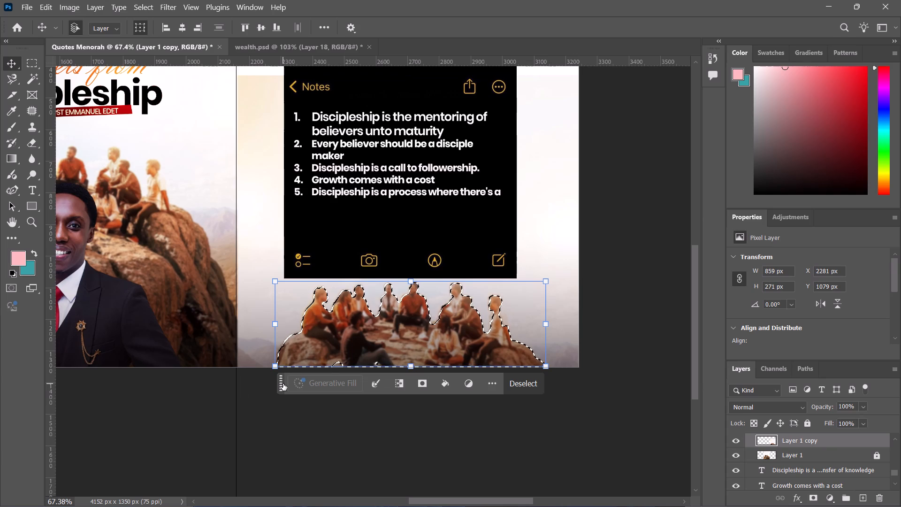
{"action": "key", "text": "ctrl+j"}
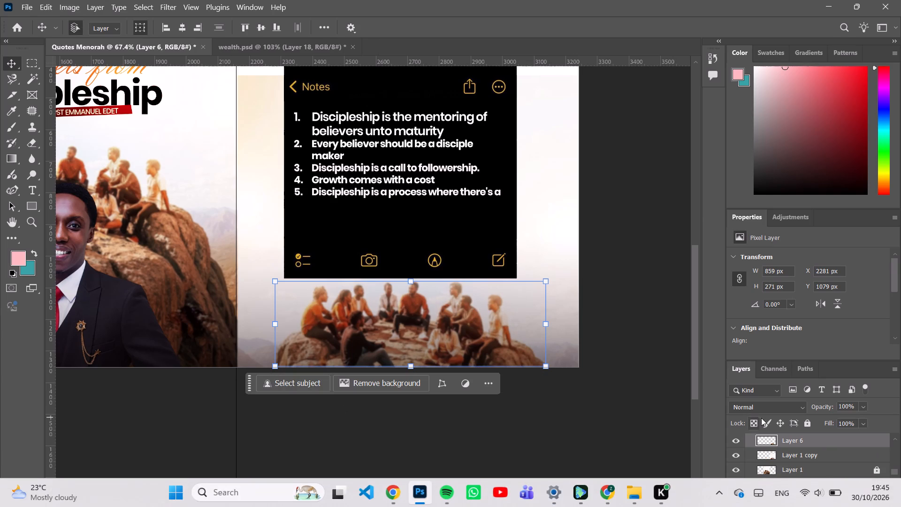
Move the people-and-rocks cutout, Layer 6, to the top of Artboard 1's layer stack, above the Notes text and screen.
{"action": "left_click", "coordinate": [755, 455]}
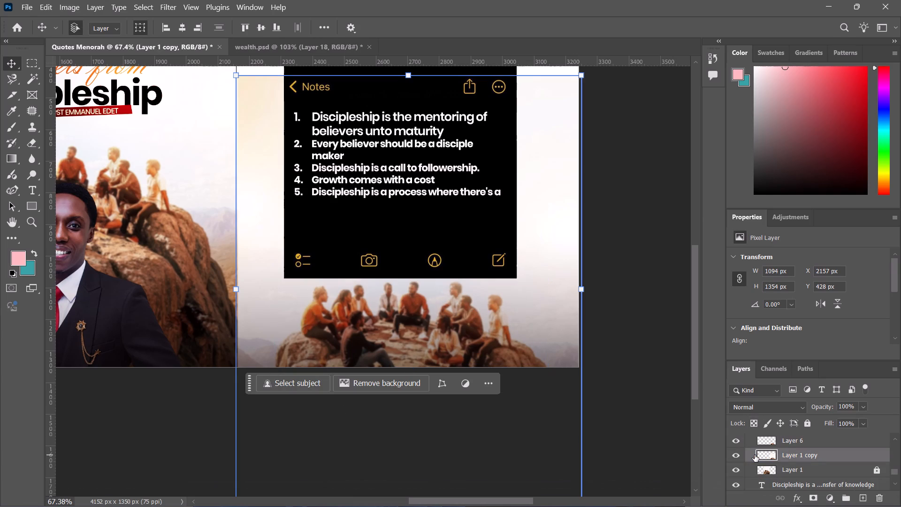
{"action": "left_click", "coordinate": [773, 444]}
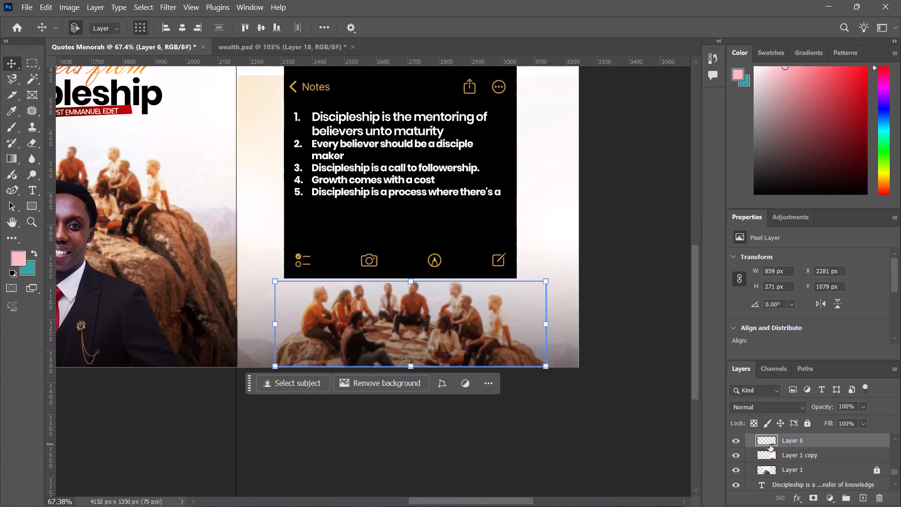
{"action": "scroll", "coordinate": [770, 445], "scroll_direction": "up", "scroll_amount": 1}
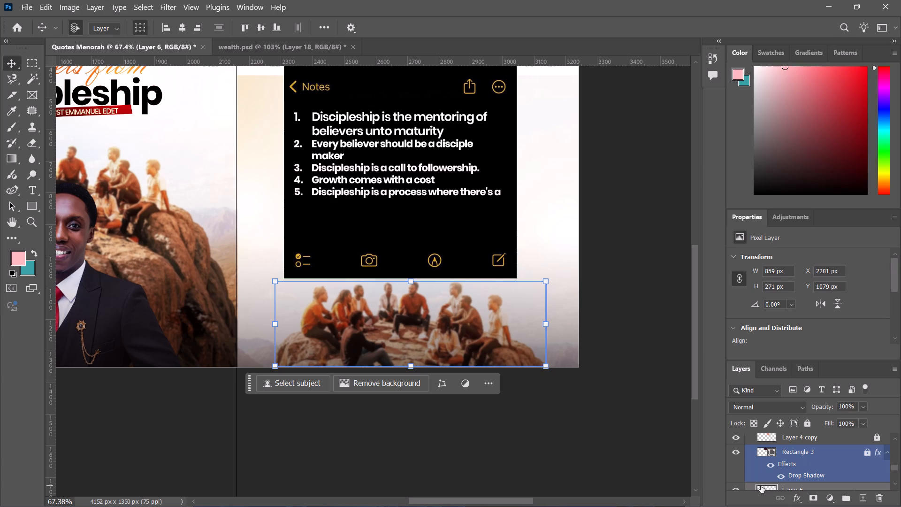
{"action": "left_click_drag", "start_coordinate": [760, 485], "coordinate": [783, 406]}
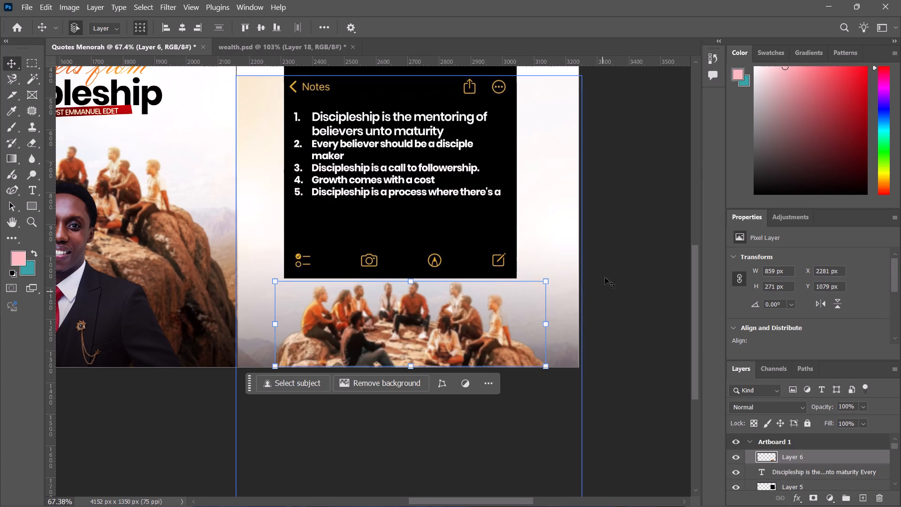
{"action": "left_click", "coordinate": [609, 272]}
Nudge Layer 6 and Layer 1 copy up together until the background reaches Y 378 px and the people overlap the Notes screen's lower edge.
{"action": "left_click", "coordinate": [440, 321]}
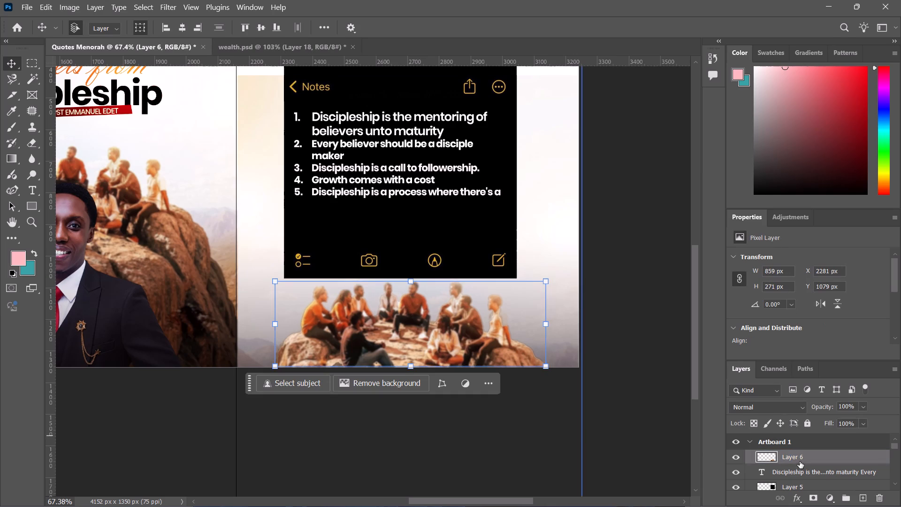
{"action": "scroll", "coordinate": [800, 462], "scroll_direction": "down", "scroll_amount": 4}
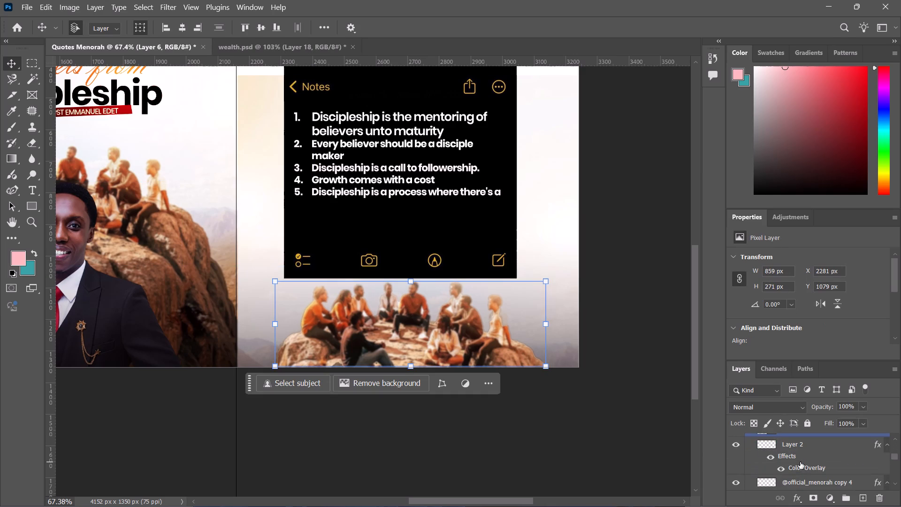
{"action": "scroll", "coordinate": [800, 462], "scroll_direction": "down", "scroll_amount": 2}
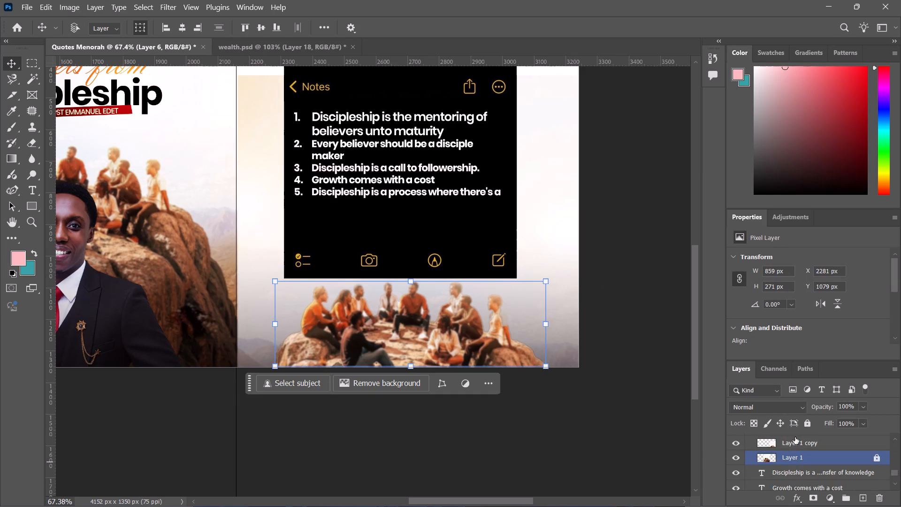
{"action": "left_click", "coordinate": [785, 445], "text": "ctrl"}
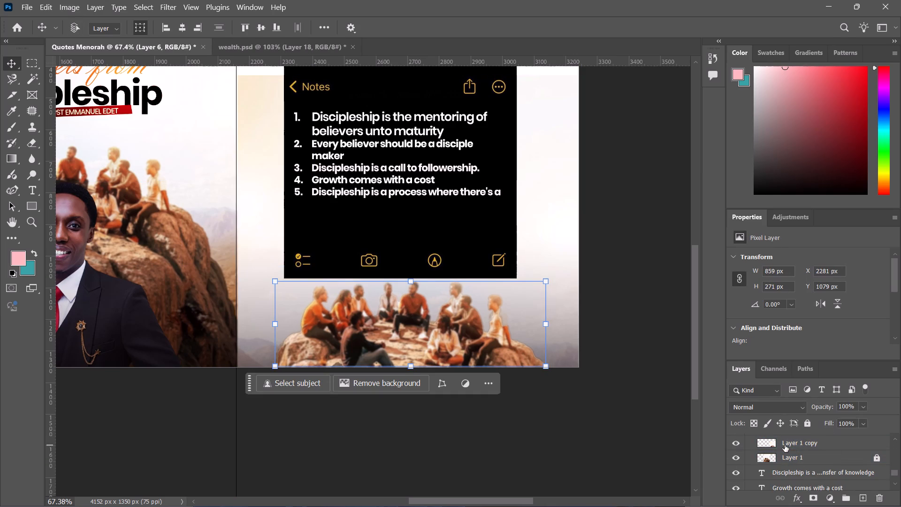
{"action": "scroll", "coordinate": [785, 445], "scroll_direction": "up", "scroll_amount": 3}
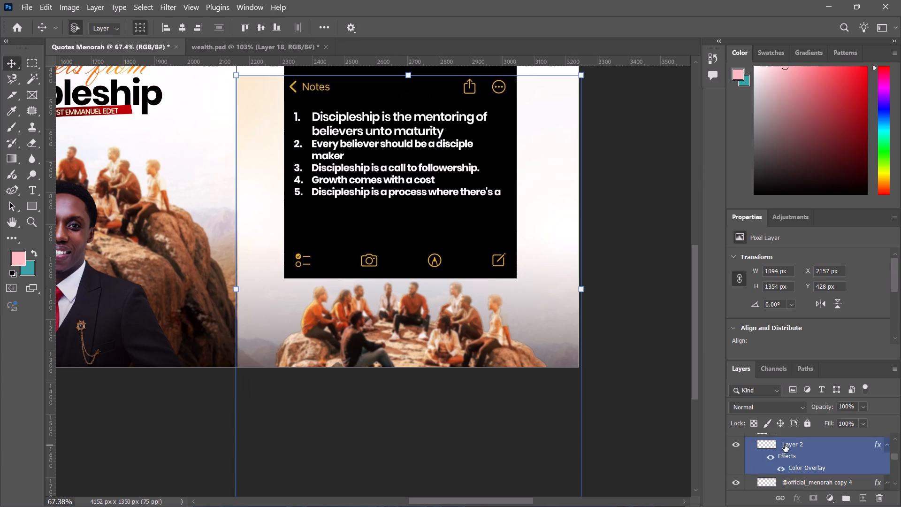
{"action": "key", "text": "Up"}
{"action": "key", "text": "Up"}
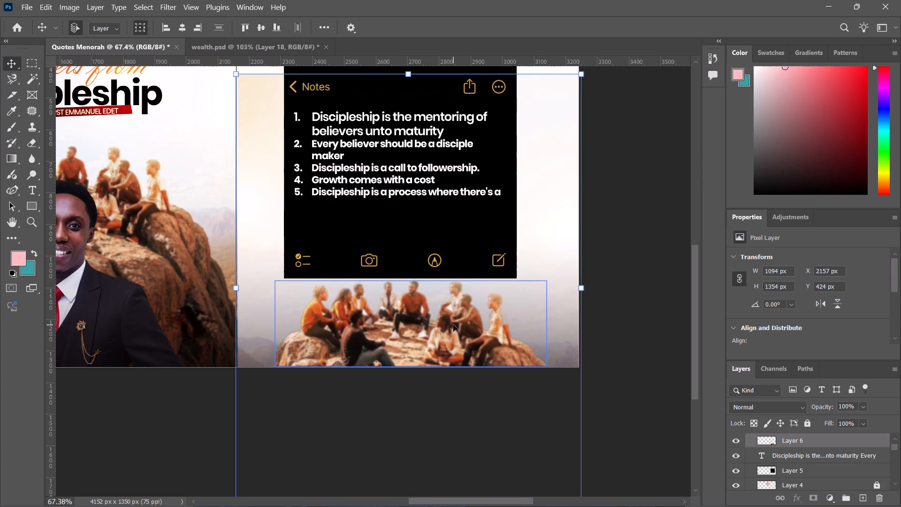
{"action": "key", "text": "Up"}
{"action": "key", "text": "Up"}
{"action": "key", "text": "Up"}
{"action": "key", "text": "Up"}
{"action": "key", "text": "Up"}
{"action": "key", "text": "Up"}
{"action": "key", "text": "Up"}
{"action": "key", "text": "Up"}
{"action": "key", "text": "Up"}
{"action": "key", "text": "Up"}
{"action": "key", "text": "Up"}
{"action": "key", "text": "Up"}
{"action": "key", "text": "Up"}
{"action": "key", "text": "Up"}
{"action": "key", "text": "Up"}
{"action": "key", "text": "Up"}
{"action": "key", "text": "Up"}
{"action": "key", "text": "Up"}
{"action": "key", "text": "Up"}
{"action": "key", "text": "Up"}
{"action": "key", "text": "Up"}
{"action": "key", "text": "Up"}
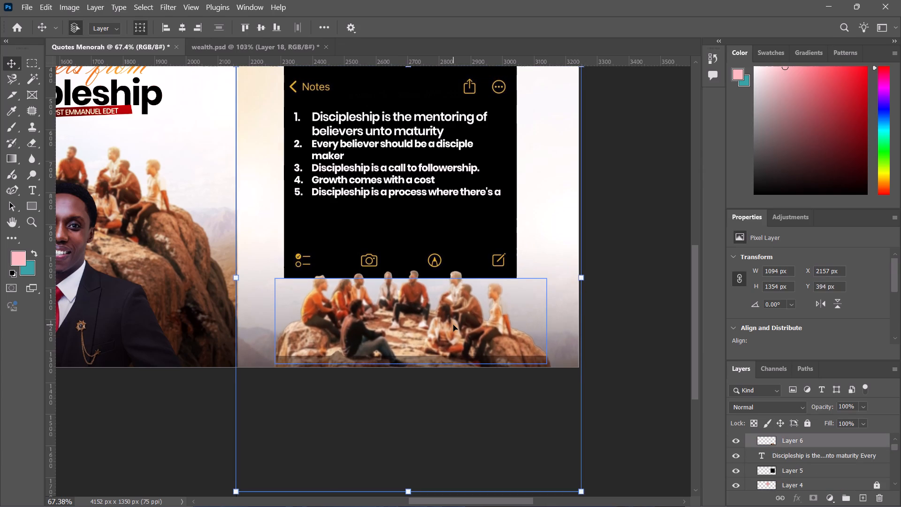
{"action": "key", "text": "Up"}
{"action": "key", "text": "Up"}
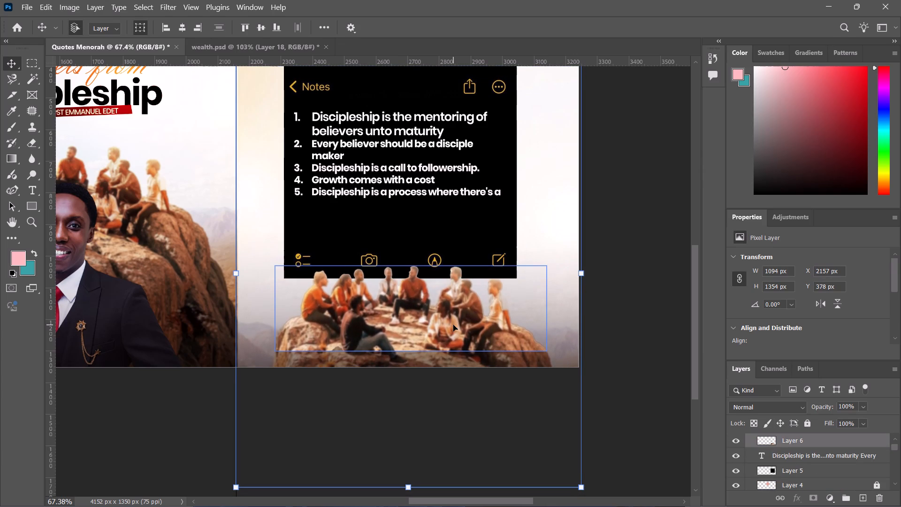
{"action": "left_click", "coordinate": [645, 205]}
Reposition Layer 1 copy, the right page's background image, at about X 2164, Y 383 px.
{"action": "scroll", "coordinate": [645, 205], "scroll_direction": "down", "scroll_amount": 2, "text": "ctrl+alt"}
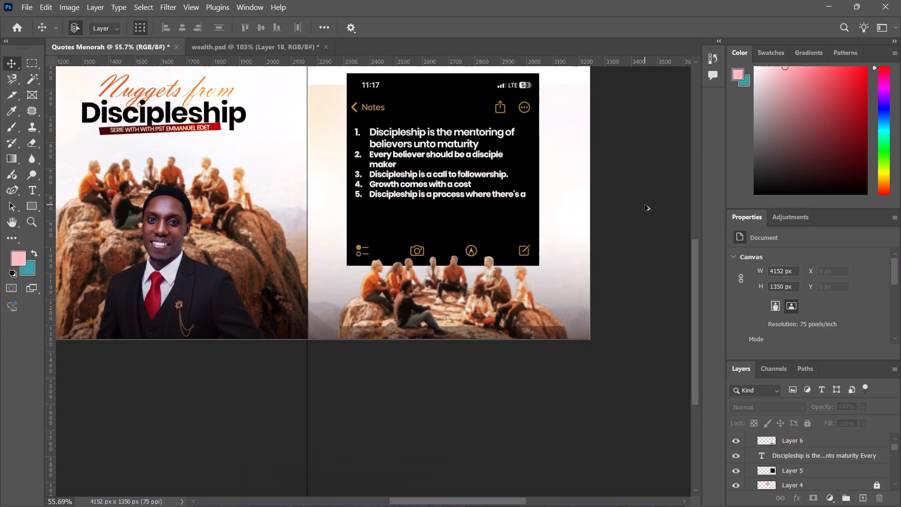
{"action": "scroll", "coordinate": [645, 205], "scroll_direction": "down", "scroll_amount": 7, "text": "ctrl+alt"}
{"action": "scroll", "coordinate": [645, 205], "scroll_direction": "up", "scroll_amount": 14, "text": "ctrl+alt"}
{"action": "scroll", "coordinate": [645, 205], "scroll_direction": "down", "scroll_amount": 6, "text": "ctrl+alt"}
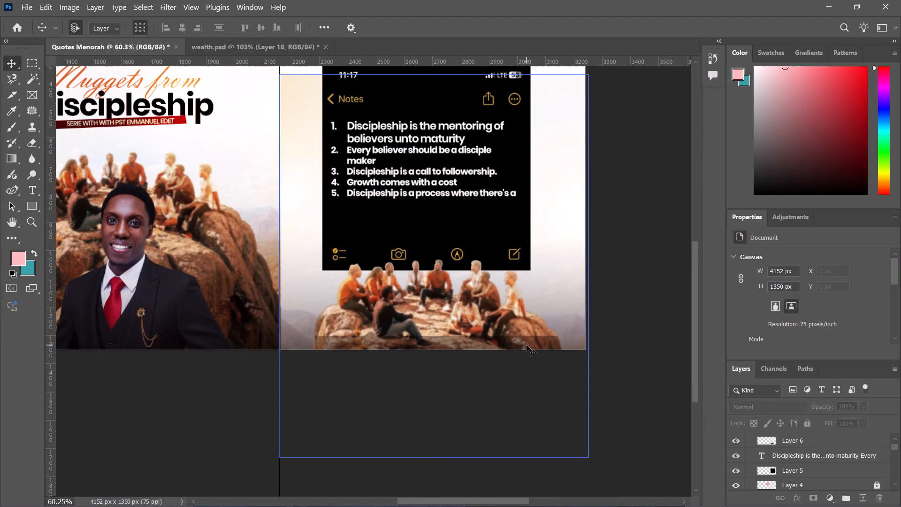
{"action": "left_click", "coordinate": [527, 345]}
{"action": "left_click", "coordinate": [527, 345]}
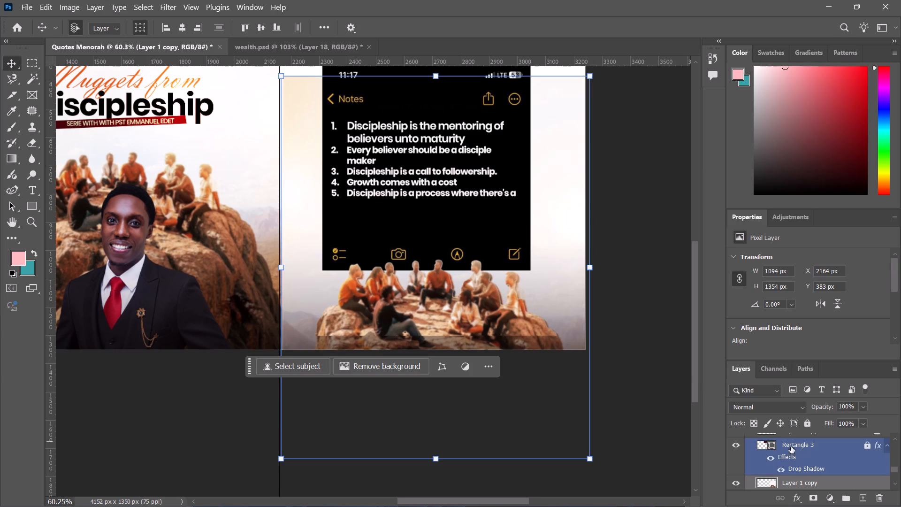
Move the locked Gradient Fill 1 layer above Artboard 1 in the layer stack, over the people-and-rocks cutout.
{"action": "scroll", "coordinate": [765, 479], "scroll_direction": "up", "scroll_amount": 2}
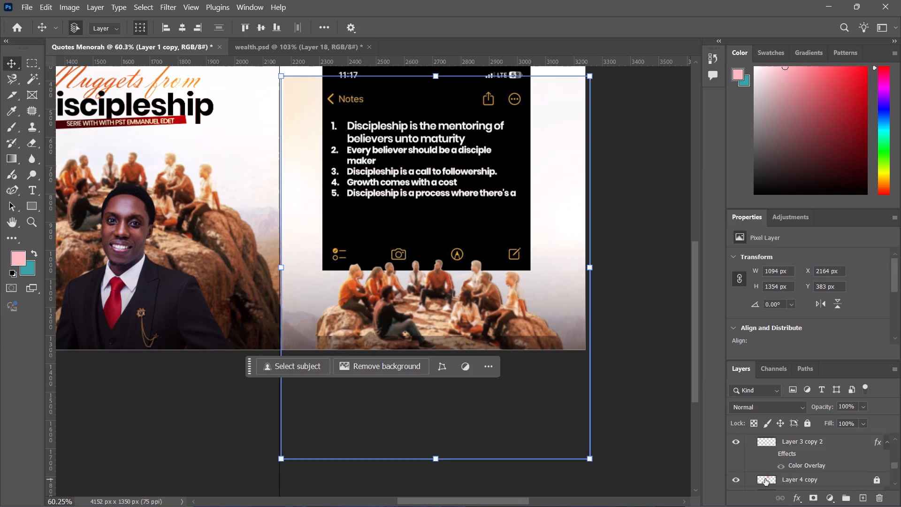
{"action": "scroll", "coordinate": [765, 479], "scroll_direction": "up", "scroll_amount": 4}
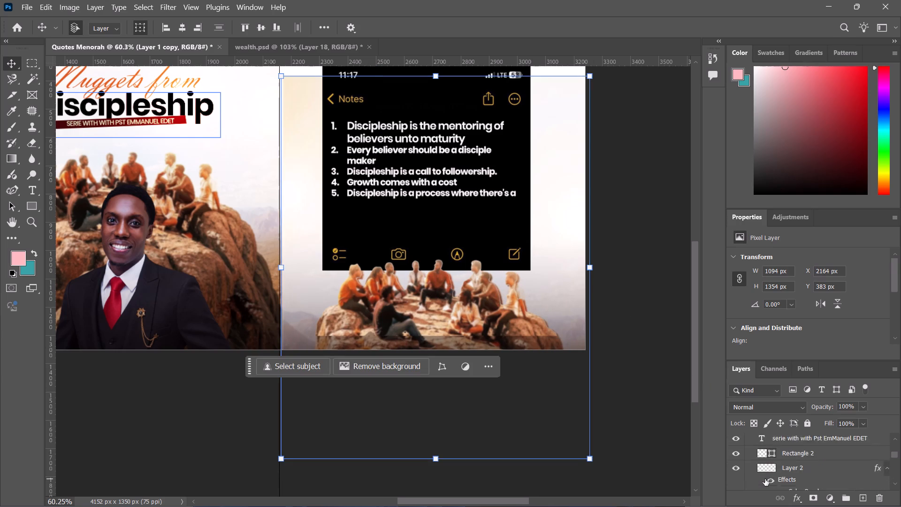
{"action": "scroll", "coordinate": [765, 479], "scroll_direction": "up", "scroll_amount": 1}
{"action": "left_click_drag", "start_coordinate": [763, 475], "coordinate": [778, 392]}
{"action": "left_click", "coordinate": [565, 450]}
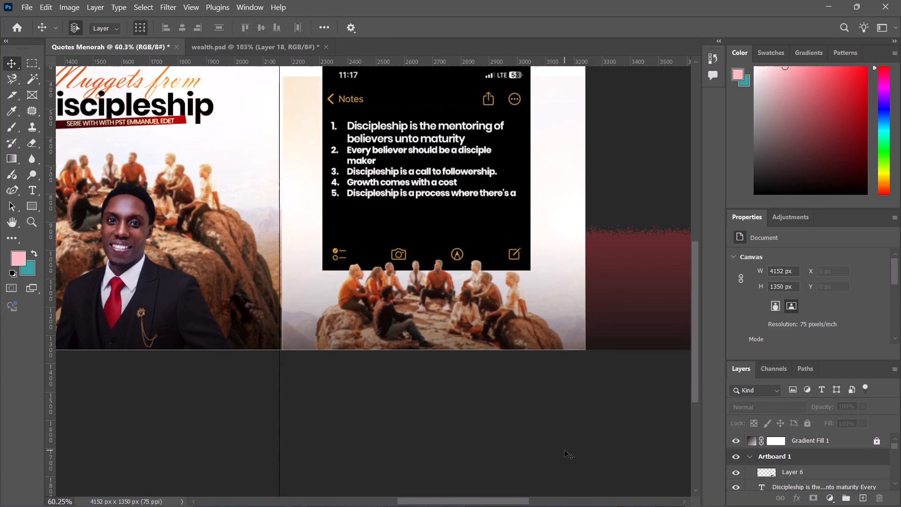
Examine how the gradient, the overlapping people and the background's upper edge look on the right page.
{"action": "scroll", "coordinate": [565, 450], "scroll_direction": "down", "scroll_amount": 11, "text": "ctrl+alt"}
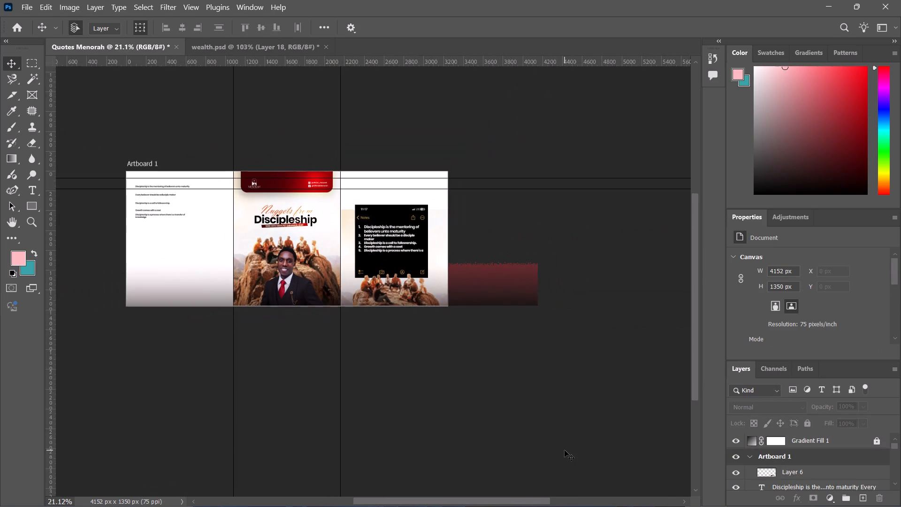
{"action": "scroll", "coordinate": [565, 450], "scroll_direction": "up", "scroll_amount": 4, "text": "ctrl+alt"}
{"action": "scroll", "coordinate": [565, 450], "scroll_direction": "up", "scroll_amount": 9, "text": "alt"}
{"action": "right_click", "coordinate": [565, 450], "text": "alt"}
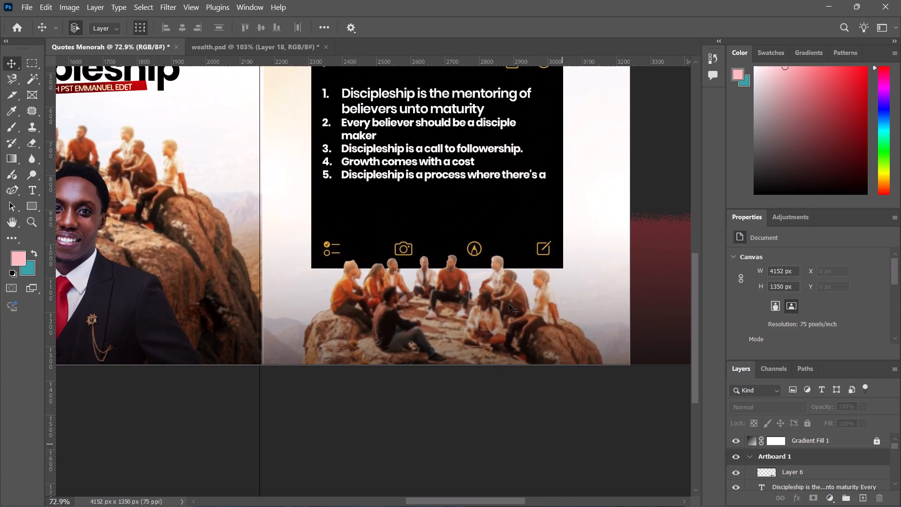
{"action": "scroll", "coordinate": [442, 169], "scroll_direction": "up", "scroll_amount": 3}
{"action": "scroll", "coordinate": [467, 202], "scroll_direction": "up", "scroll_amount": 1}
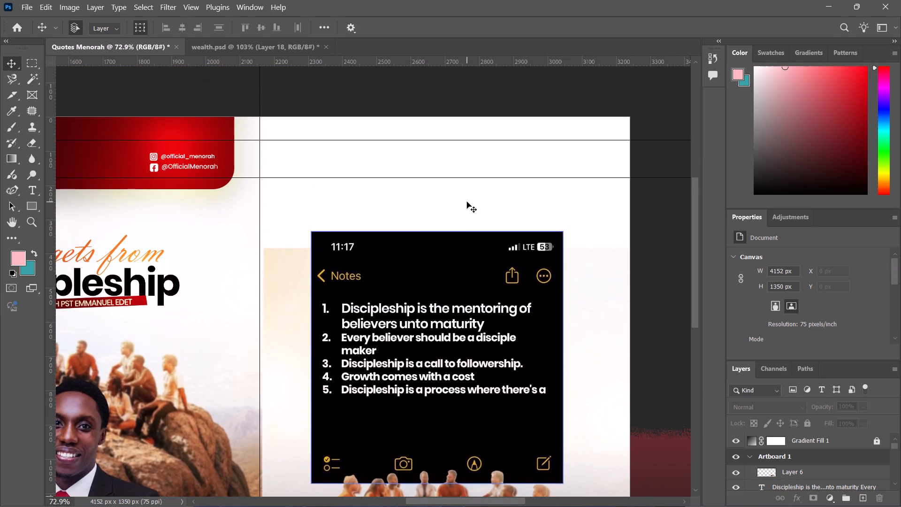
{"action": "scroll", "coordinate": [467, 202], "scroll_direction": "up", "scroll_amount": 1}
{"action": "scroll", "coordinate": [467, 202], "scroll_direction": "down", "scroll_amount": 2}
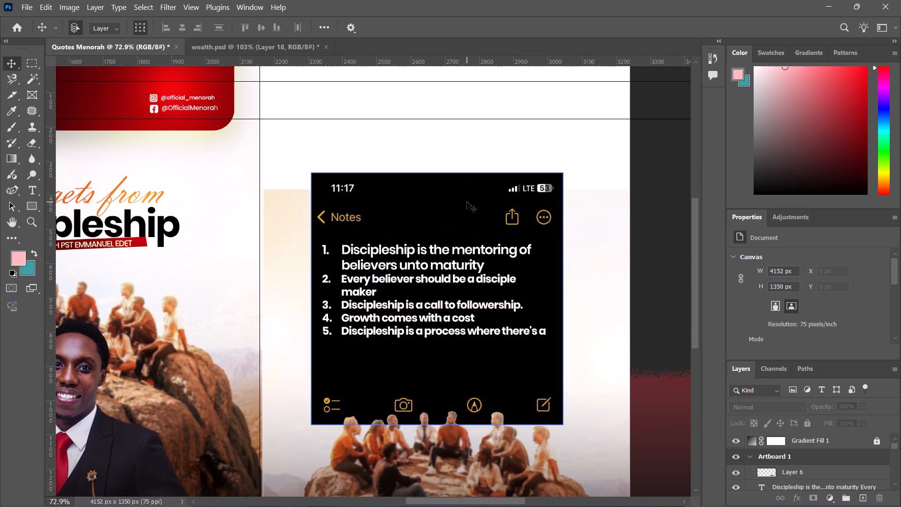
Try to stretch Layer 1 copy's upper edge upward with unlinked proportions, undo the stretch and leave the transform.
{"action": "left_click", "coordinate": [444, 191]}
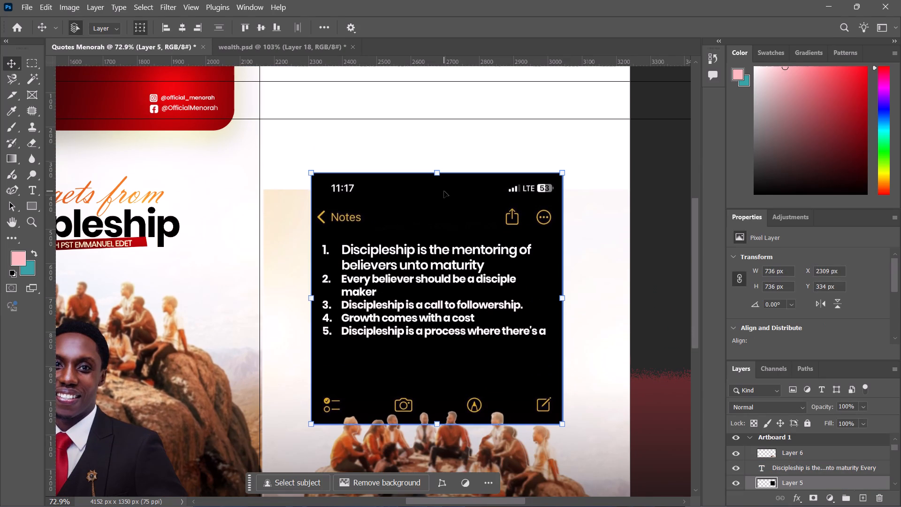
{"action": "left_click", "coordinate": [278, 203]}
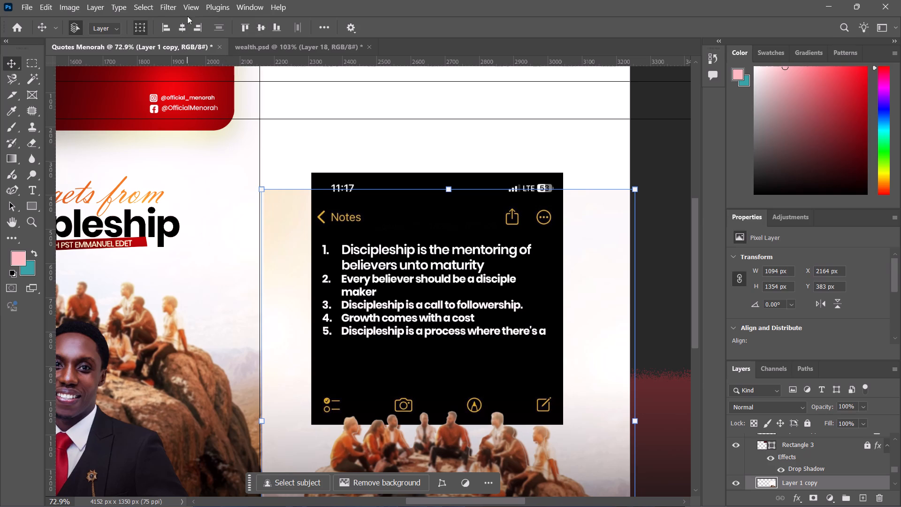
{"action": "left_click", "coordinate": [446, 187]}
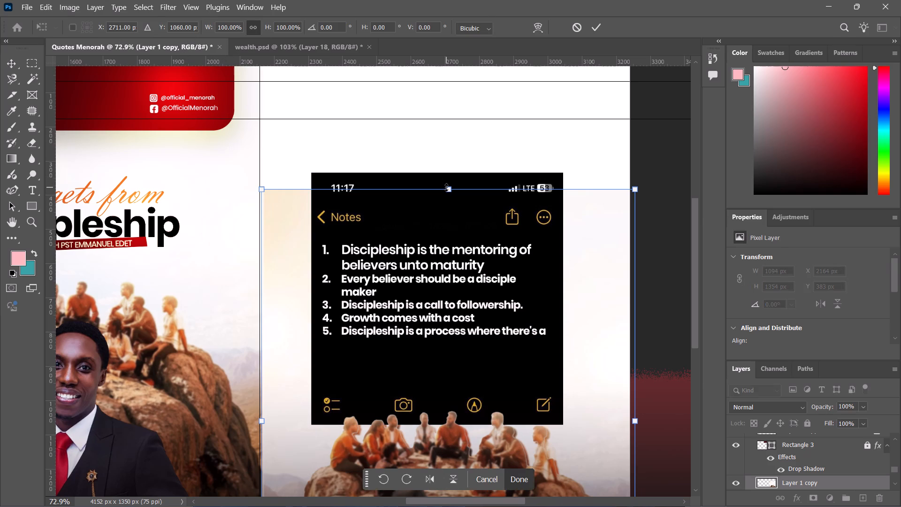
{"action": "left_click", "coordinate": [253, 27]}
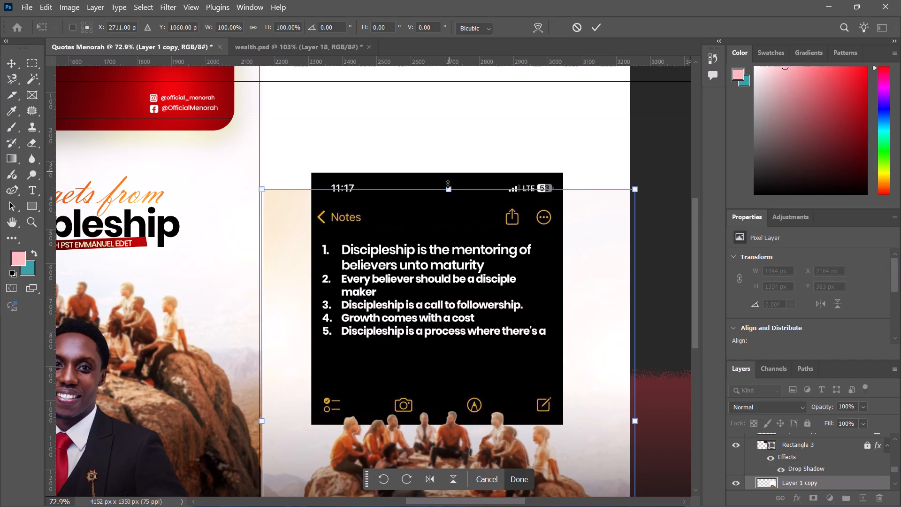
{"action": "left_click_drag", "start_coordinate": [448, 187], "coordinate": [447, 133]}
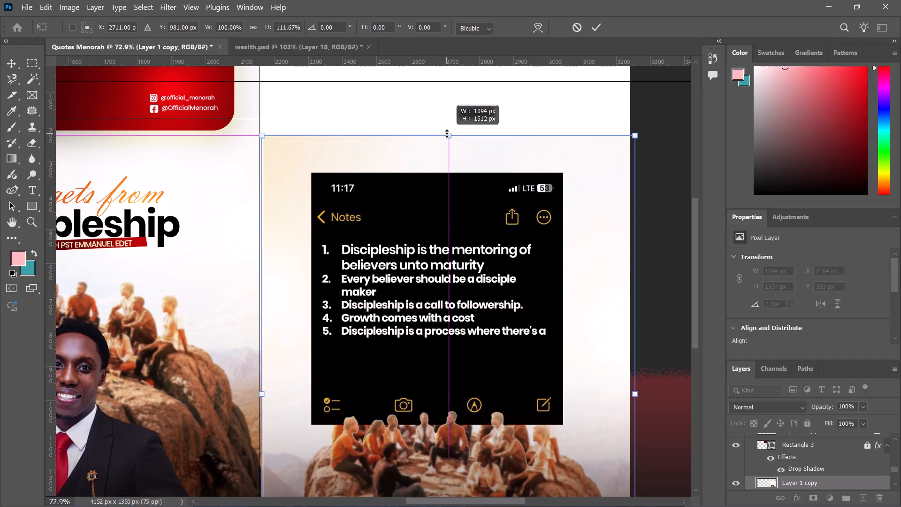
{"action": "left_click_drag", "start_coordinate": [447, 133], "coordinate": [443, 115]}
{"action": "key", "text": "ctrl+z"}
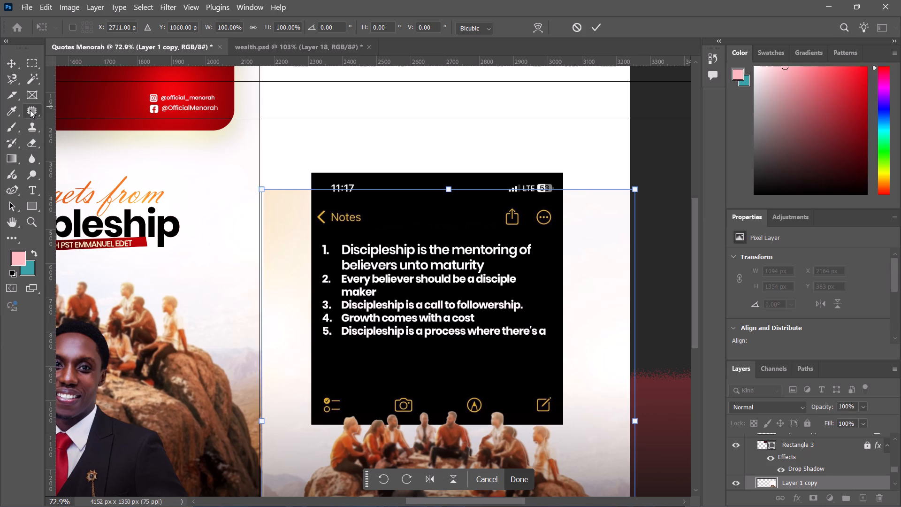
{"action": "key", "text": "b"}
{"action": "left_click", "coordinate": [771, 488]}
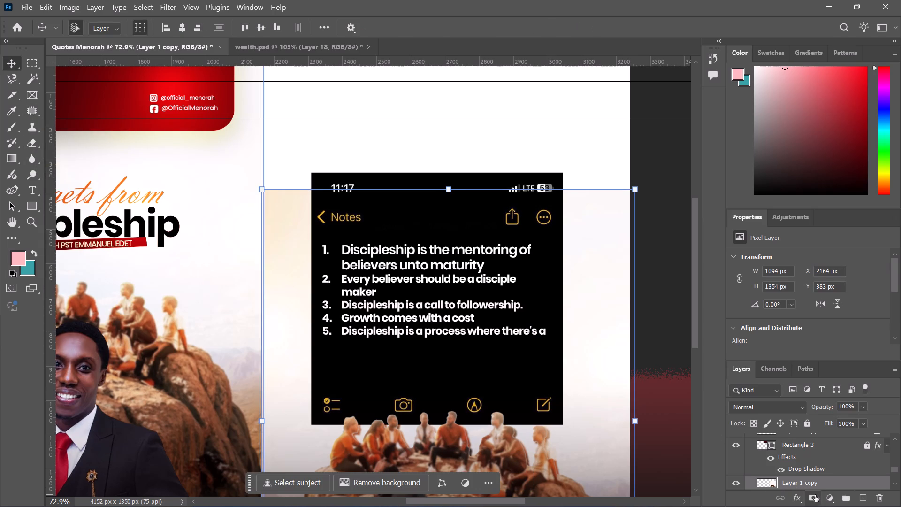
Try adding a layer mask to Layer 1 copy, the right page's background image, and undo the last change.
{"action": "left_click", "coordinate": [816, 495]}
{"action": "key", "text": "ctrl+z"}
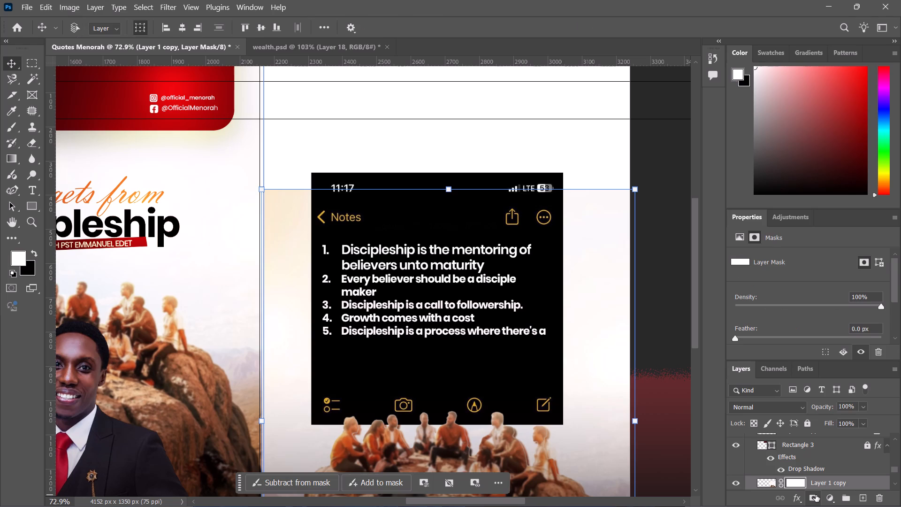
Add a layer mask to Layer 1 copy, the background image on the Notes mockup page.
{"action": "left_click", "coordinate": [282, 114]}
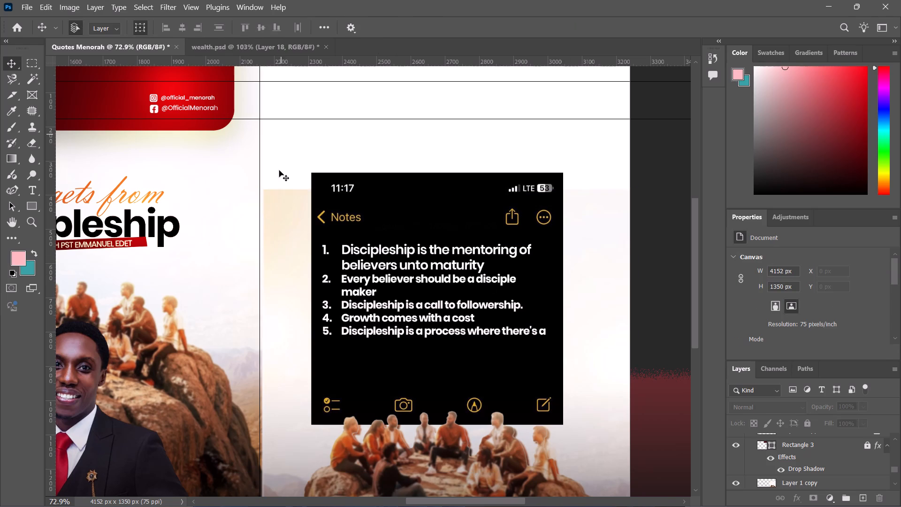
{"action": "left_click", "coordinate": [273, 213]}
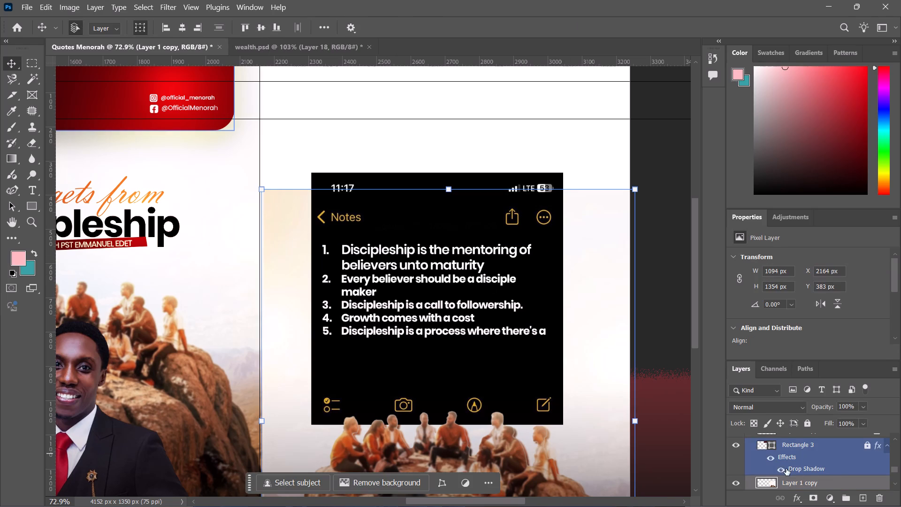
{"action": "left_click", "coordinate": [811, 496]}
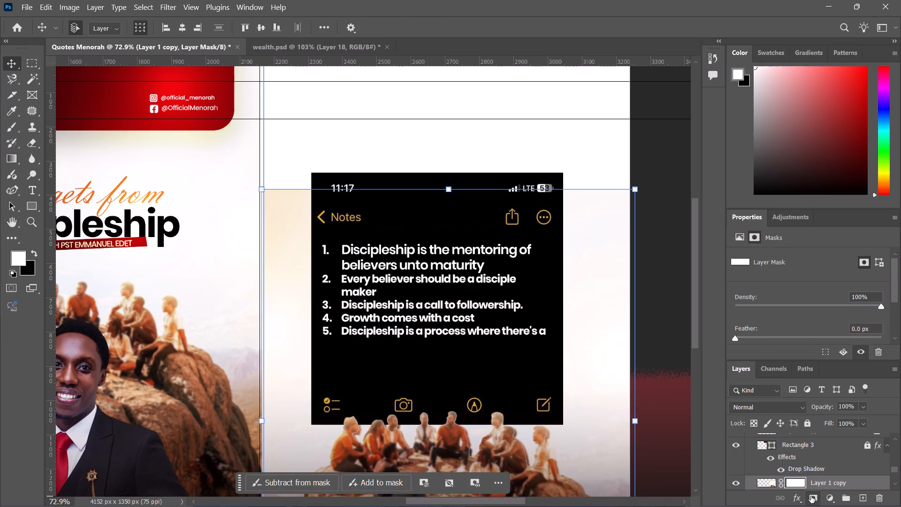
Paint black on the Layer 1 copy mask with a 250 px brush to fade the background's upper edge and upper corners around the Notes mockup.
{"action": "key", "text": "b"}
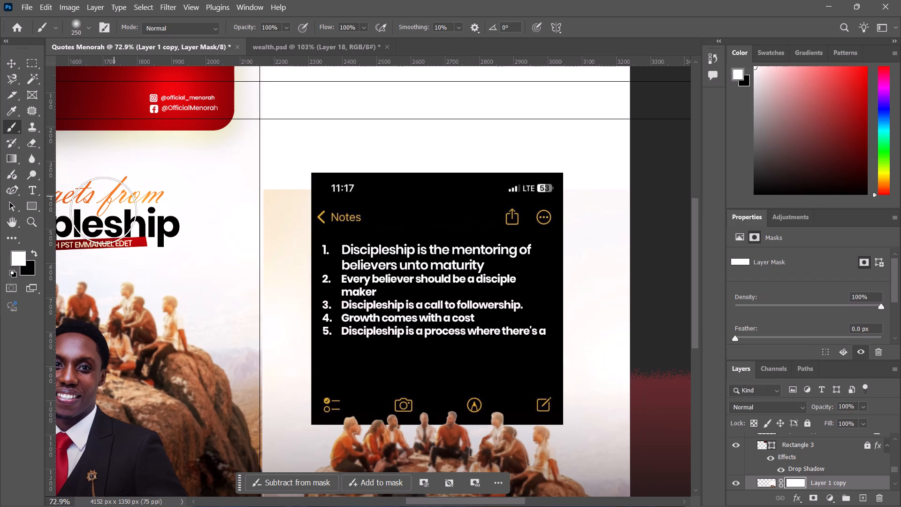
{"action": "left_click", "coordinate": [37, 258]}
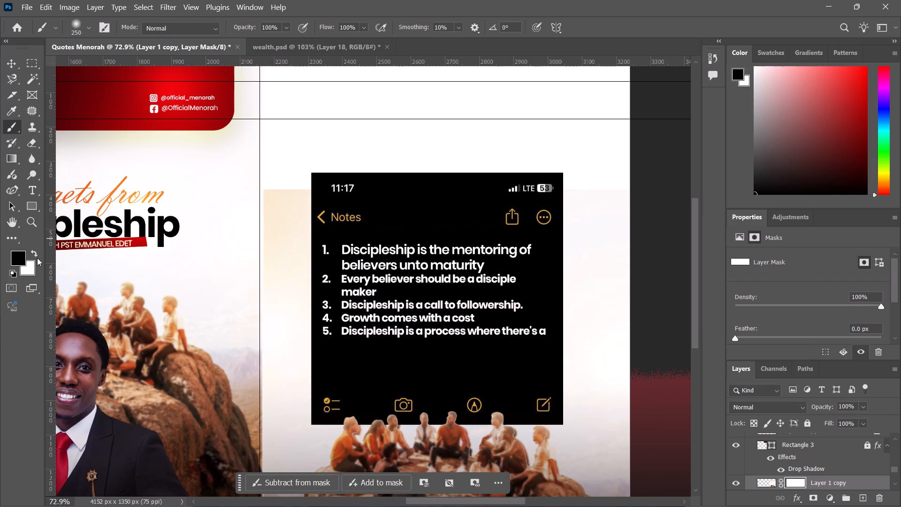
{"action": "triple_click", "coordinate": [284, 172]}
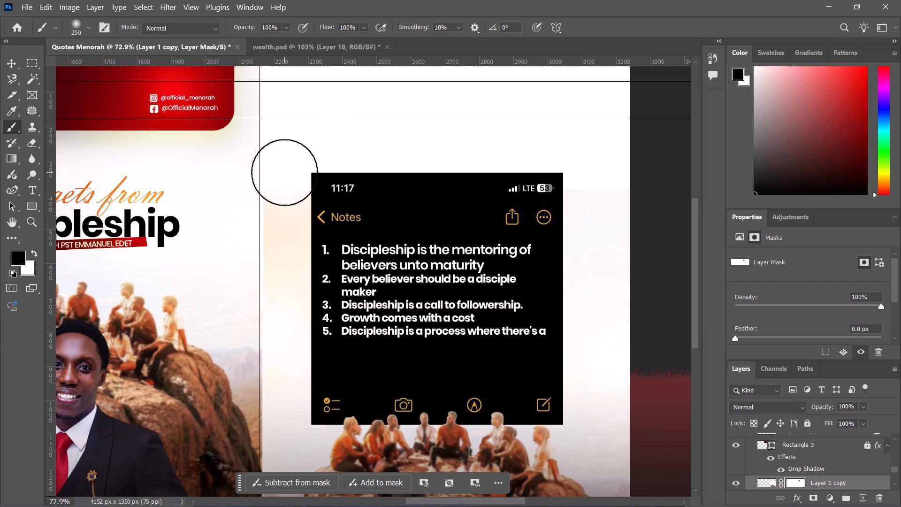
{"action": "left_click_drag", "start_coordinate": [284, 172], "coordinate": [436, 169]}
{"action": "left_click_drag", "start_coordinate": [252, 194], "coordinate": [252, 284]}
{"action": "left_click", "coordinate": [252, 284]}
{"action": "left_click", "coordinate": [604, 214]}
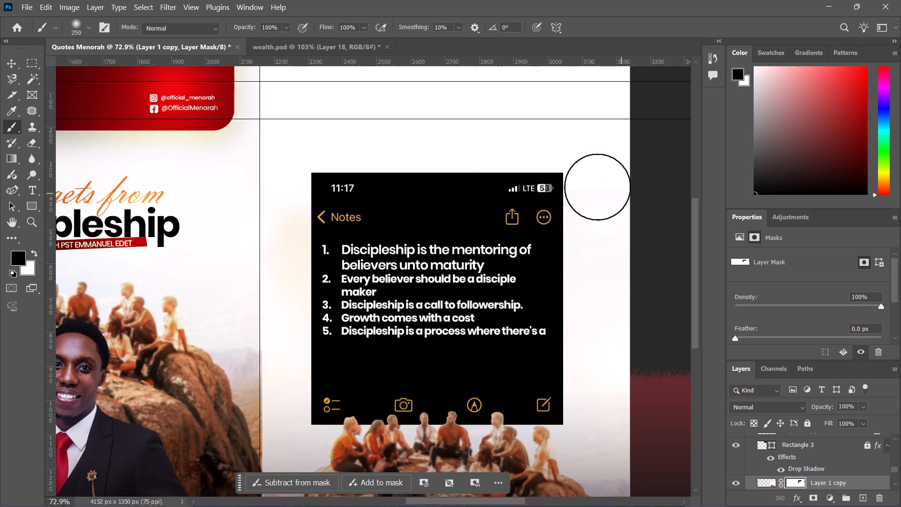
Examine how the faded background on the Notes mockup page looks beside the middle cover page.
{"action": "scroll", "coordinate": [435, 173], "scroll_direction": "down", "scroll_amount": 5, "text": "ctrl+alt"}
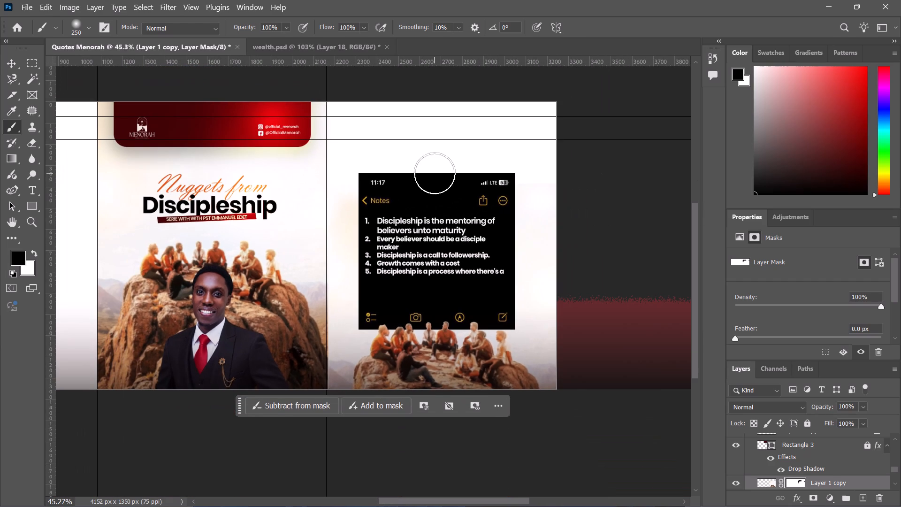
{"action": "left_click", "coordinate": [11, 61]}
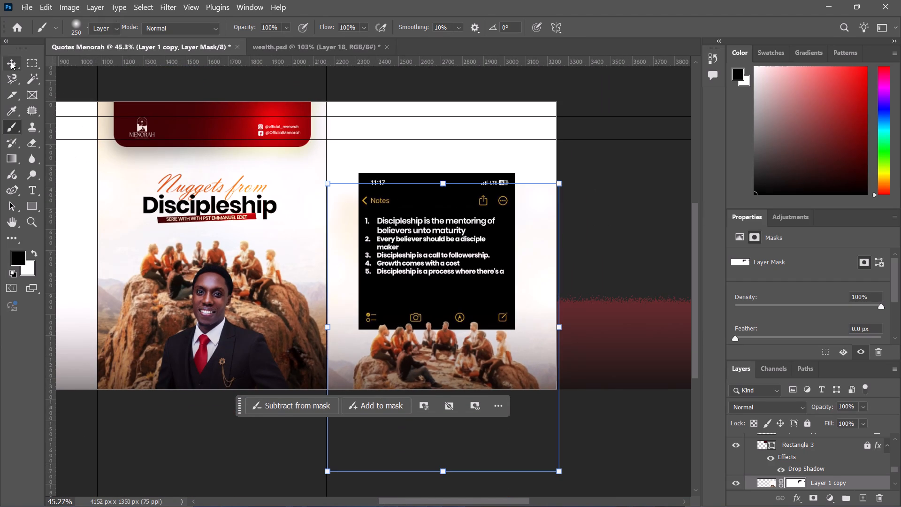
{"action": "left_click", "coordinate": [600, 154]}
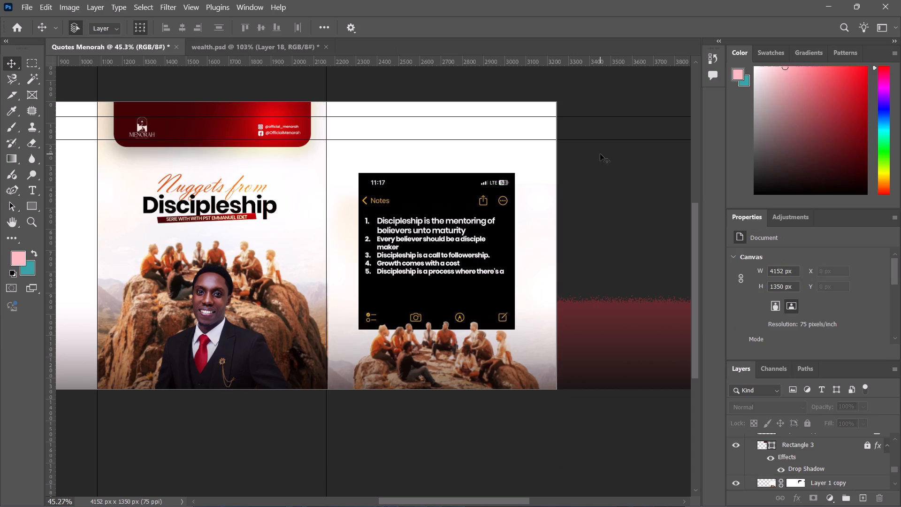
{"action": "scroll", "coordinate": [600, 154], "scroll_direction": "down", "scroll_amount": 3, "text": "ctrl+alt"}
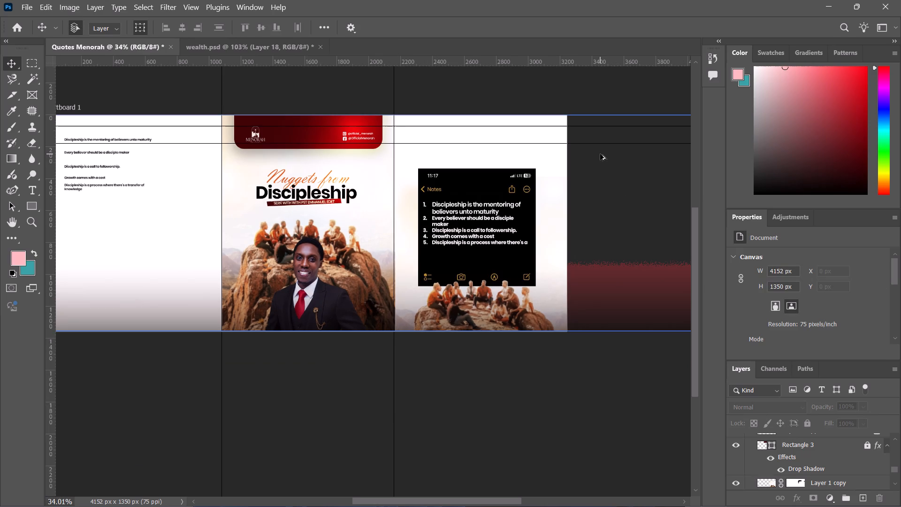
{"action": "scroll", "coordinate": [600, 154], "scroll_direction": "up", "scroll_amount": 3, "text": "ctrl+alt"}
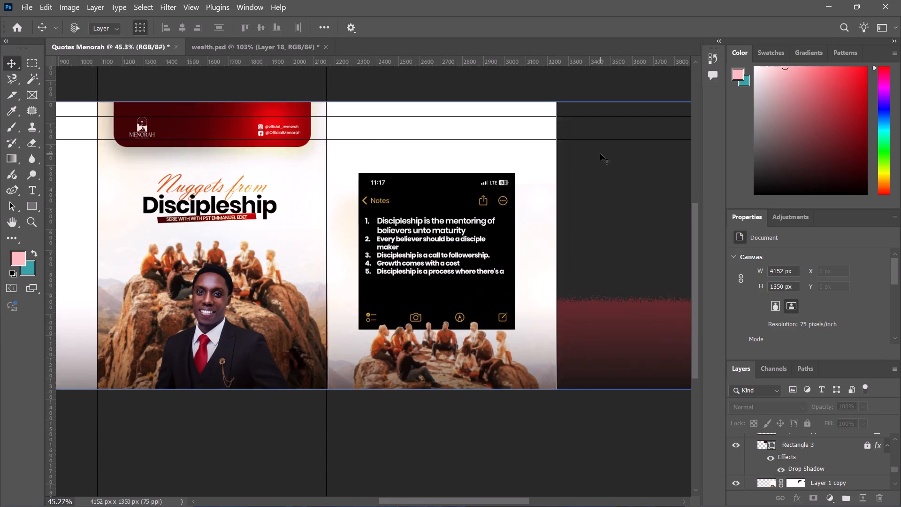
{"action": "scroll", "coordinate": [600, 154], "scroll_direction": "up", "scroll_amount": 1, "text": "ctrl+alt"}
{"action": "scroll", "coordinate": [600, 154], "scroll_direction": "down", "scroll_amount": 3, "text": "ctrl+alt"}
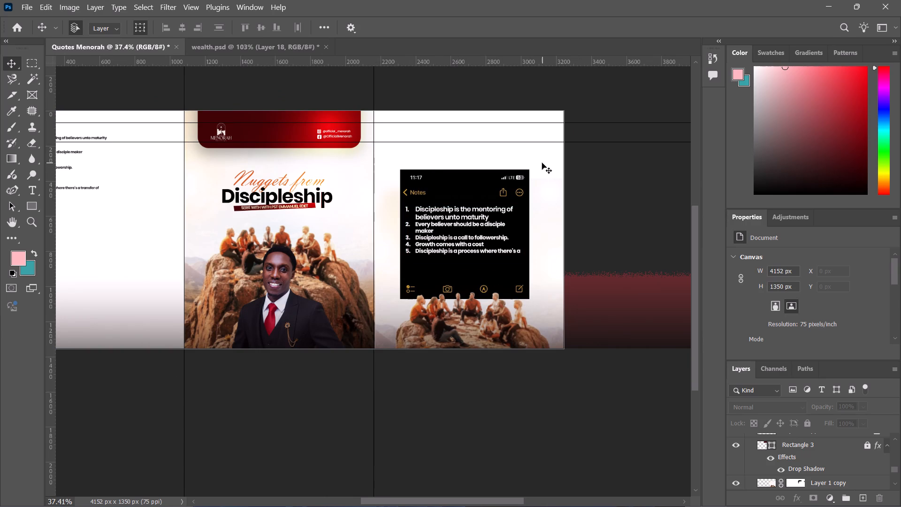
Hide Layer 4 copy and Rectangle 3, the red glow and rounded banner shape at the top of the middle cover.
{"action": "left_click", "coordinate": [497, 221]}
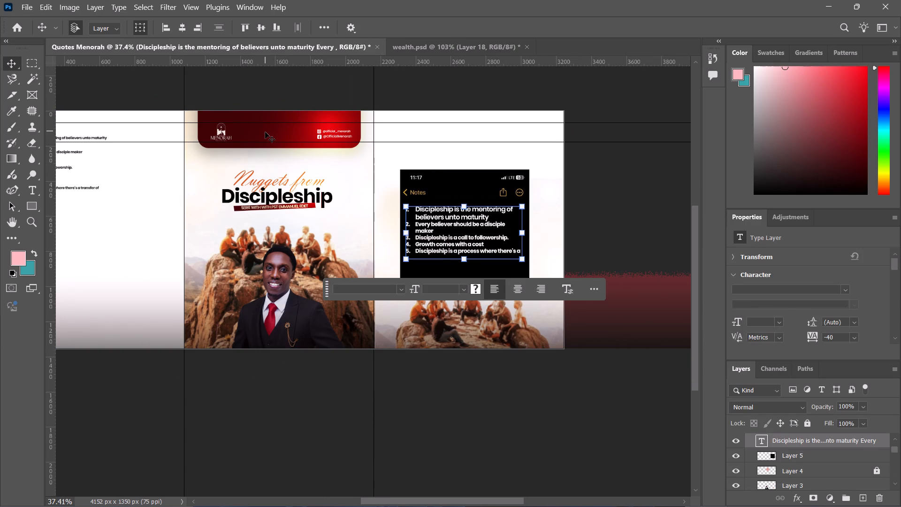
{"action": "left_click", "coordinate": [265, 132]}
{"action": "left_click", "coordinate": [217, 113]}
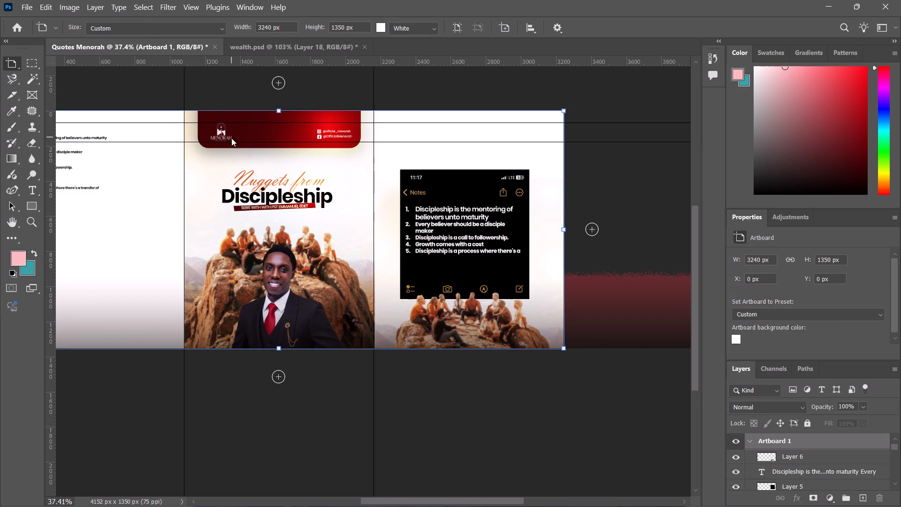
{"action": "left_click", "coordinate": [221, 133]}
{"action": "scroll", "coordinate": [812, 484], "scroll_direction": "down", "scroll_amount": 1}
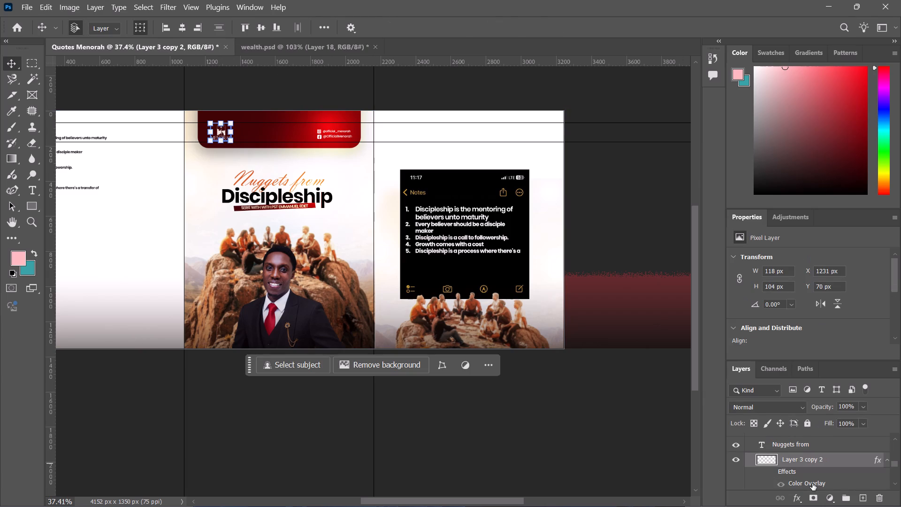
{"action": "scroll", "coordinate": [812, 484], "scroll_direction": "down", "scroll_amount": 4}
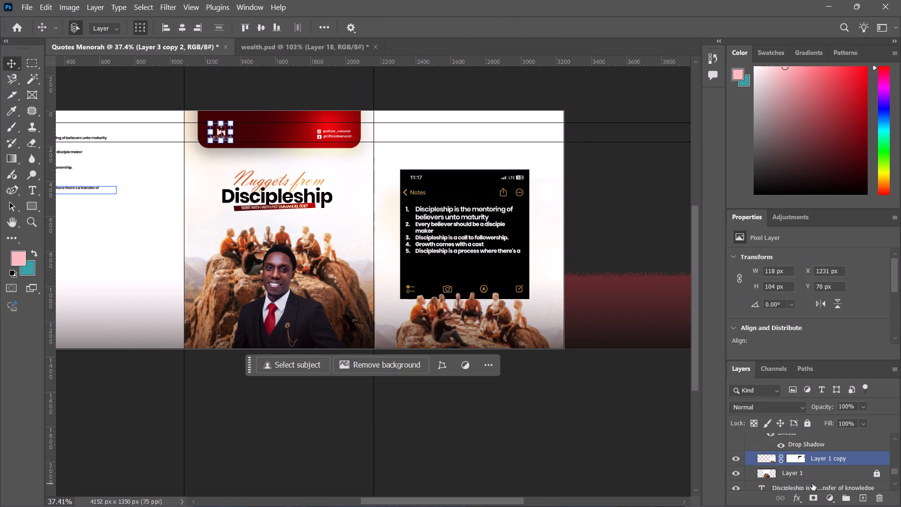
{"action": "scroll", "coordinate": [812, 484], "scroll_direction": "down", "scroll_amount": 5}
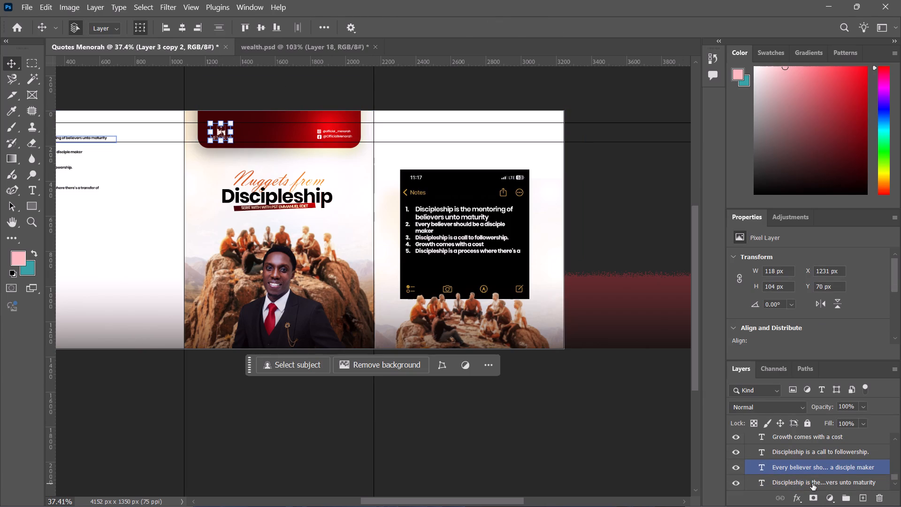
{"action": "scroll", "coordinate": [800, 446], "scroll_direction": "up", "scroll_amount": 2}
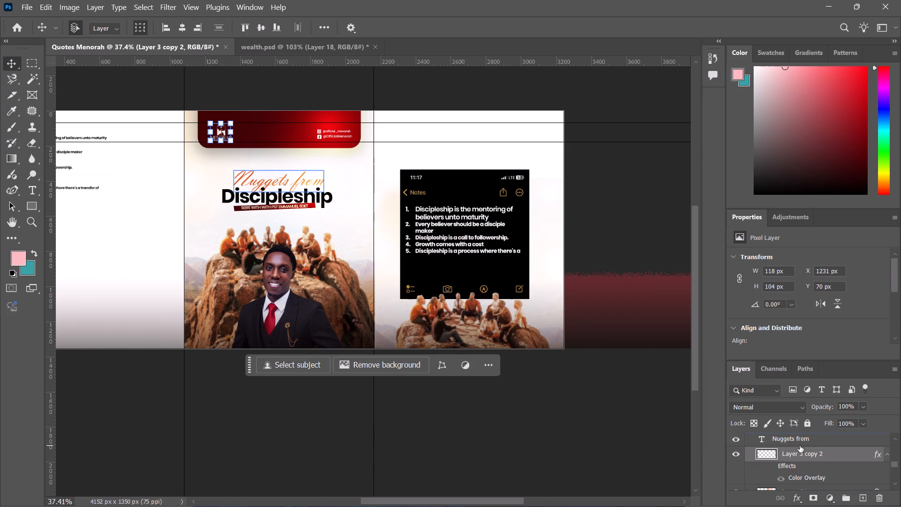
{"action": "scroll", "coordinate": [758, 474], "scroll_direction": "down", "scroll_amount": 1}
{"action": "left_click", "coordinate": [733, 459]}
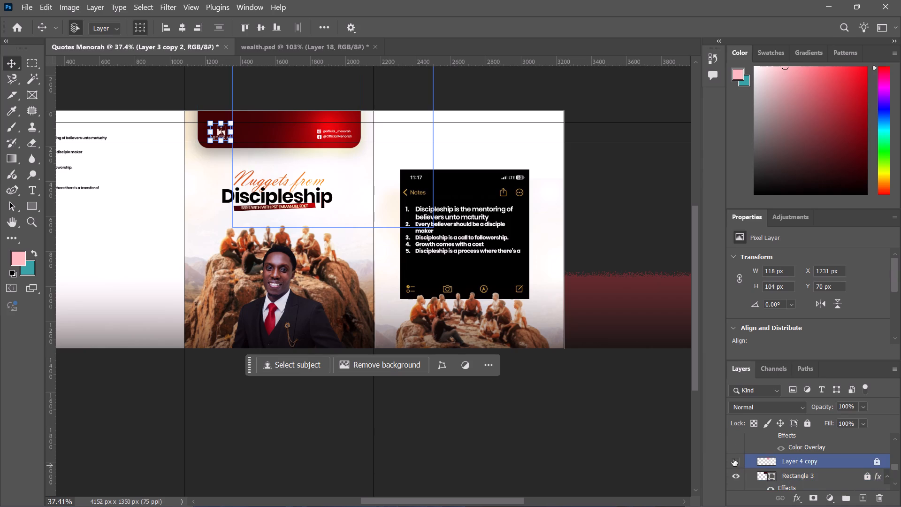
{"action": "scroll", "coordinate": [733, 459], "scroll_direction": "down", "scroll_amount": 1}
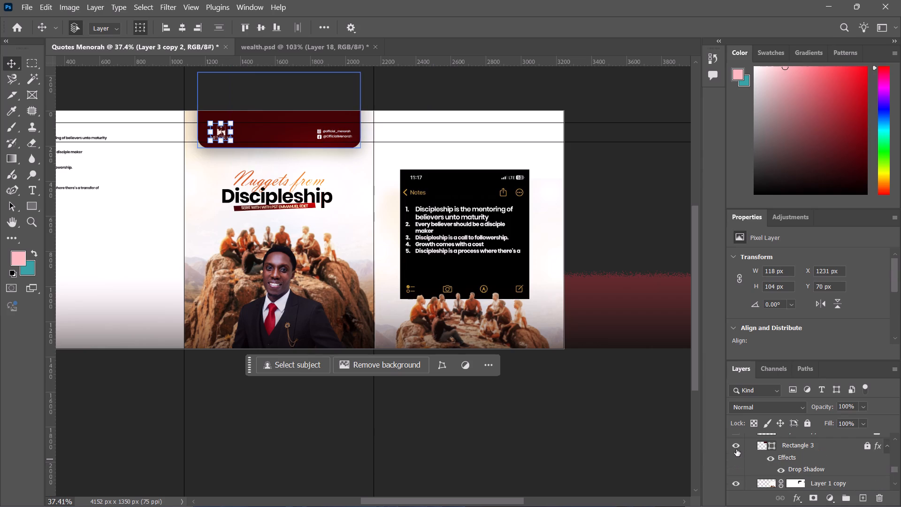
{"action": "left_click", "coordinate": [736, 449]}
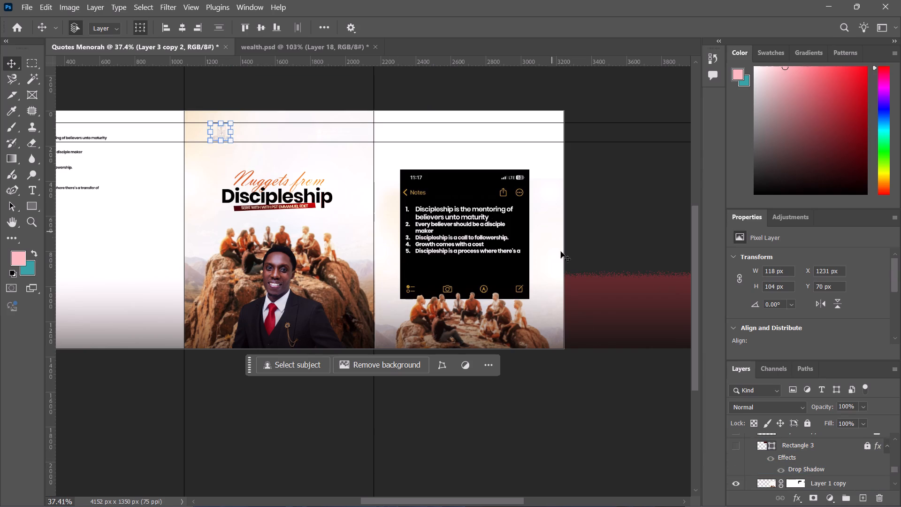
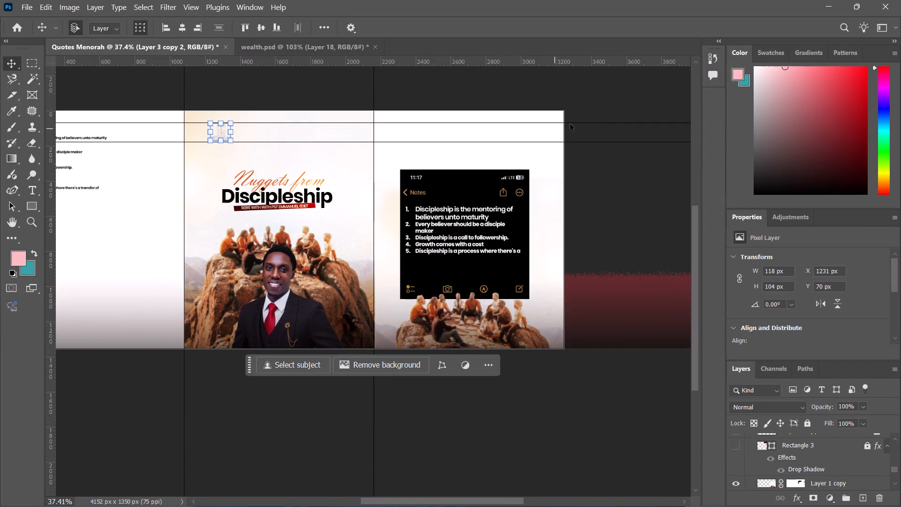
Turn on the layer effects of Layer 3 copy 2, the Menorah logo on the middle cover.
{"action": "left_click", "coordinate": [594, 117]}
{"action": "left_click", "coordinate": [219, 131]}
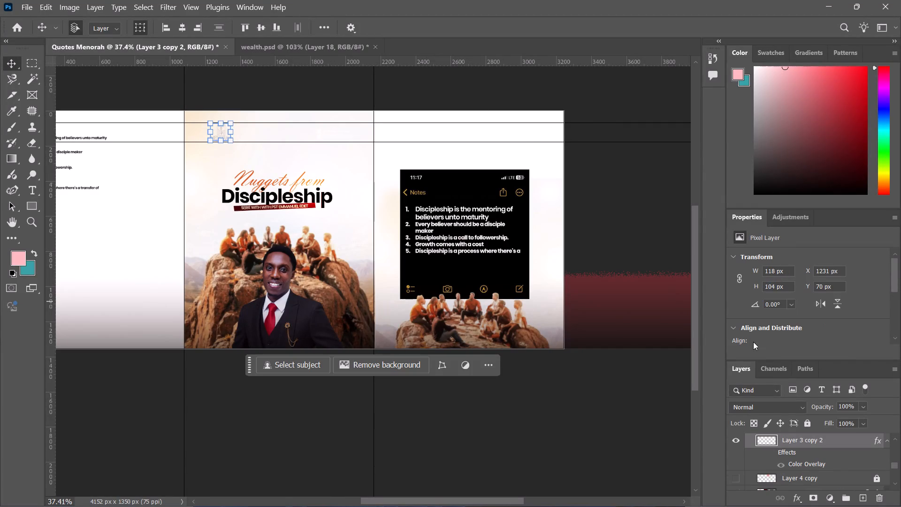
{"action": "left_click", "coordinate": [763, 457]}
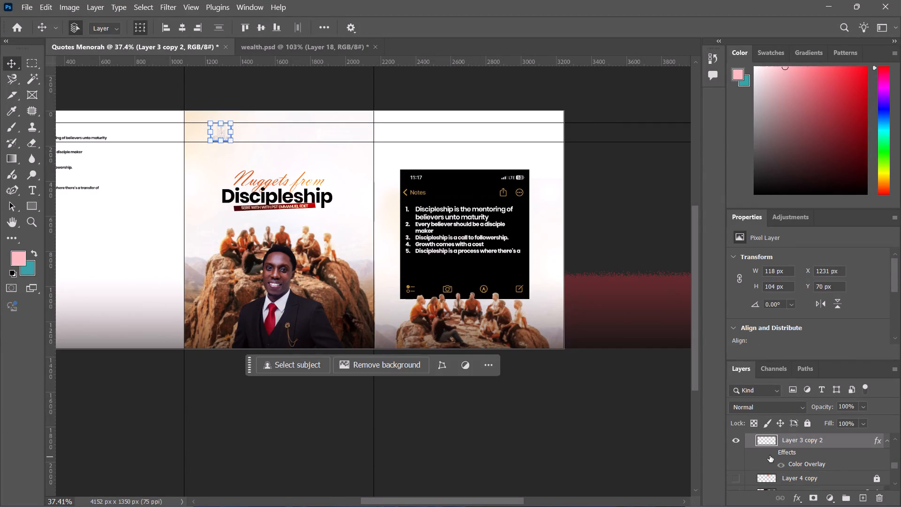
{"action": "left_click", "coordinate": [770, 455]}
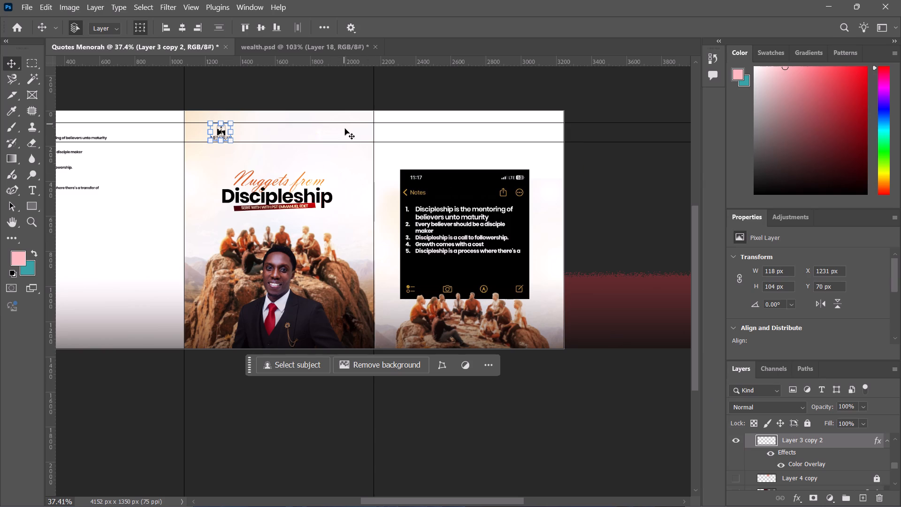
{"action": "left_click", "coordinate": [351, 133]}
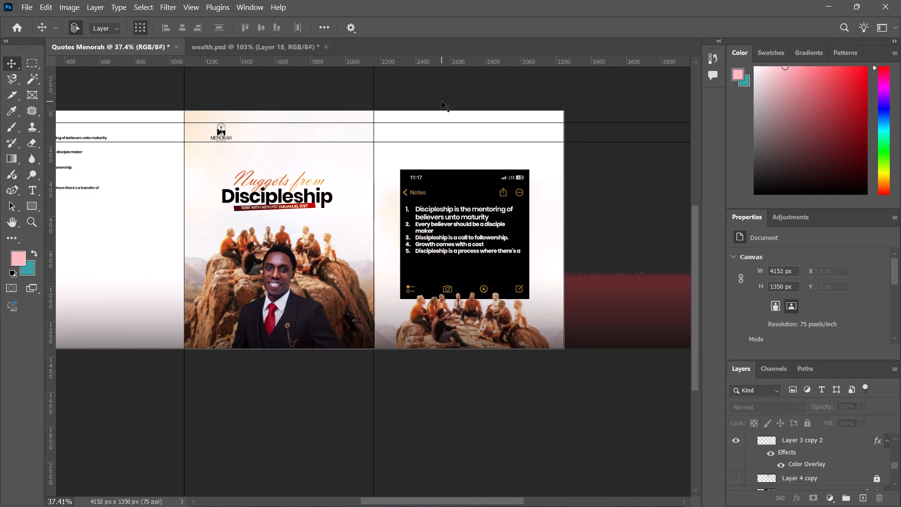
{"action": "left_click", "coordinate": [328, 133]}
{"action": "left_click", "coordinate": [326, 130]}
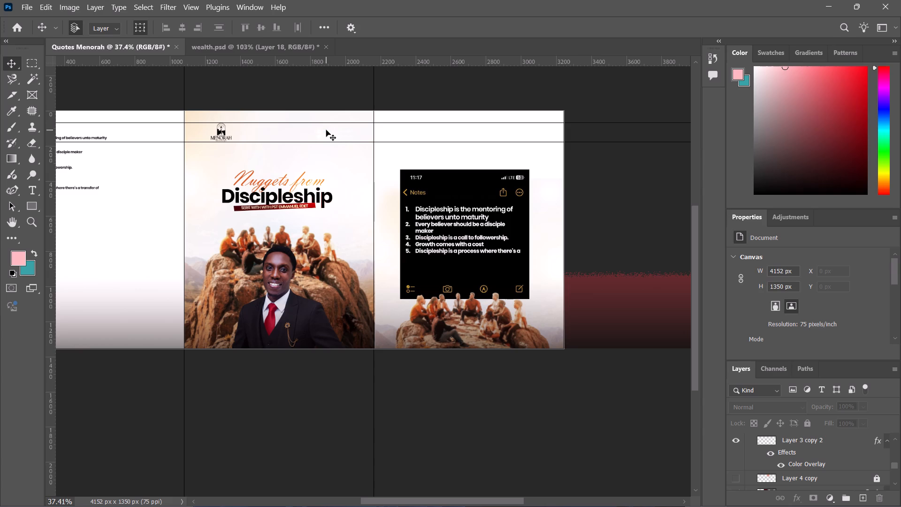
{"action": "left_click", "coordinate": [323, 133]}
{"action": "left_click", "coordinate": [323, 133]}
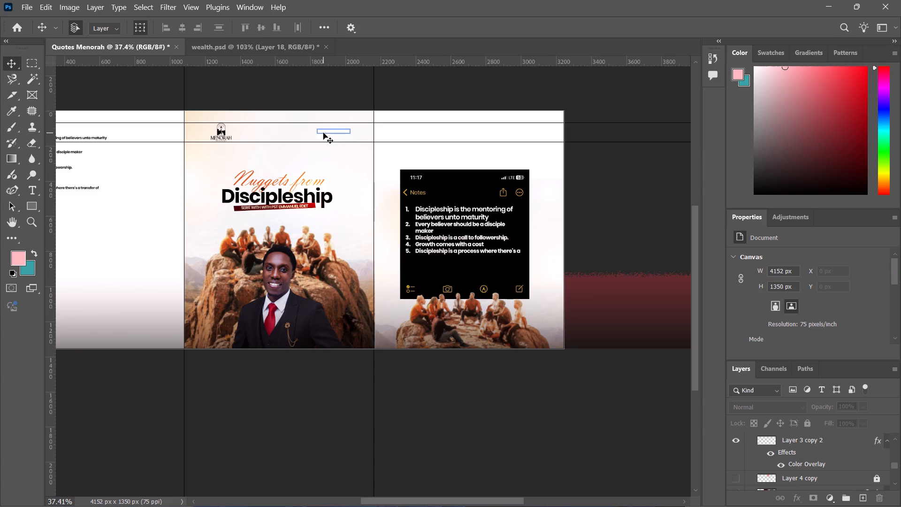
{"action": "left_click", "coordinate": [323, 133]}
{"action": "left_click", "coordinate": [327, 132]}
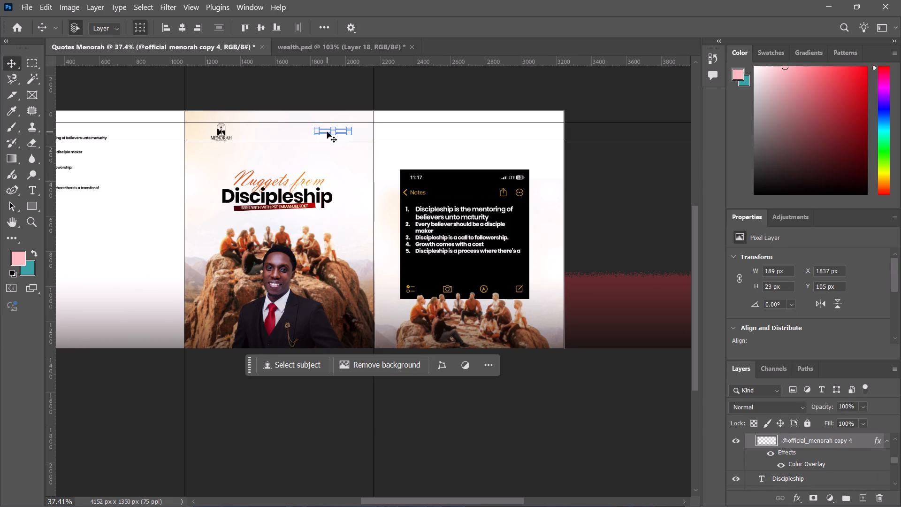
{"action": "left_click", "coordinate": [772, 455]}
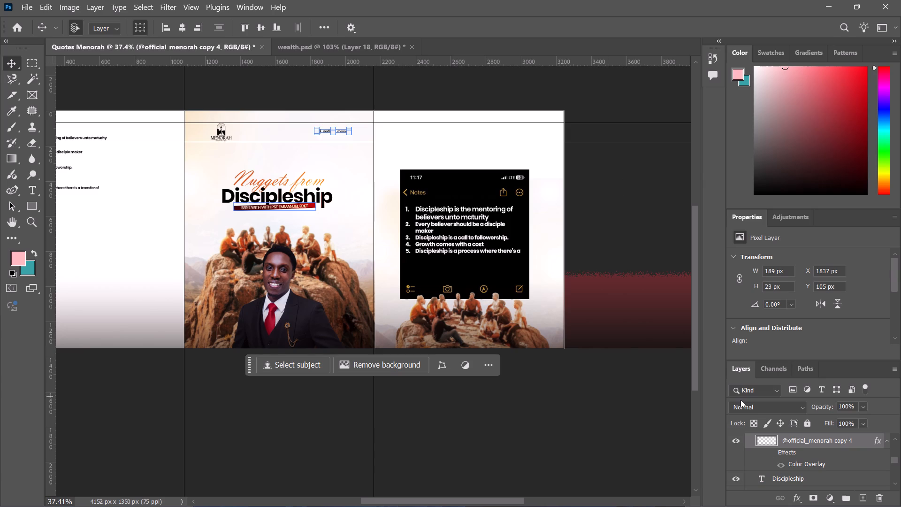
Turn off the layer effects of Layer 2, the Facebook handle beneath the Instagram handle.
{"action": "scroll", "coordinate": [781, 446], "scroll_direction": "up", "scroll_amount": 2}
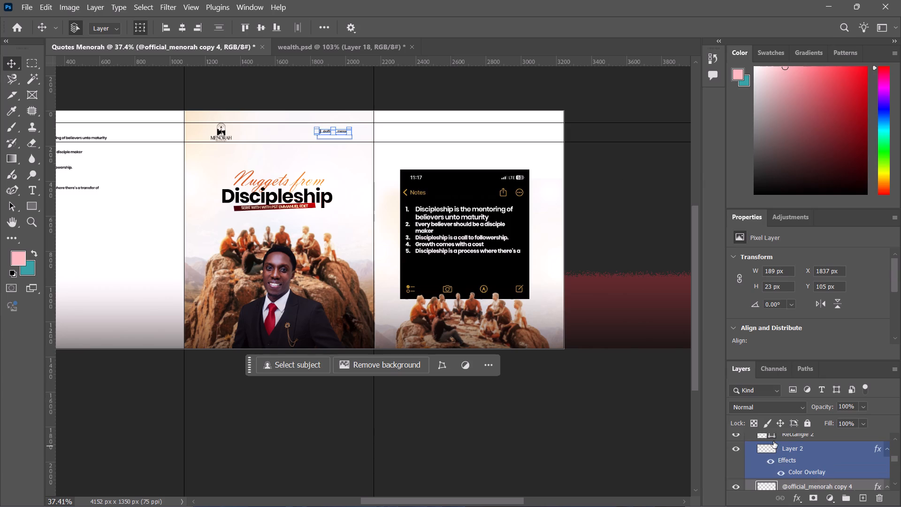
{"action": "scroll", "coordinate": [773, 441], "scroll_direction": "up", "scroll_amount": 1}
{"action": "left_click", "coordinate": [771, 462]}
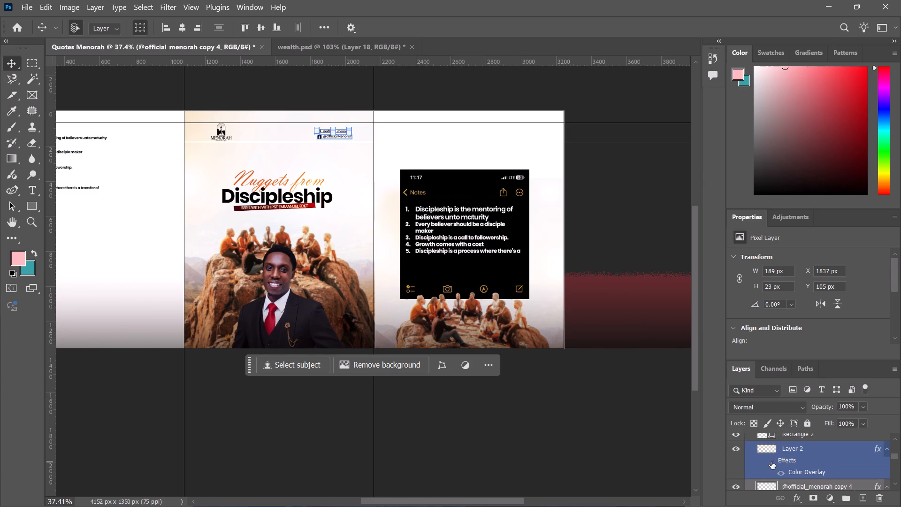
{"action": "left_click", "coordinate": [634, 215]}
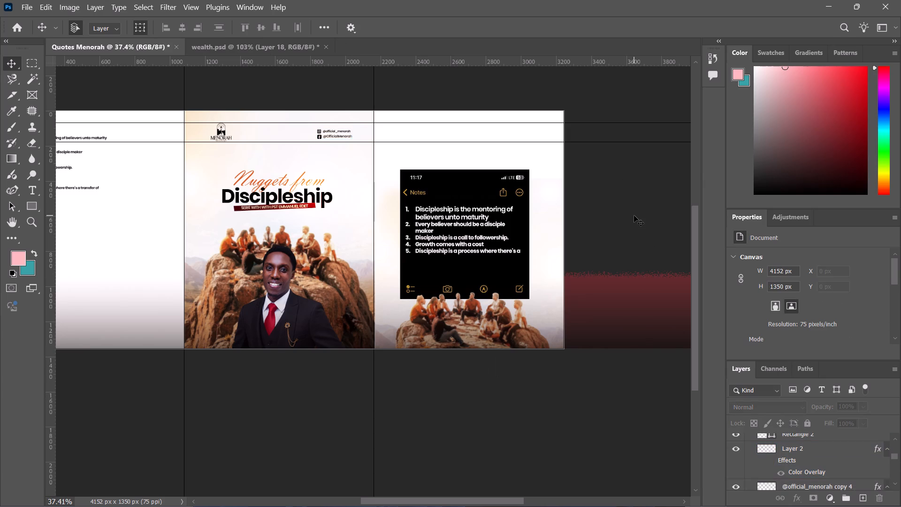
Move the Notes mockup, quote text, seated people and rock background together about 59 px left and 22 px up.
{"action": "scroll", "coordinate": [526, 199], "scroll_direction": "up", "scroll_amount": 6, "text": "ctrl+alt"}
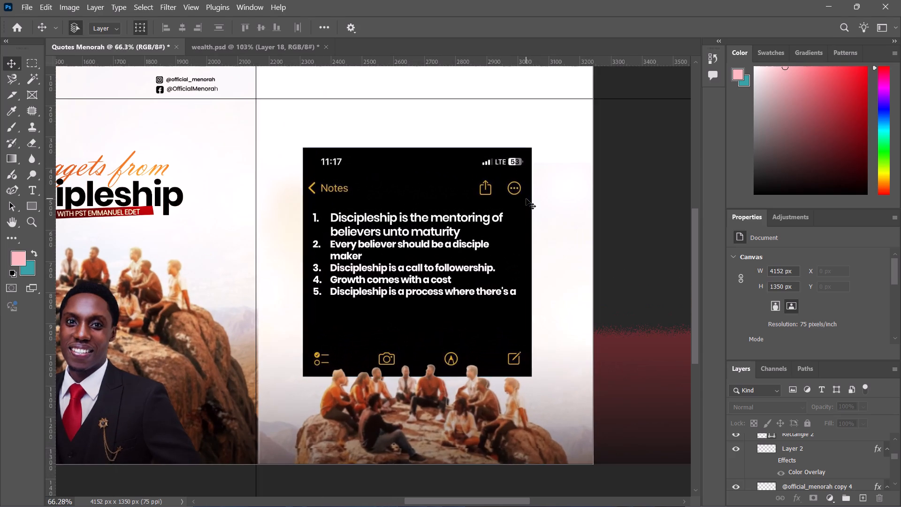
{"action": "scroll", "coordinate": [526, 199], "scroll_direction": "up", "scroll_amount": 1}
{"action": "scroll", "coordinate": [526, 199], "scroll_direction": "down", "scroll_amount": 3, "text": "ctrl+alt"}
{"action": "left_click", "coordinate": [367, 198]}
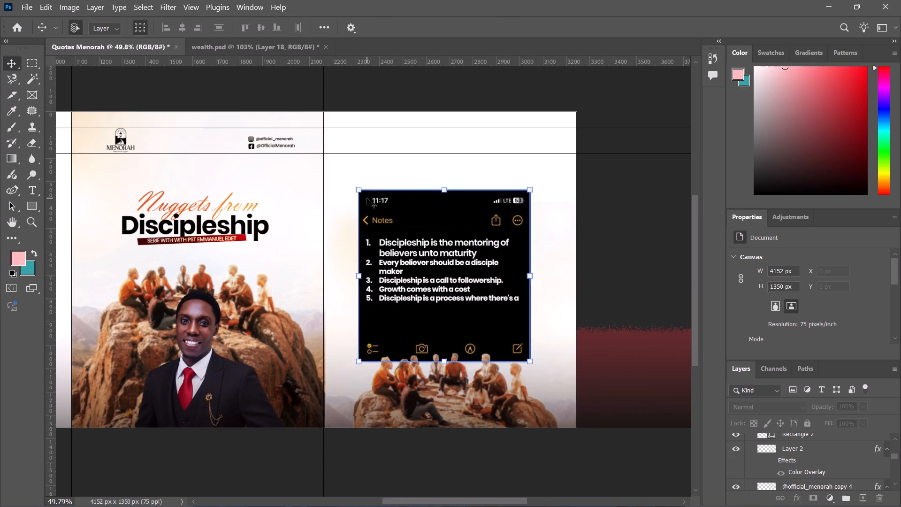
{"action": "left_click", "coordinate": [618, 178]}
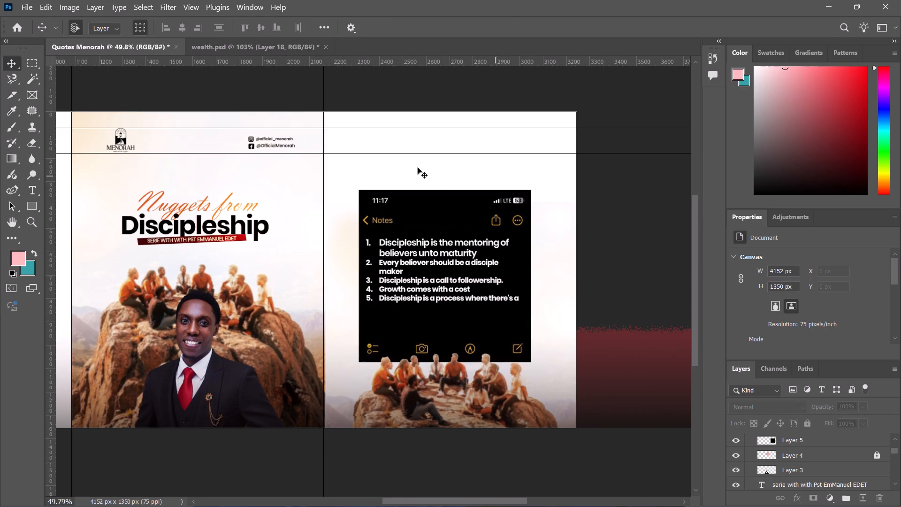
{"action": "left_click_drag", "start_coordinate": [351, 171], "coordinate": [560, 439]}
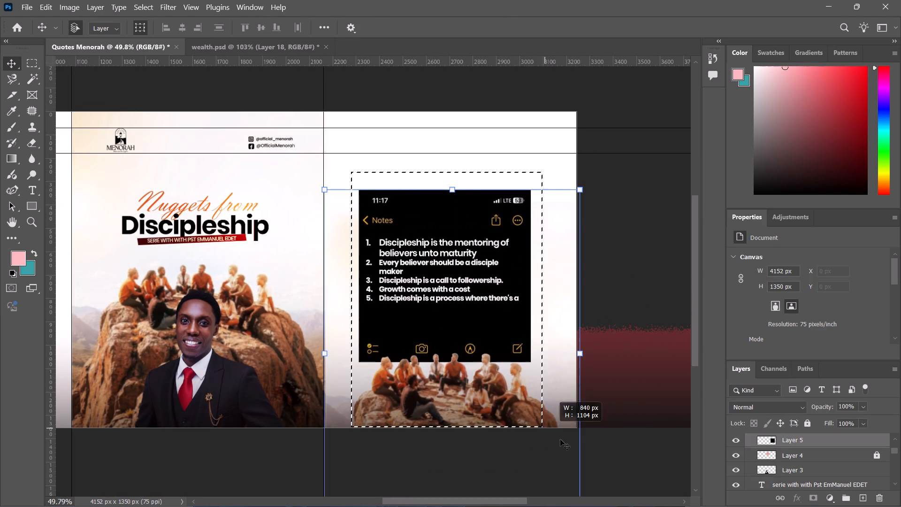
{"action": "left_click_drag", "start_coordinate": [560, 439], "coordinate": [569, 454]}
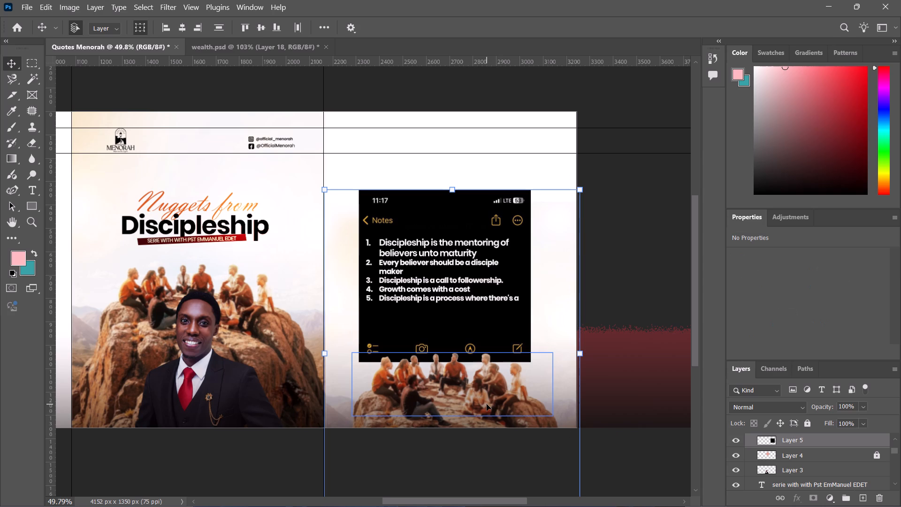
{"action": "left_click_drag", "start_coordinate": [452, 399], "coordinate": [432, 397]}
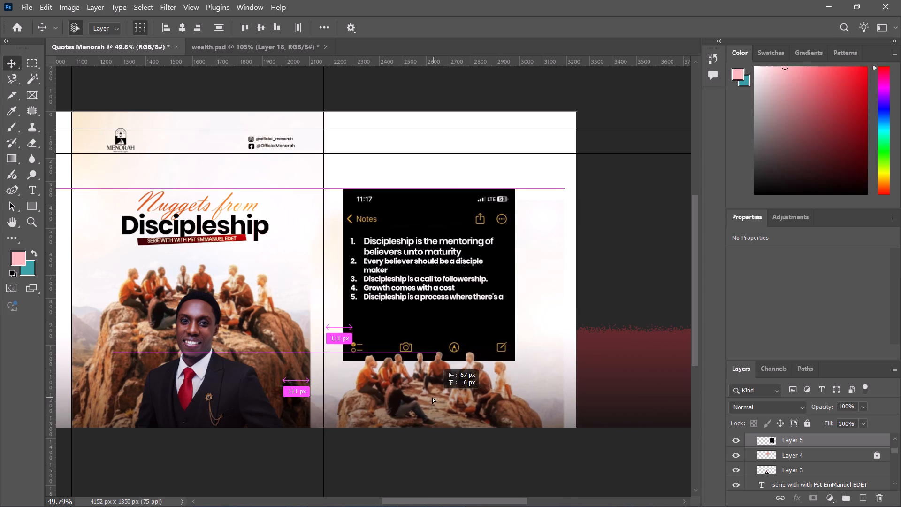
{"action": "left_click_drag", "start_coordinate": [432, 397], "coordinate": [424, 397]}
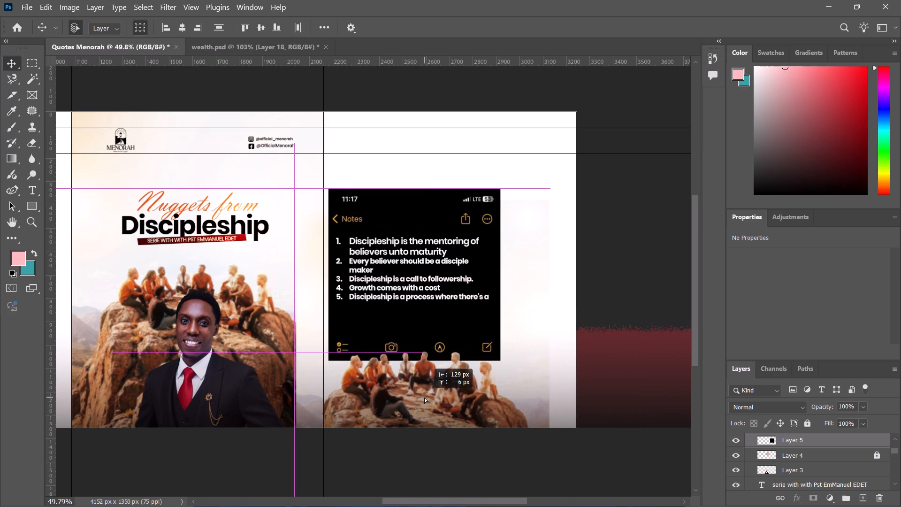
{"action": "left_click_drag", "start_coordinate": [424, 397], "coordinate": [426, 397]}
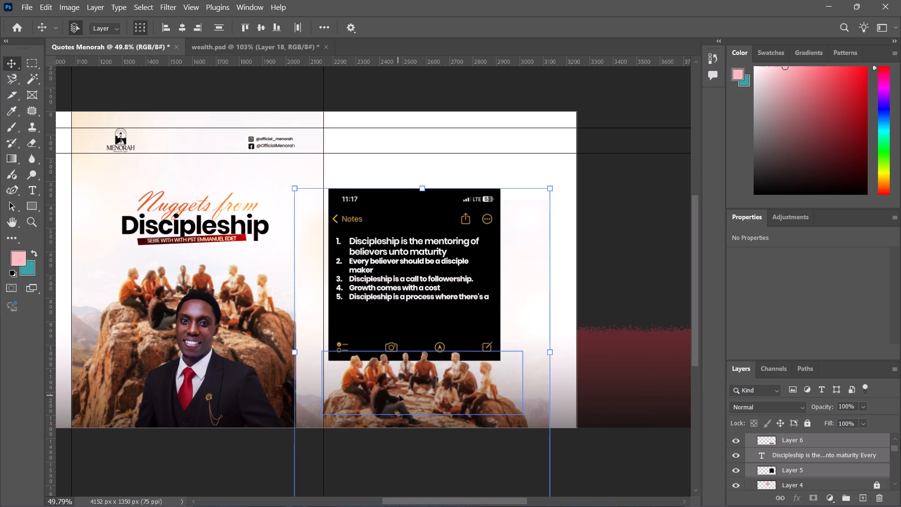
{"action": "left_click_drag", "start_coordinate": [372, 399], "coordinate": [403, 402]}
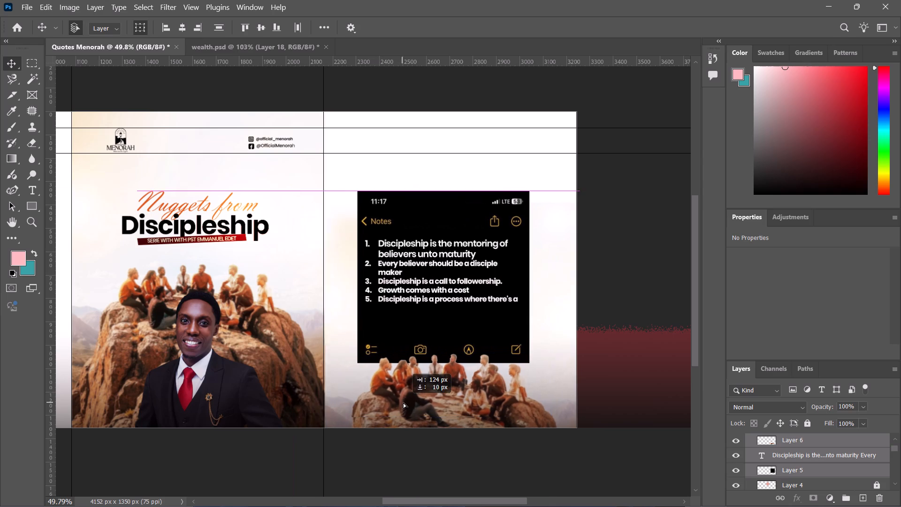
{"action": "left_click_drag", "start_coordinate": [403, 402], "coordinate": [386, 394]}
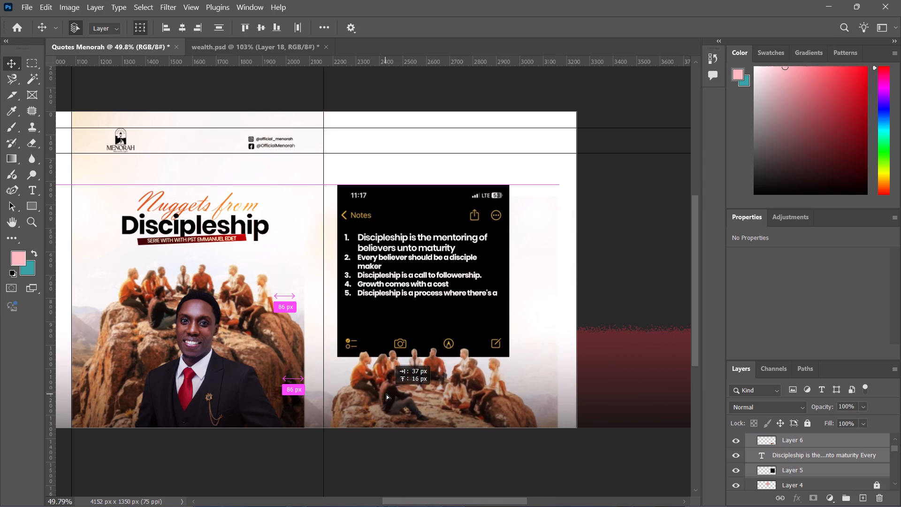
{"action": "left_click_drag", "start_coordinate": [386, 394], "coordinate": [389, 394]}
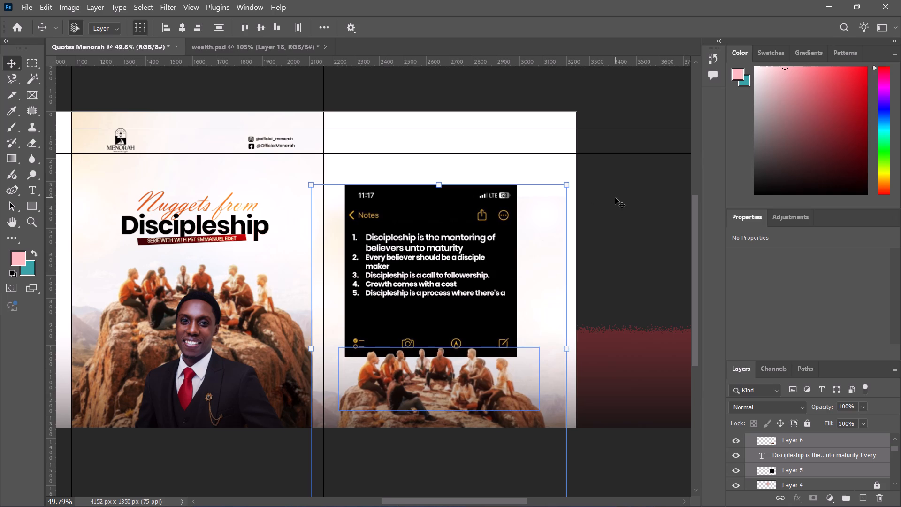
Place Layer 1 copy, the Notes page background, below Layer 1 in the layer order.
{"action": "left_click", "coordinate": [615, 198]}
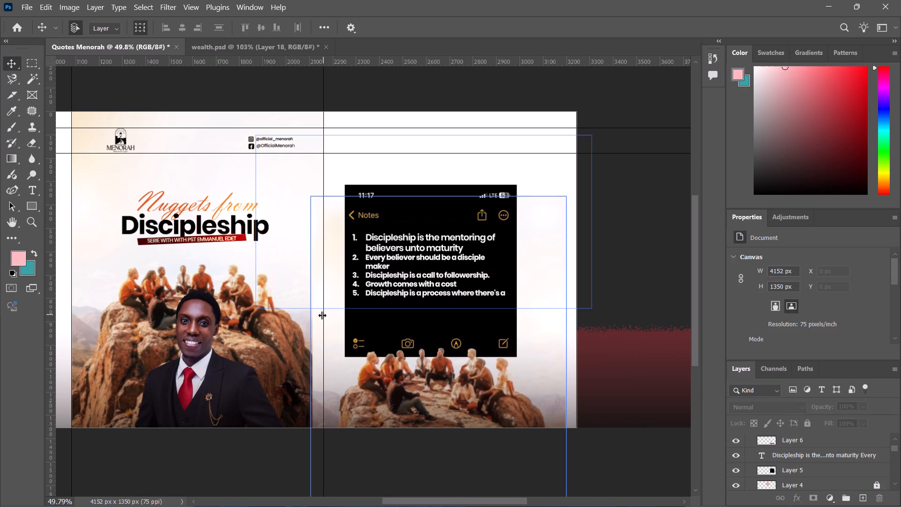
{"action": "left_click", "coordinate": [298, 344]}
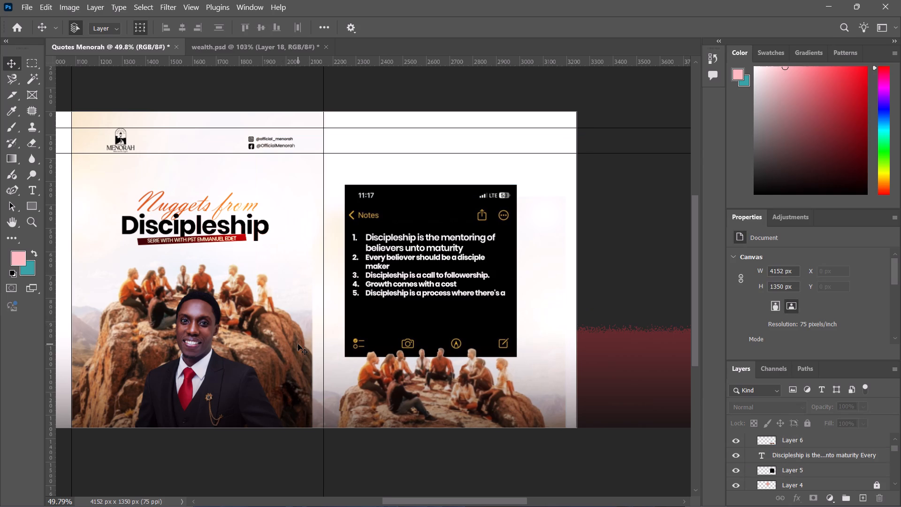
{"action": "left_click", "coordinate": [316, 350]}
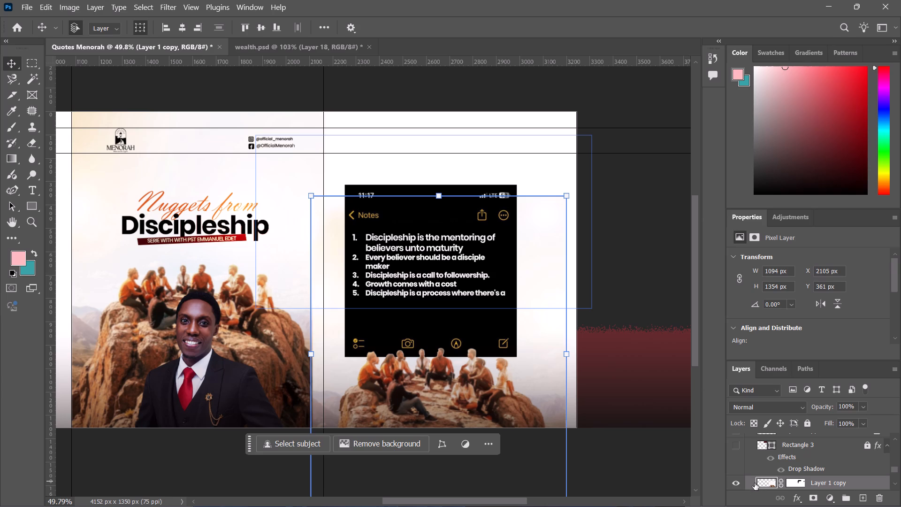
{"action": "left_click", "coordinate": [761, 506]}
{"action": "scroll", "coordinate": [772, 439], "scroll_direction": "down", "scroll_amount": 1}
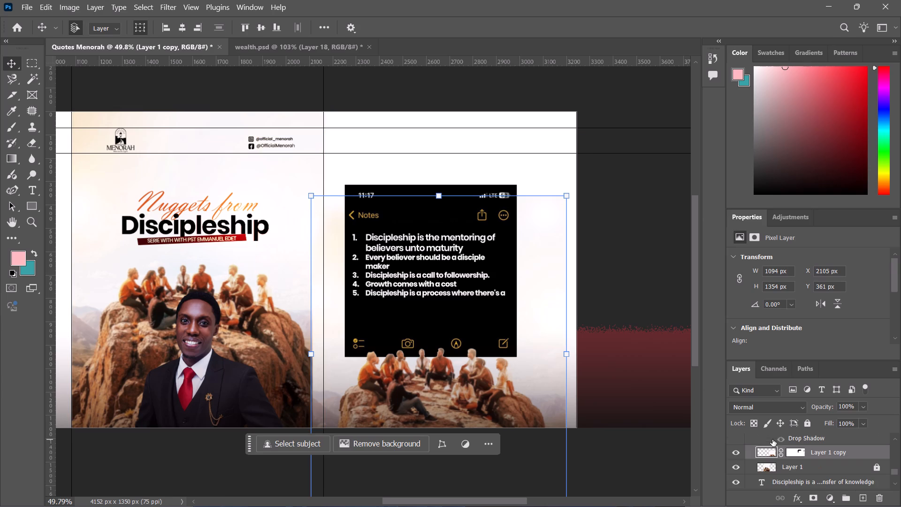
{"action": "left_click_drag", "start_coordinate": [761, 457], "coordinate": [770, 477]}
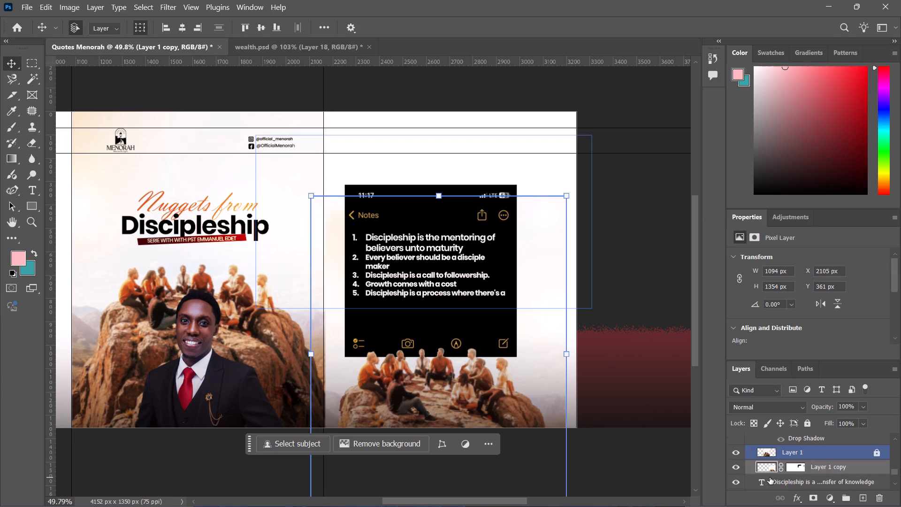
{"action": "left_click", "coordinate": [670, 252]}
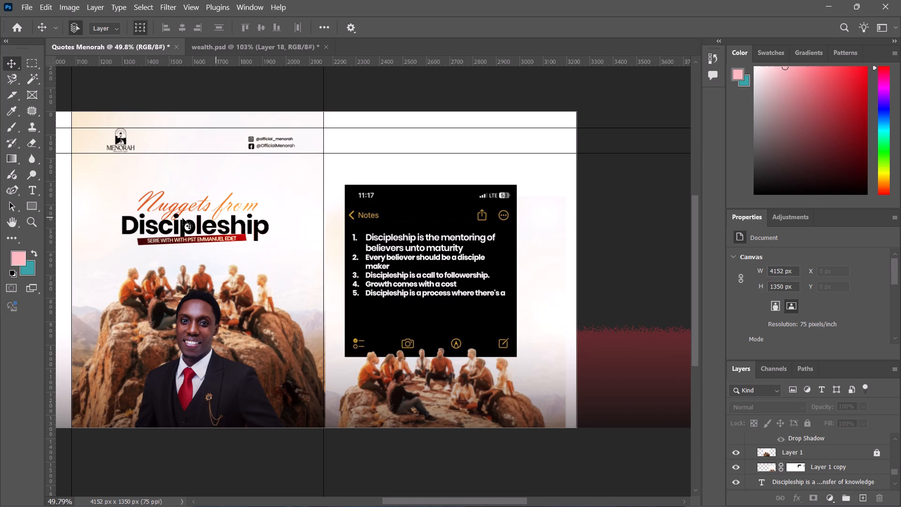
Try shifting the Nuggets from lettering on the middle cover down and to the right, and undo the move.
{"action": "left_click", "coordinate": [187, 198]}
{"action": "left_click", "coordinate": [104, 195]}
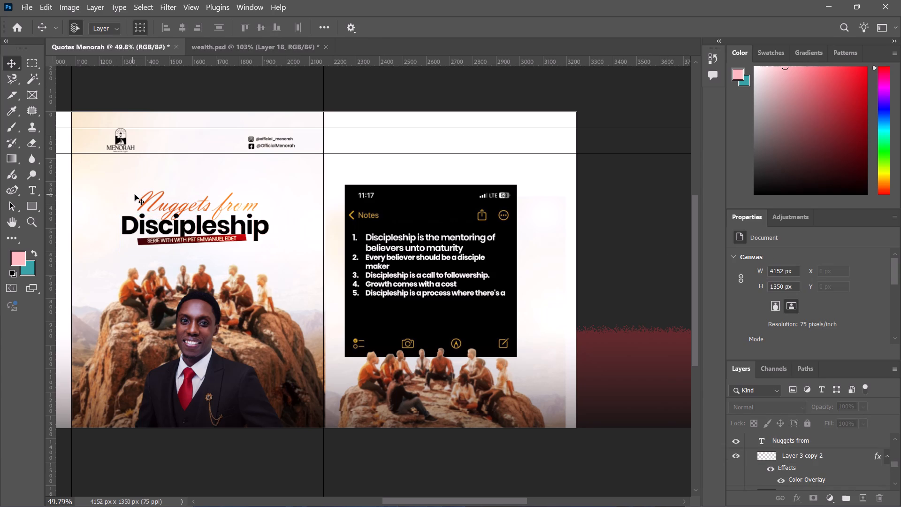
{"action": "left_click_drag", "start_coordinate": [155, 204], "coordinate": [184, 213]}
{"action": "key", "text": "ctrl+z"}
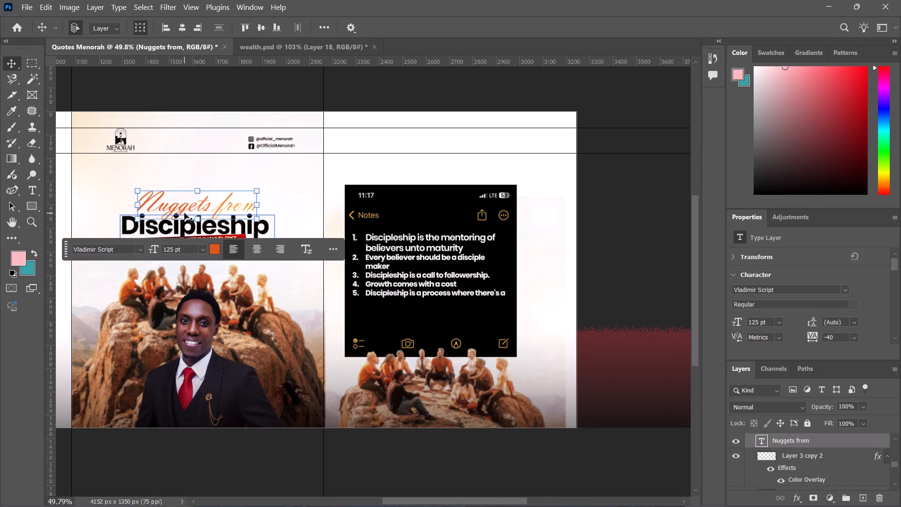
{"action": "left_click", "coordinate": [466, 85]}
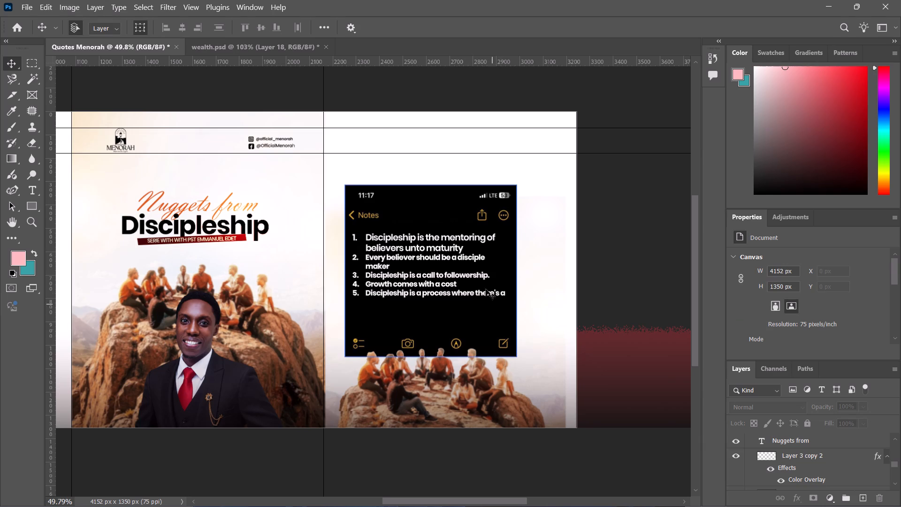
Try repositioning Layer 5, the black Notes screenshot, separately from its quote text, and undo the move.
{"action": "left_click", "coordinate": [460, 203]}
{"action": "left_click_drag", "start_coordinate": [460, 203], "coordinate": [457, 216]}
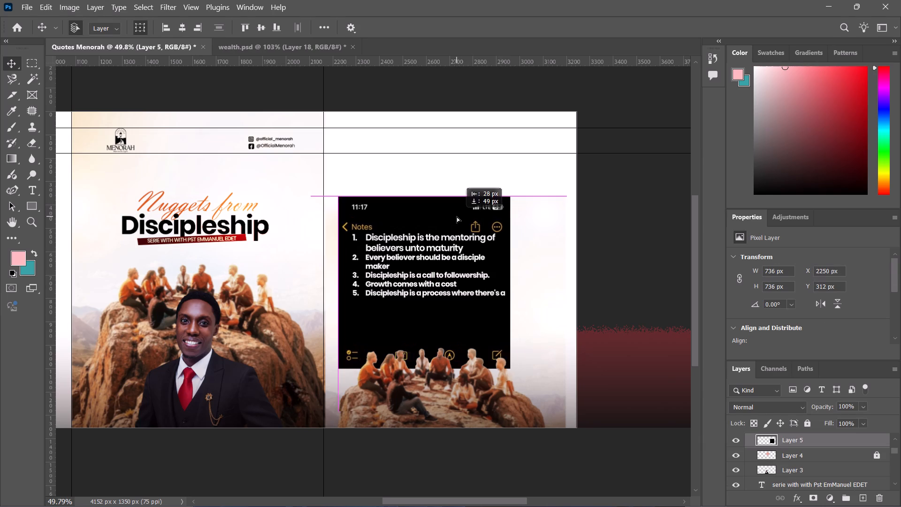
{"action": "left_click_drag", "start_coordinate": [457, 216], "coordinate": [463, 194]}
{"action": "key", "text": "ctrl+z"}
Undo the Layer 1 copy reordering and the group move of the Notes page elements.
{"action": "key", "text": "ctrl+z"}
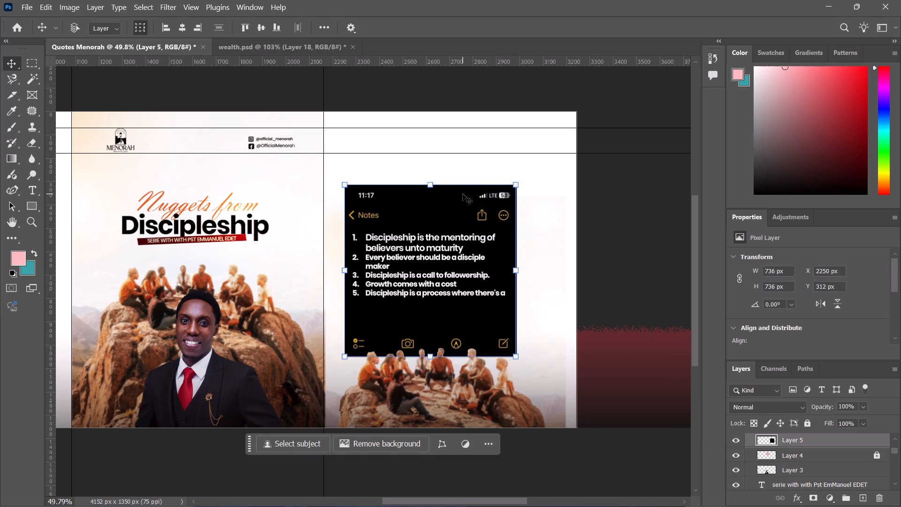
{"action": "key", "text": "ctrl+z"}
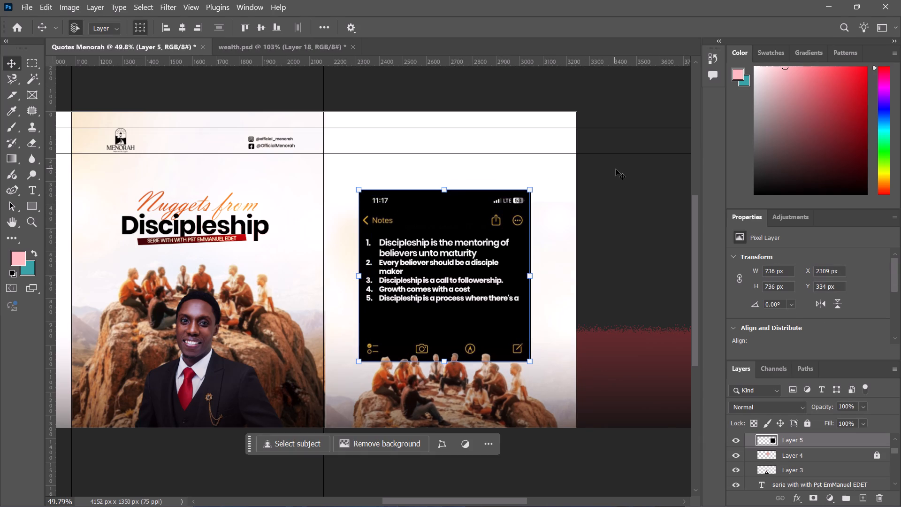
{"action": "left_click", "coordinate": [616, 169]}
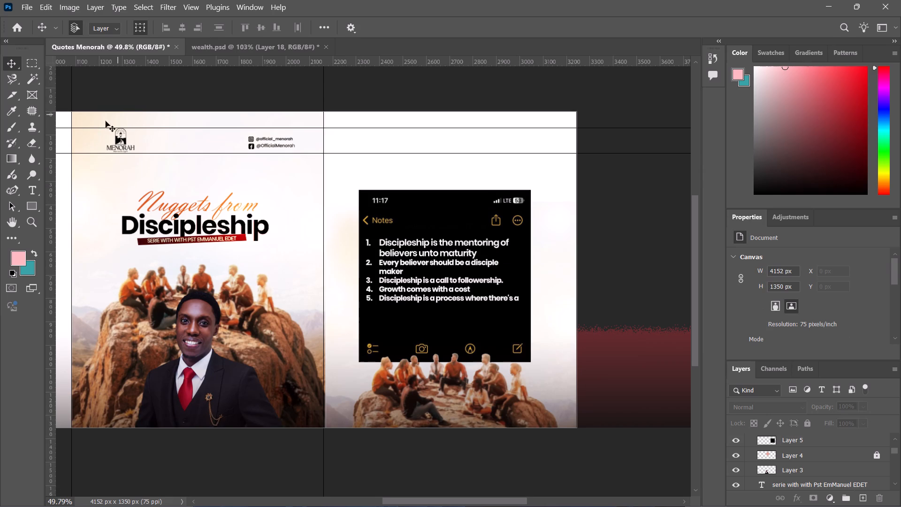
Duplicate the middle cover's Menorah logo and social handles, and place the copy above the Notes screenshot at about X 2309, Y 76 px.
{"action": "left_click_drag", "start_coordinate": [90, 134], "coordinate": [290, 157]}
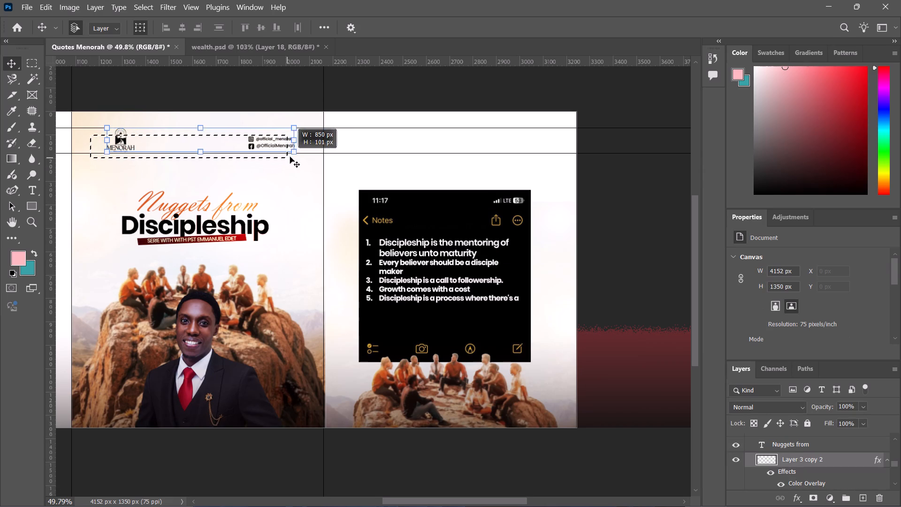
{"action": "left_click_drag", "start_coordinate": [290, 157], "coordinate": [301, 153]}
{"action": "key", "text": "ctrl+j"}
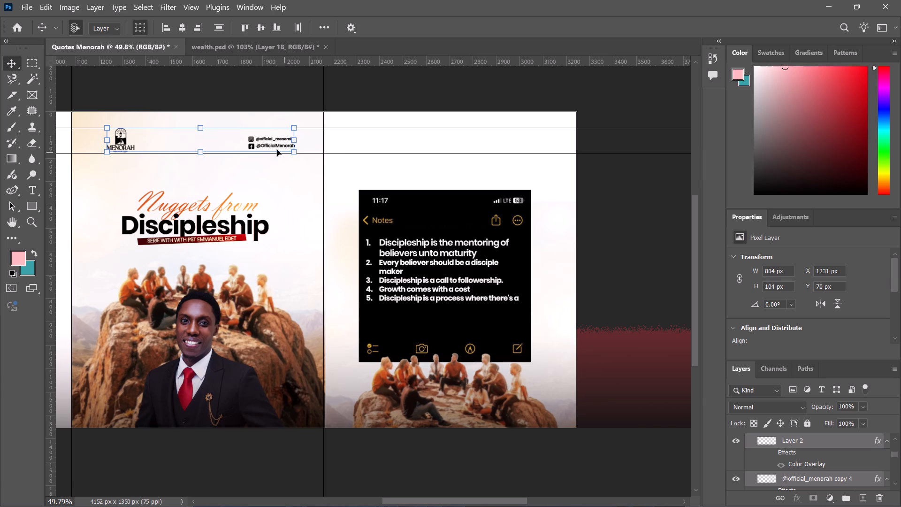
{"action": "left_click_drag", "start_coordinate": [268, 146], "coordinate": [450, 151]}
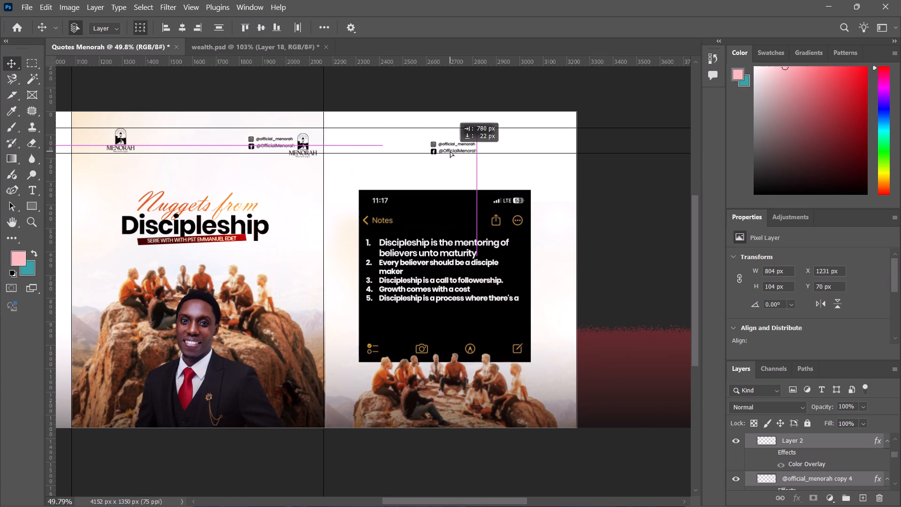
{"action": "left_click_drag", "start_coordinate": [450, 151], "coordinate": [513, 146]}
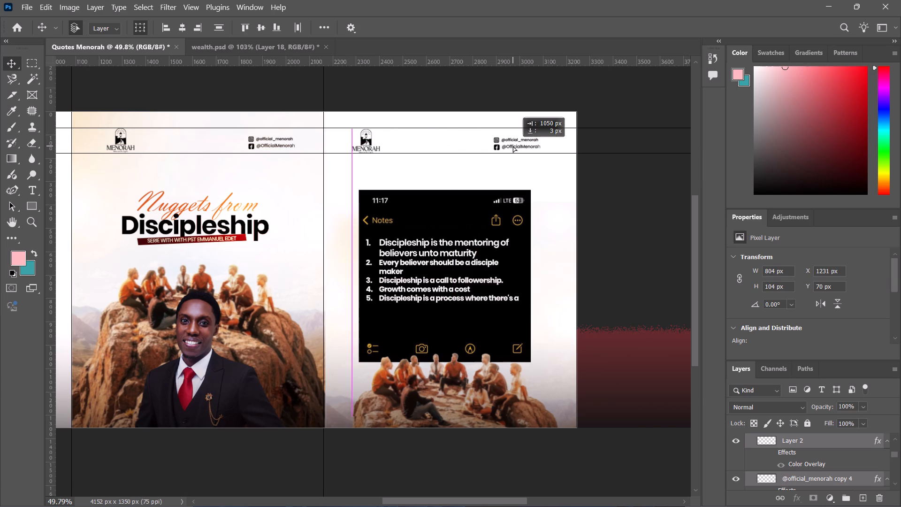
{"action": "left_click_drag", "start_coordinate": [513, 146], "coordinate": [518, 145]}
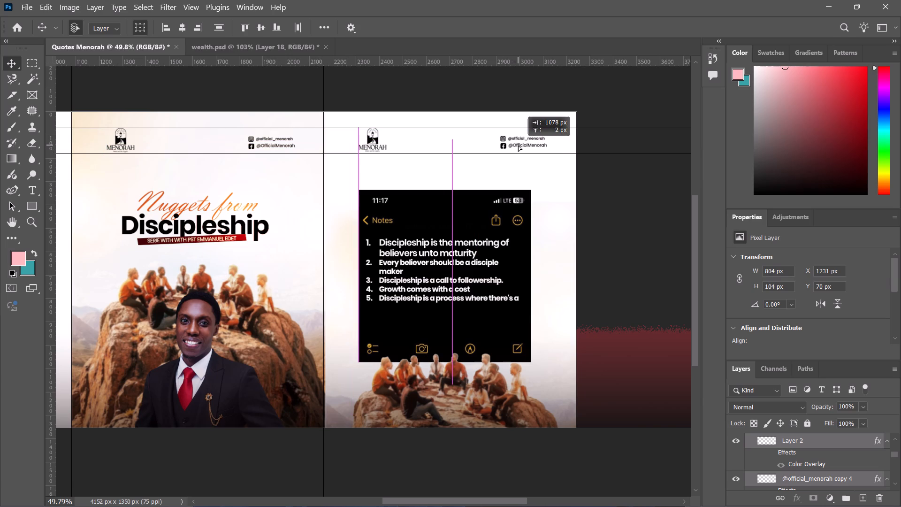
{"action": "left_click_drag", "start_coordinate": [518, 145], "coordinate": [517, 147]}
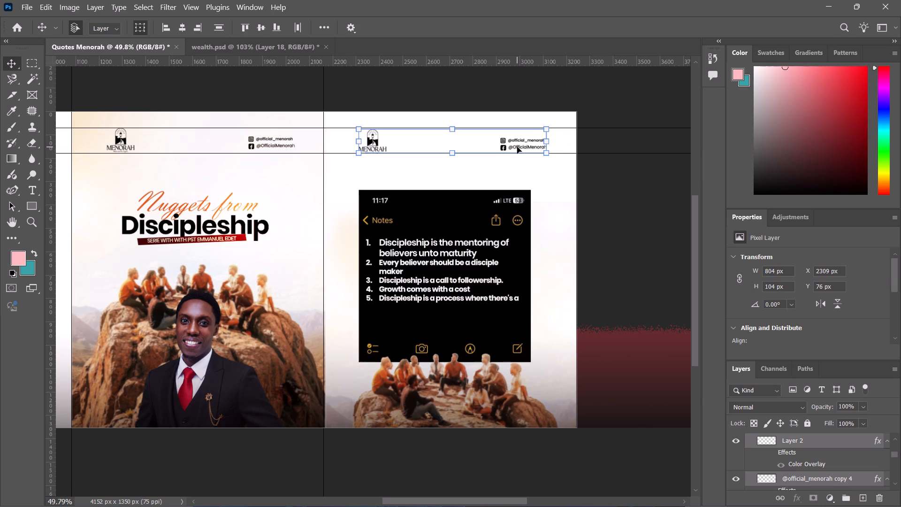
{"action": "left_click", "coordinate": [623, 231]}
Move the Layer 6 people cutout up over the lower part of the Notes screenshot, to about X 2254, Y 789 px.
{"action": "scroll", "coordinate": [623, 231], "scroll_direction": "down", "scroll_amount": 1}
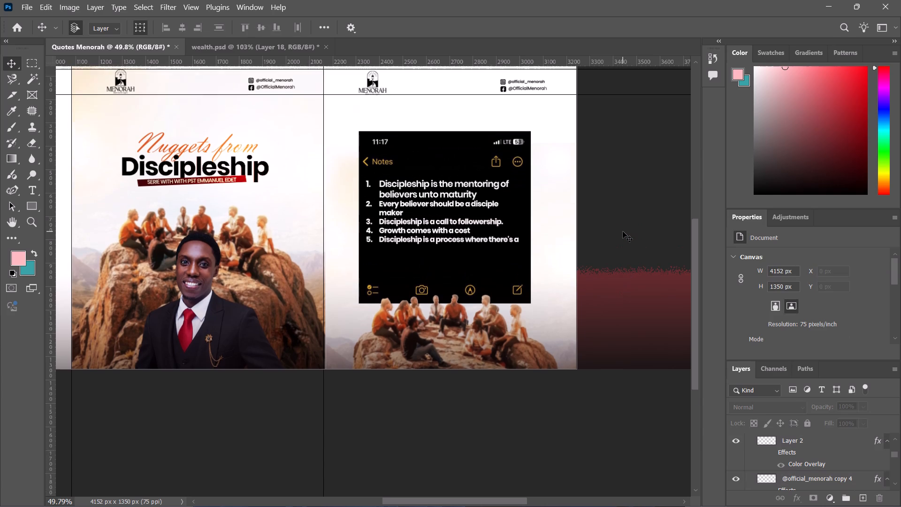
{"action": "scroll", "coordinate": [623, 231], "scroll_direction": "down", "scroll_amount": 2}
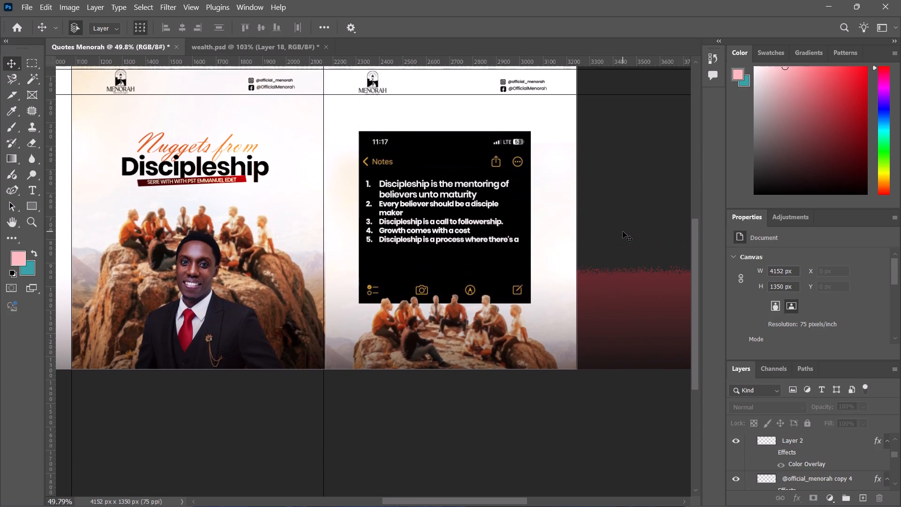
{"action": "scroll", "coordinate": [623, 231], "scroll_direction": "down", "scroll_amount": 2}
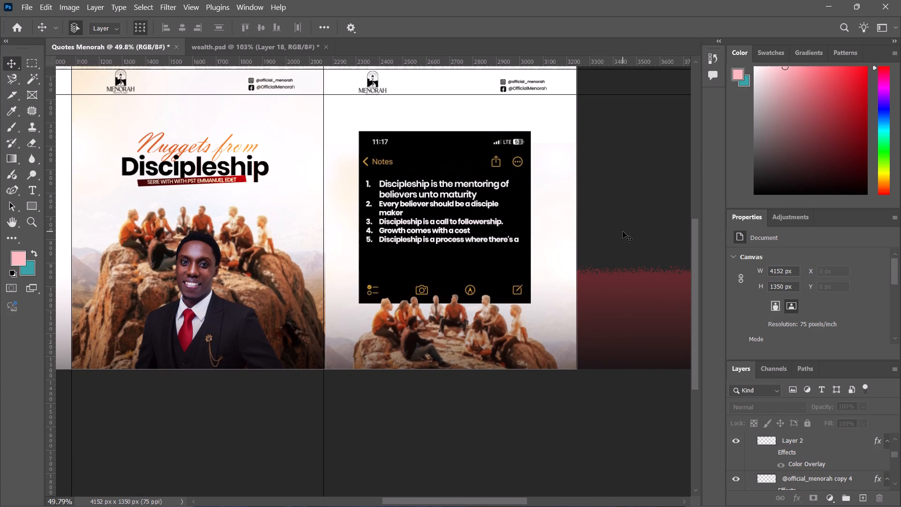
{"action": "scroll", "coordinate": [623, 231], "scroll_direction": "down", "scroll_amount": 1}
{"action": "scroll", "coordinate": [623, 231], "scroll_direction": "up", "scroll_amount": 1}
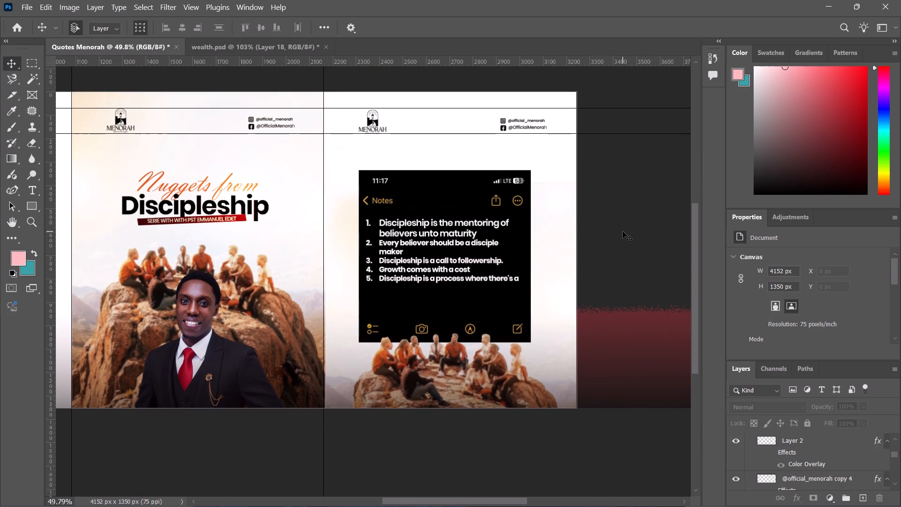
{"action": "scroll", "coordinate": [623, 231], "scroll_direction": "up", "scroll_amount": 1}
{"action": "left_click_drag", "start_coordinate": [454, 336], "coordinate": [456, 297]}
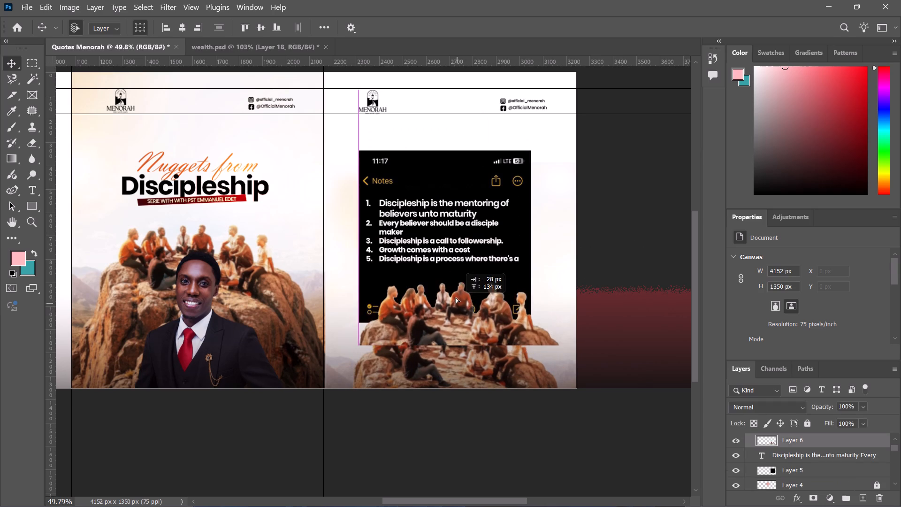
{"action": "left_click_drag", "start_coordinate": [456, 297], "coordinate": [448, 276]}
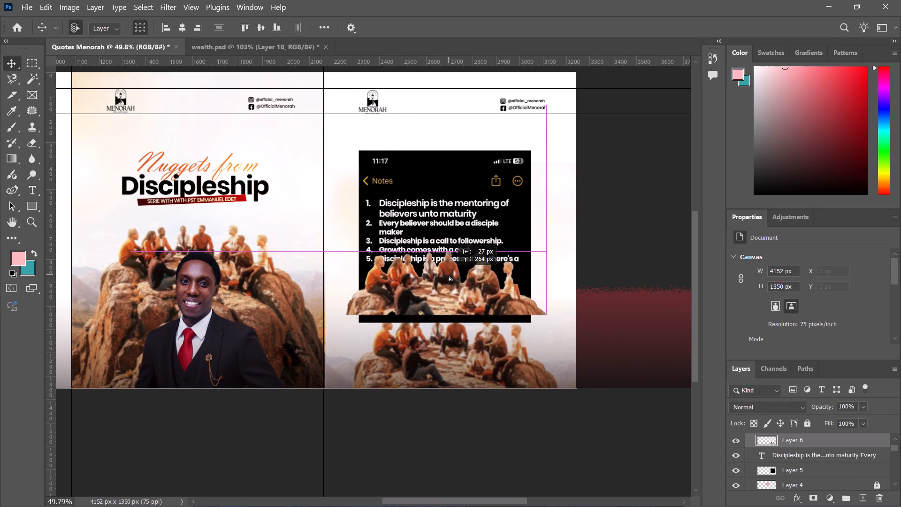
{"action": "left_click_drag", "start_coordinate": [448, 276], "coordinate": [448, 280]}
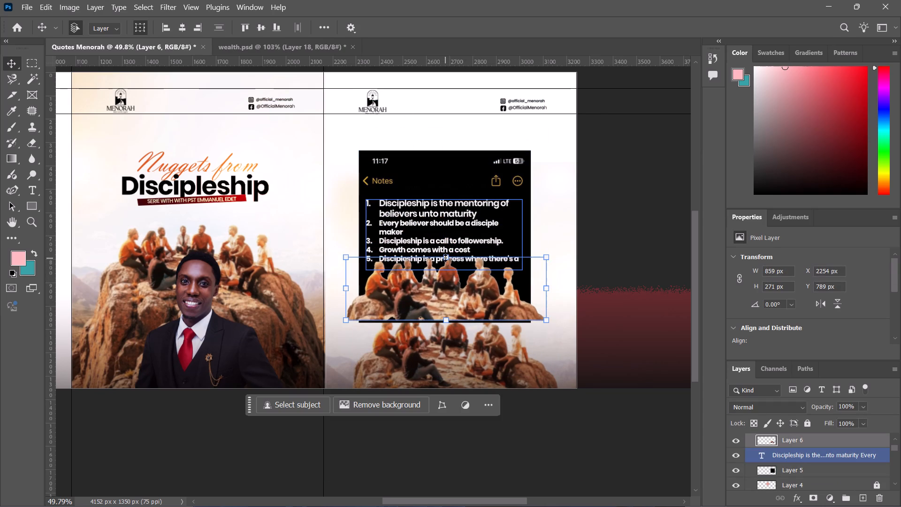
Scale the Layer 6 people cutout proportionally to 61.51%, keeping its bottom edge anchored inside the Notes screenshot.
{"action": "left_click_drag", "start_coordinate": [445, 258], "coordinate": [449, 288]}
{"action": "key", "text": "ctrl+z"}
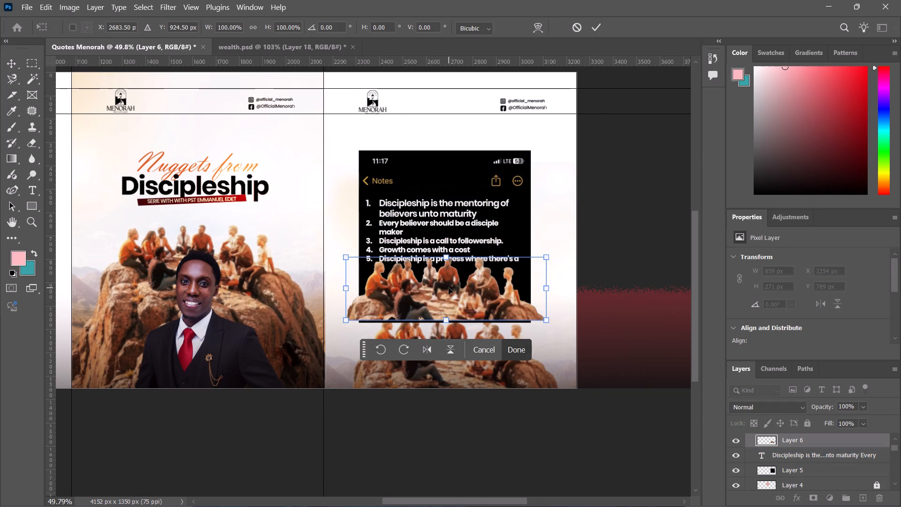
{"action": "left_click", "coordinate": [247, 27]}
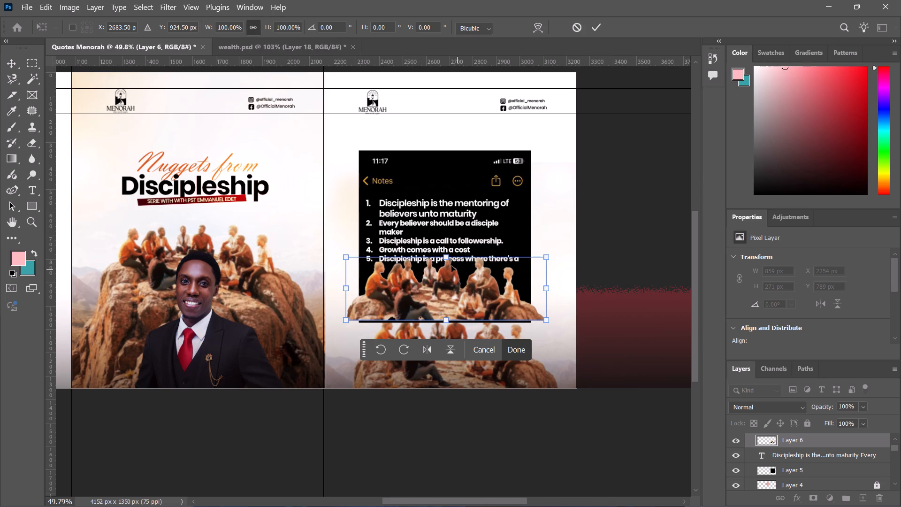
{"action": "left_click_drag", "start_coordinate": [446, 258], "coordinate": [451, 288]}
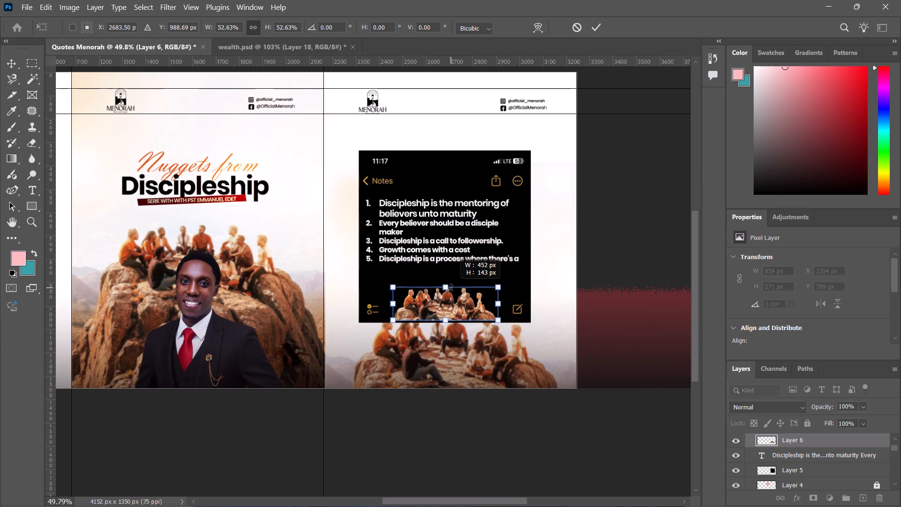
{"action": "left_click_drag", "start_coordinate": [451, 288], "coordinate": [450, 282]}
{"action": "left_click", "coordinate": [519, 353]}
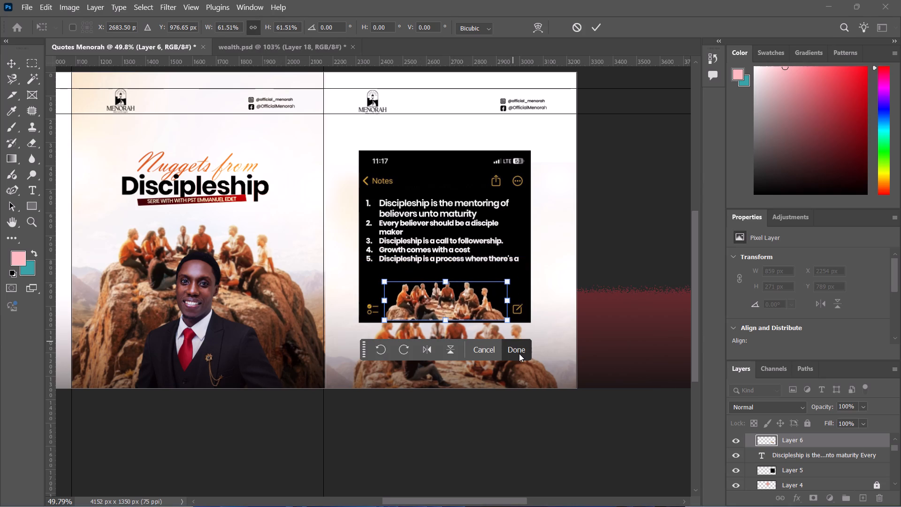
{"action": "left_click", "coordinate": [586, 183]}
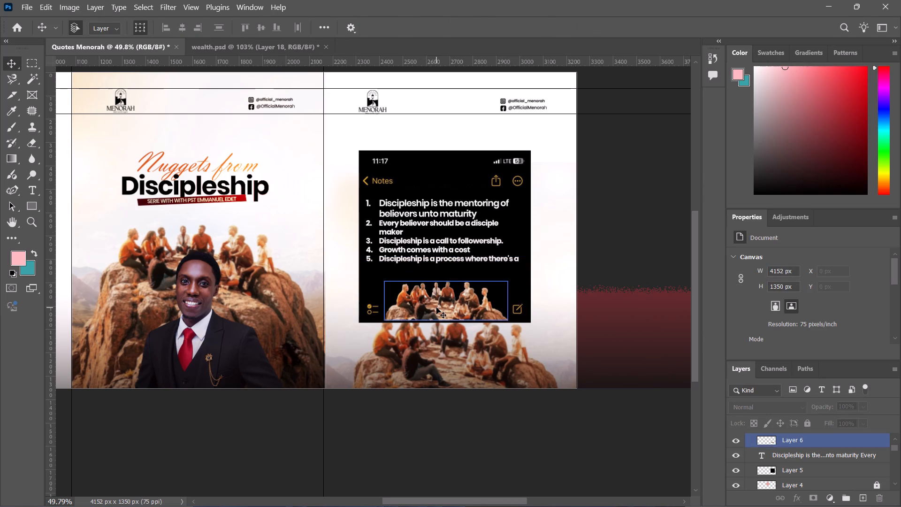
Nudge the Layer 6 people cutout down to Y 901 px so its base meets the Notes screenshot's lower edge.
{"action": "left_click", "coordinate": [436, 307]}
{"action": "key", "text": "Down"}
{"action": "key", "text": "Down"}
{"action": "key", "text": "Down"}
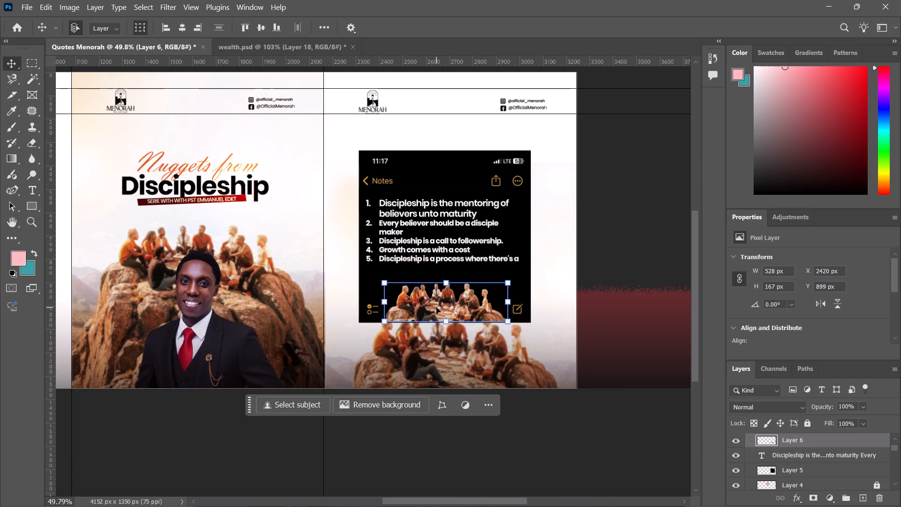
{"action": "left_click", "coordinate": [622, 203]}
{"action": "left_click", "coordinate": [456, 299]}
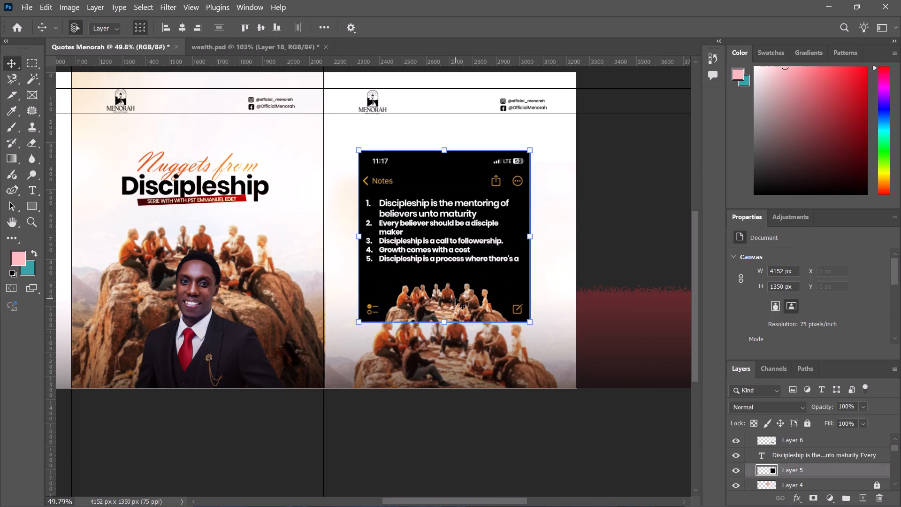
{"action": "left_click", "coordinate": [432, 306]}
{"action": "key", "text": "Down"}
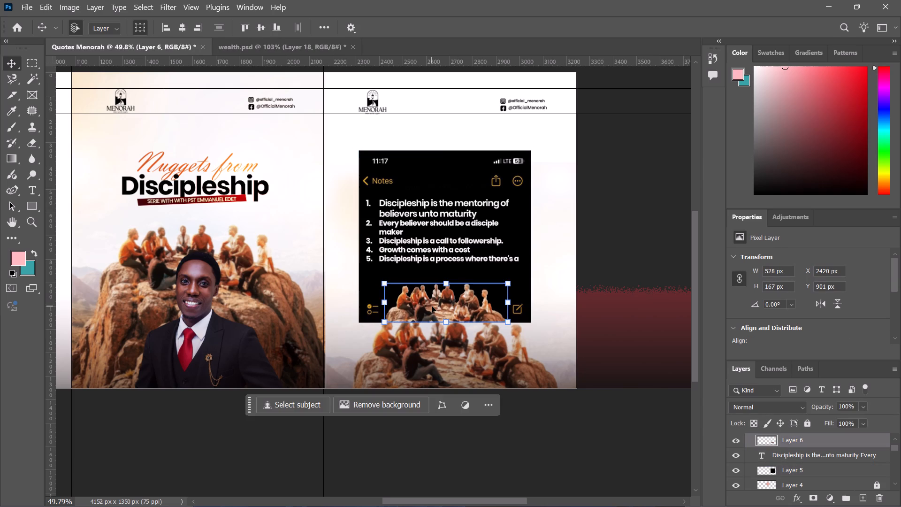
{"action": "left_click", "coordinate": [607, 204]}
Delete Layer 1 copy, the rock-gathering background on the Notes page.
{"action": "left_click", "coordinate": [464, 342]}
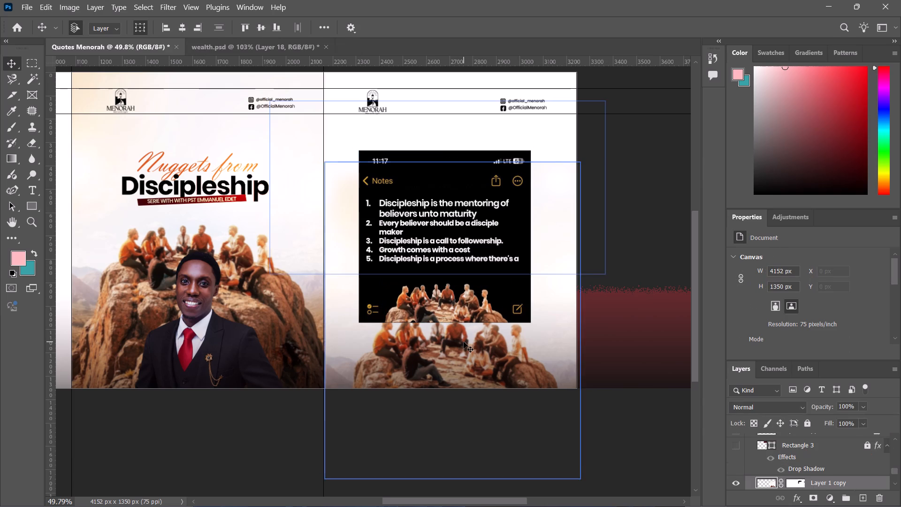
{"action": "key", "text": "BackSpace"}
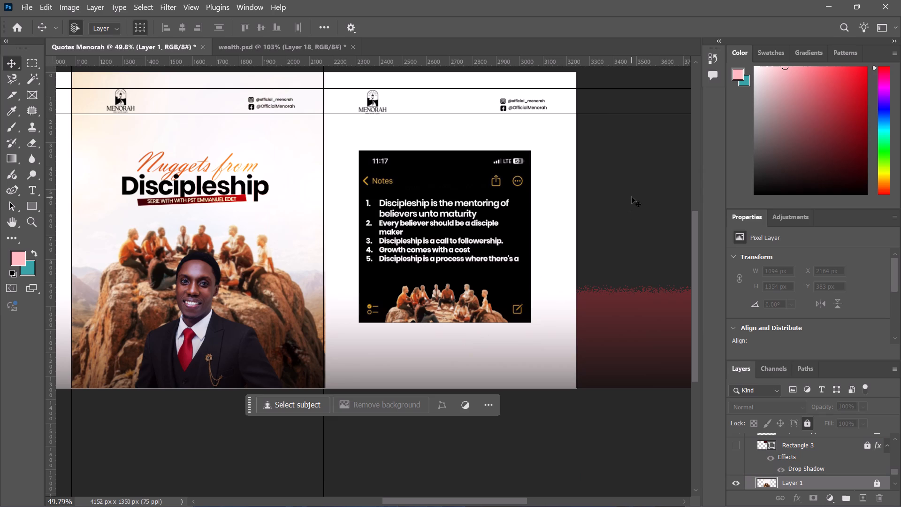
Nudge the Notes screenshot, its quote text and the people cutout together slightly upward on the page.
{"action": "scroll", "coordinate": [493, 268], "scroll_direction": "up", "scroll_amount": 4, "text": "ctrl+alt"}
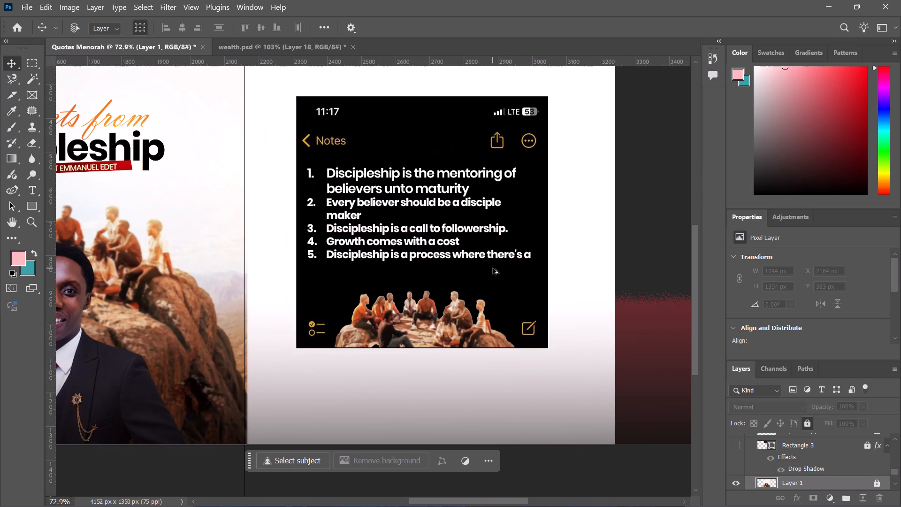
{"action": "scroll", "coordinate": [493, 268], "scroll_direction": "up", "scroll_amount": 7, "text": "ctrl+alt"}
{"action": "scroll", "coordinate": [493, 268], "scroll_direction": "down", "scroll_amount": 8, "text": "ctrl+alt"}
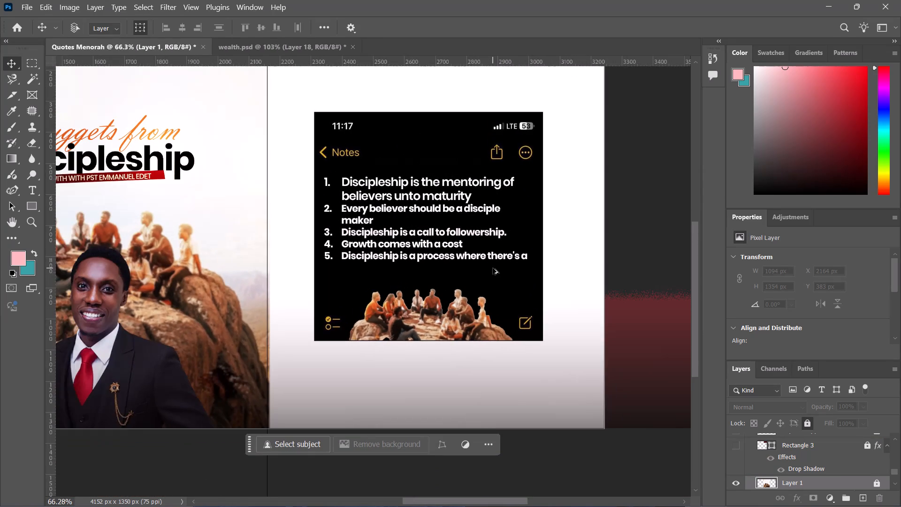
{"action": "scroll", "coordinate": [493, 268], "scroll_direction": "down", "scroll_amount": 5, "text": "ctrl+alt"}
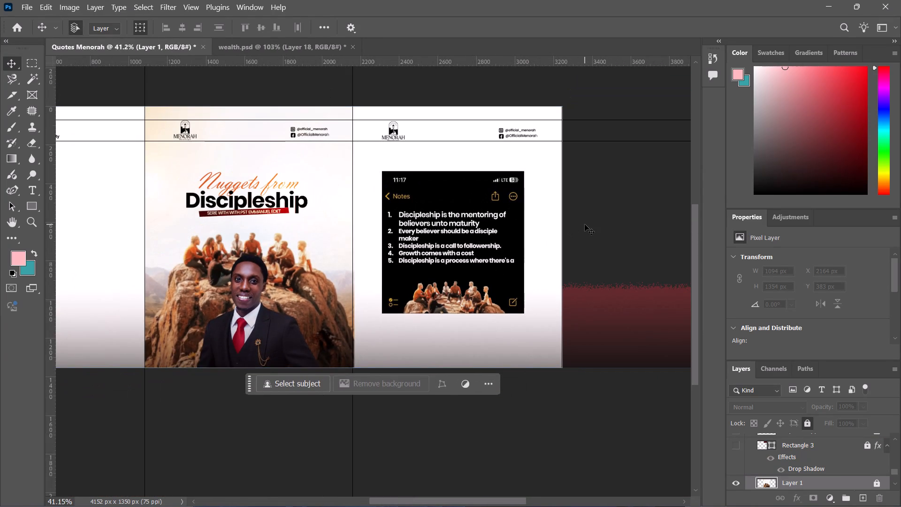
{"action": "left_click", "coordinate": [585, 224]}
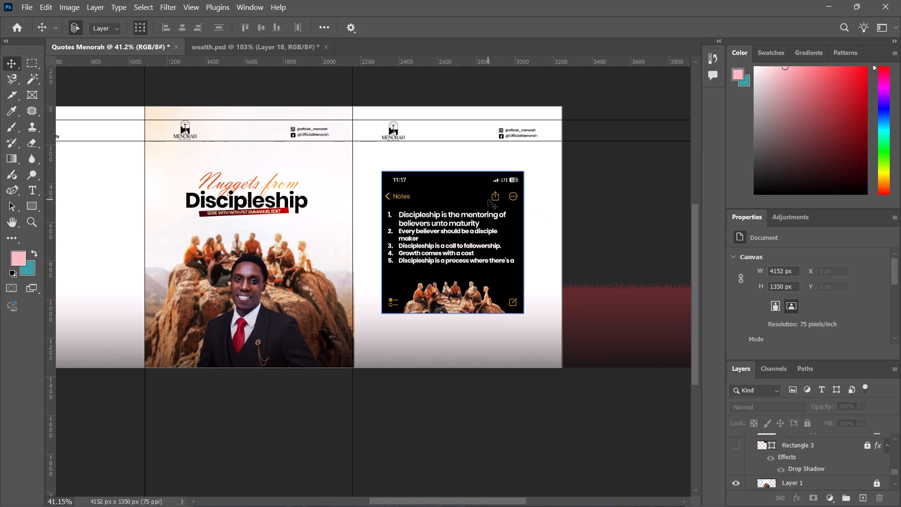
{"action": "left_click_drag", "start_coordinate": [361, 165], "coordinate": [503, 284]}
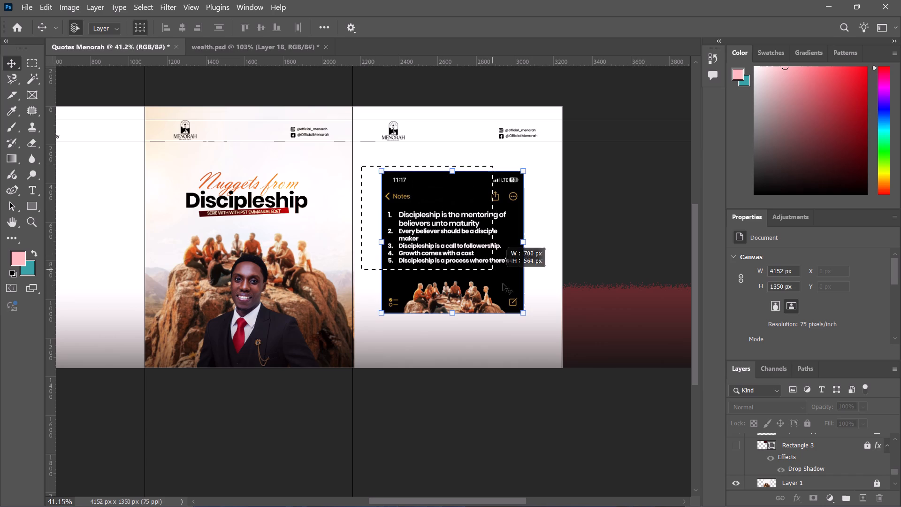
{"action": "left_click_drag", "start_coordinate": [503, 284], "coordinate": [534, 316]}
{"action": "key", "text": "Up"}
{"action": "key", "text": "Up"}
{"action": "key", "text": "Up"}
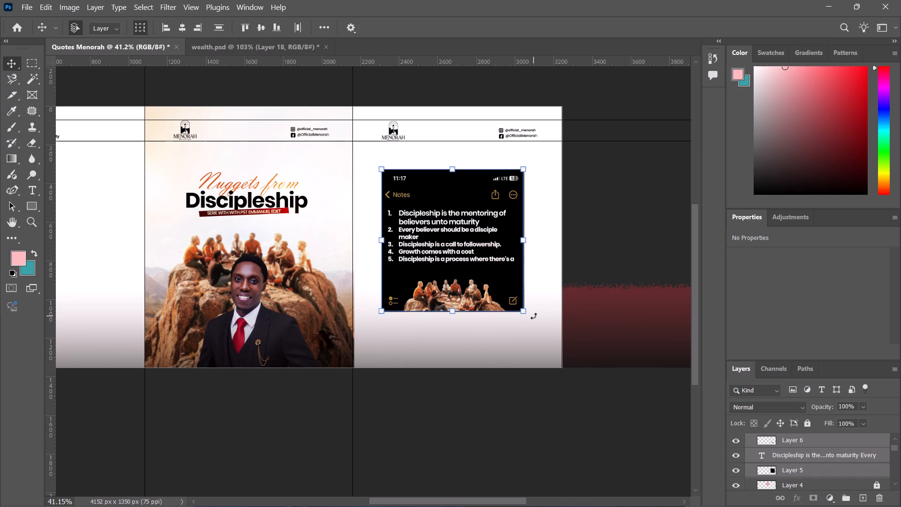
{"action": "key", "text": "Up"}
{"action": "key", "text": "Up"}
{"action": "key", "text": "Up"}
{"action": "key", "text": "Up"}
{"action": "key", "text": "Up"}
{"action": "key", "text": "Up"}
{"action": "key", "text": "Up"}
{"action": "key", "text": "Up"}
{"action": "key", "text": "Up"}
{"action": "key", "text": "Up"}
{"action": "key", "text": "Up"}
{"action": "key", "text": "Up"}
{"action": "key", "text": "Up"}
{"action": "key", "text": "Up"}
{"action": "key", "text": "Up"}
{"action": "key", "text": "Up"}
{"action": "key", "text": "Up"}
{"action": "key", "text": "Up"}
{"action": "key", "text": "Up"}
{"action": "key", "text": "Up"}
{"action": "key", "text": "Up"}
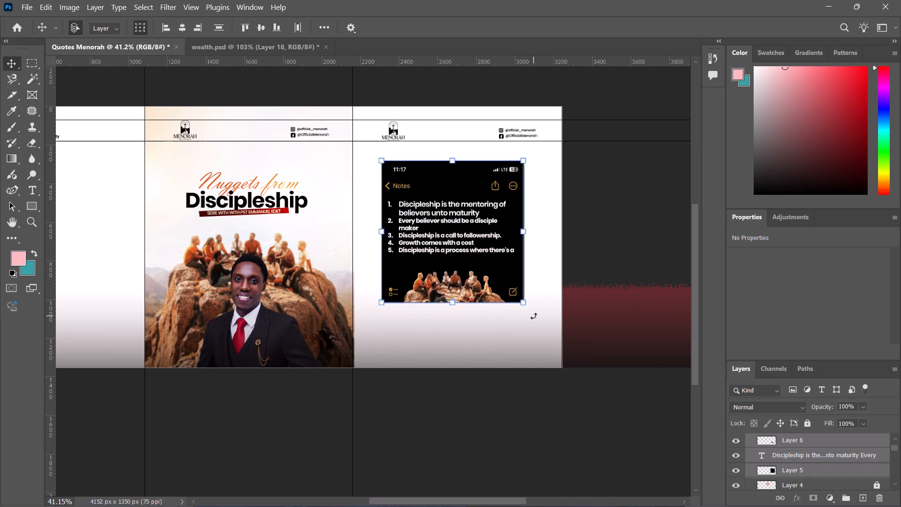
{"action": "key", "text": "Up"}
{"action": "key", "text": "Up"}
{"action": "key", "text": "Up"}
{"action": "left_click", "coordinate": [584, 242]}
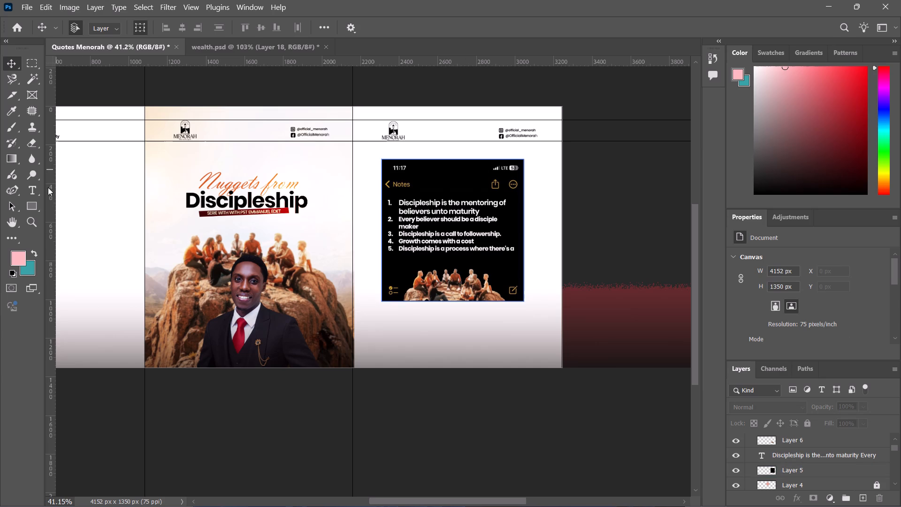
Draw a black rectangle about 739 x 728 px over the Notes screenshot, with its corners rounded to about 45 px.
{"action": "left_click", "coordinate": [36, 204]}
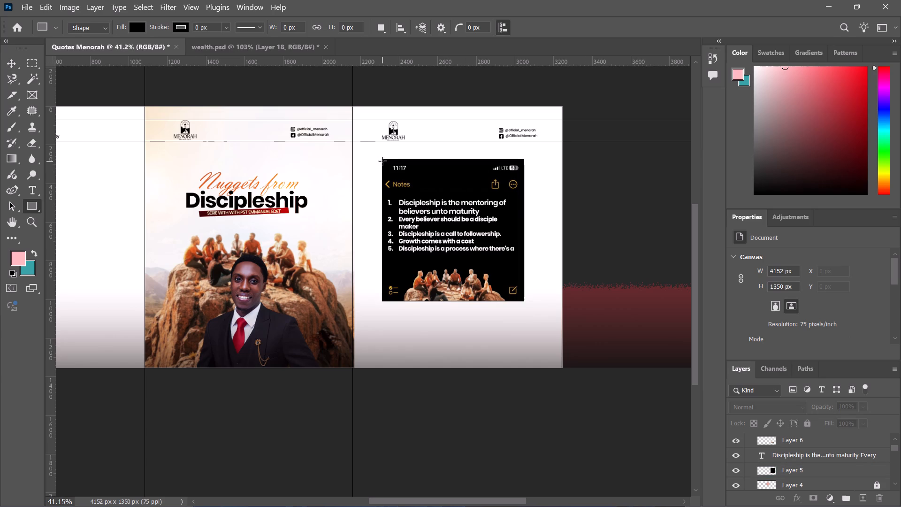
{"action": "left_click_drag", "start_coordinate": [382, 159], "coordinate": [508, 269]}
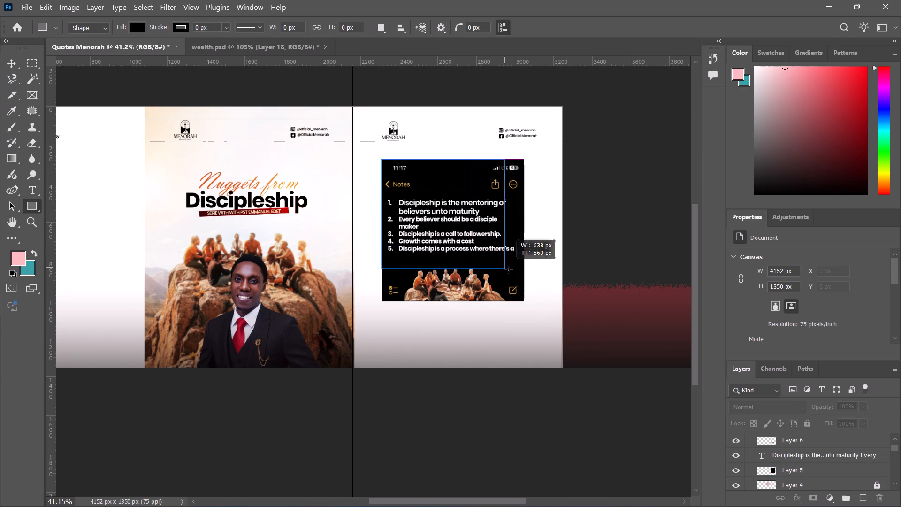
{"action": "left_click_drag", "start_coordinate": [508, 269], "coordinate": [525, 302]}
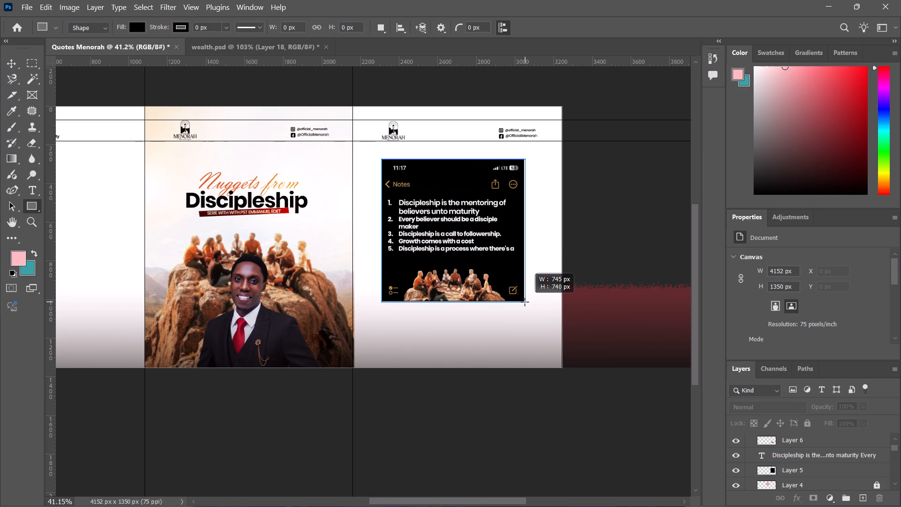
{"action": "left_click_drag", "start_coordinate": [525, 302], "coordinate": [525, 303]}
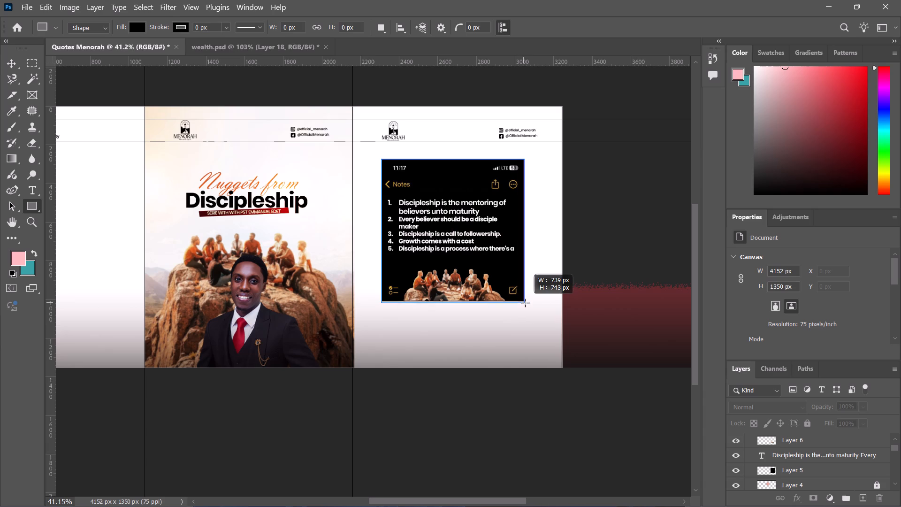
{"action": "left_click_drag", "start_coordinate": [525, 303], "coordinate": [524, 303]}
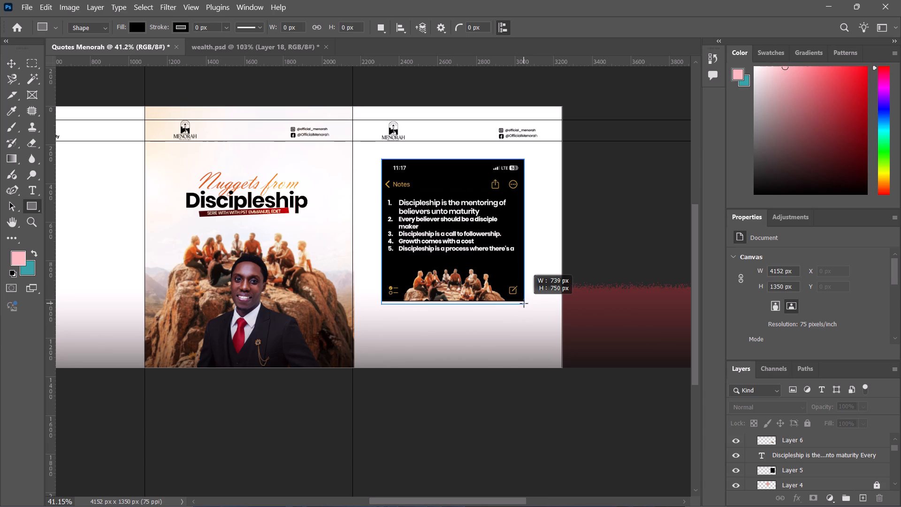
{"action": "left_click_drag", "start_coordinate": [524, 303], "coordinate": [524, 299]}
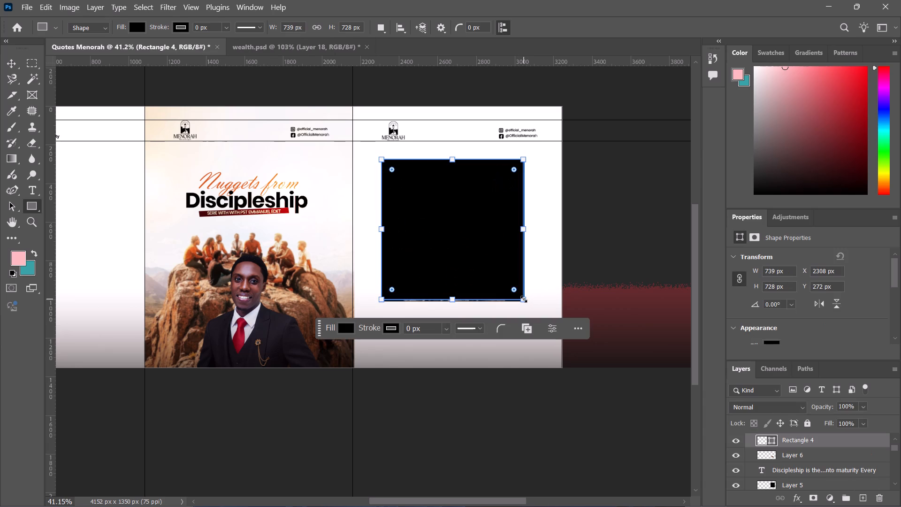
{"action": "left_click_drag", "start_coordinate": [514, 287], "coordinate": [516, 291]}
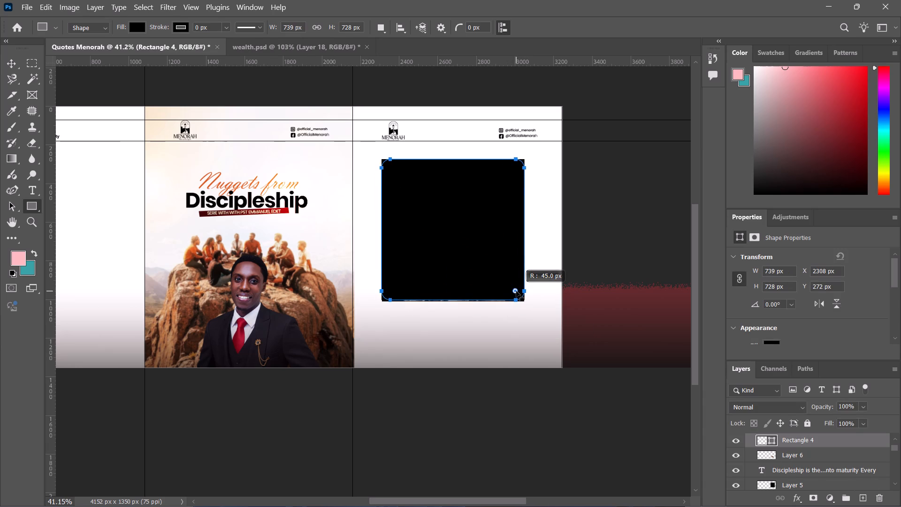
{"action": "left_click_drag", "start_coordinate": [516, 291], "coordinate": [516, 292]}
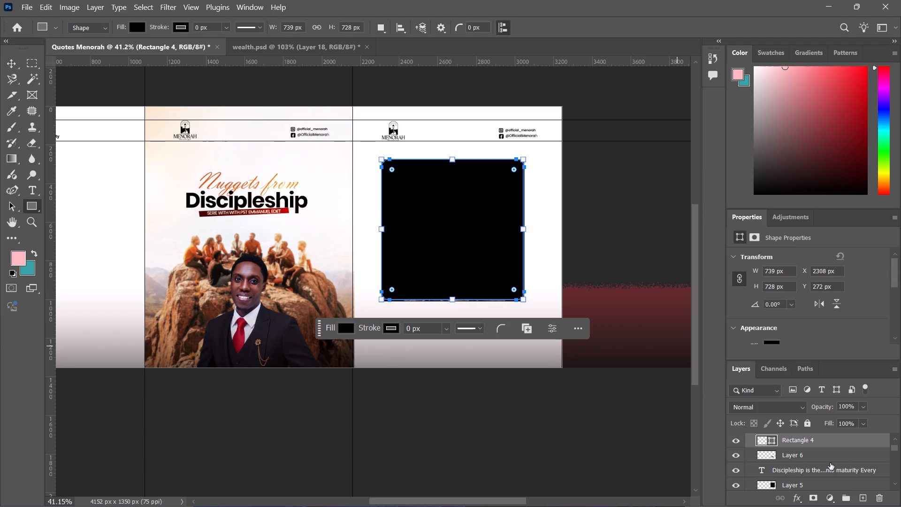
Move the Rectangle 4 layer directly beneath Layer 5, the Notes screenshot.
{"action": "left_click_drag", "start_coordinate": [766, 444], "coordinate": [769, 452]}
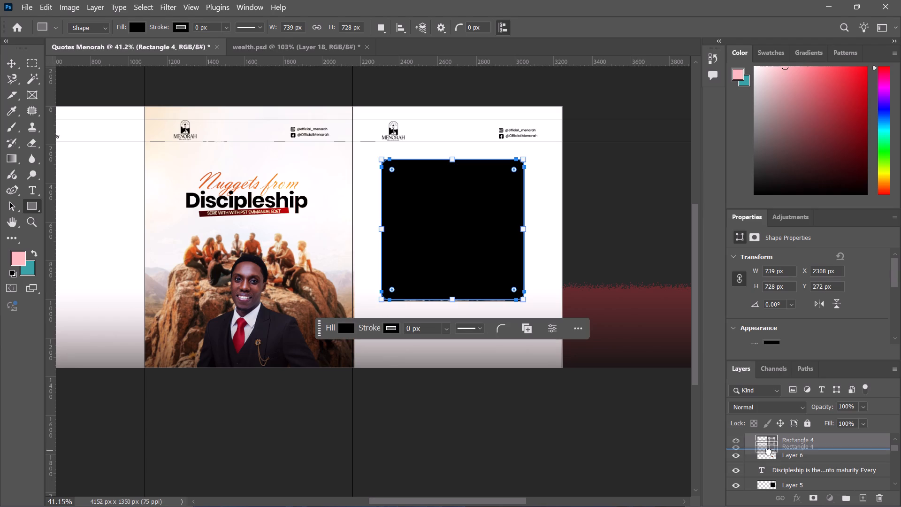
{"action": "left_click_drag", "start_coordinate": [769, 452], "coordinate": [792, 474]}
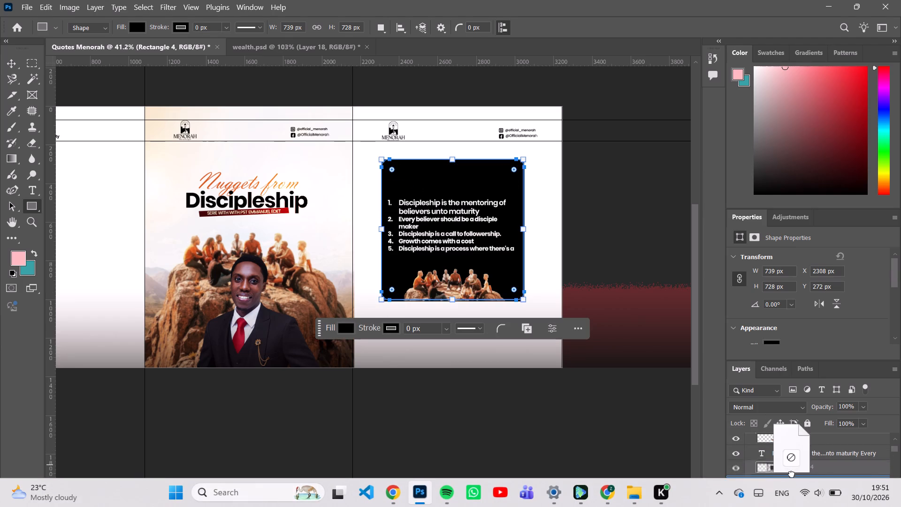
{"action": "left_click_drag", "start_coordinate": [792, 474], "coordinate": [792, 476]}
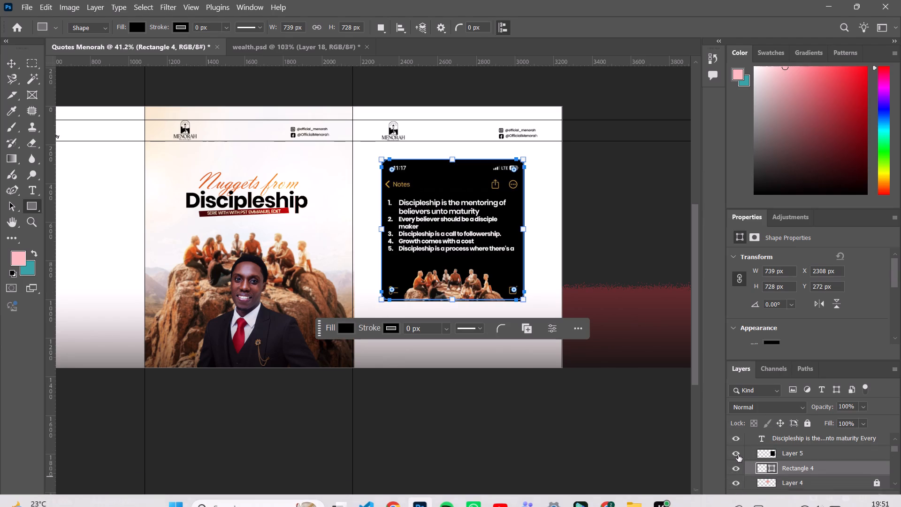
{"action": "left_click", "coordinate": [738, 455]}
{"action": "left_click", "coordinate": [738, 455]}
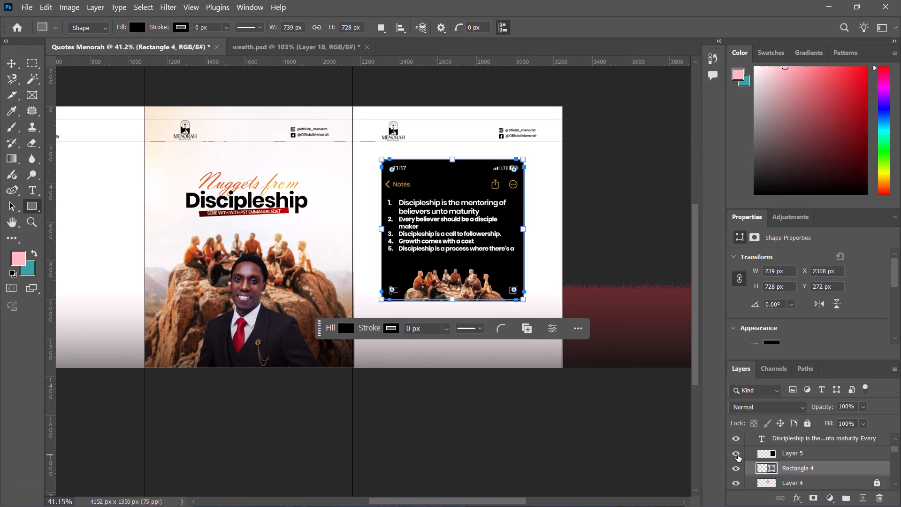
{"action": "left_click", "coordinate": [755, 469]}
{"action": "left_click", "coordinate": [761, 468]}
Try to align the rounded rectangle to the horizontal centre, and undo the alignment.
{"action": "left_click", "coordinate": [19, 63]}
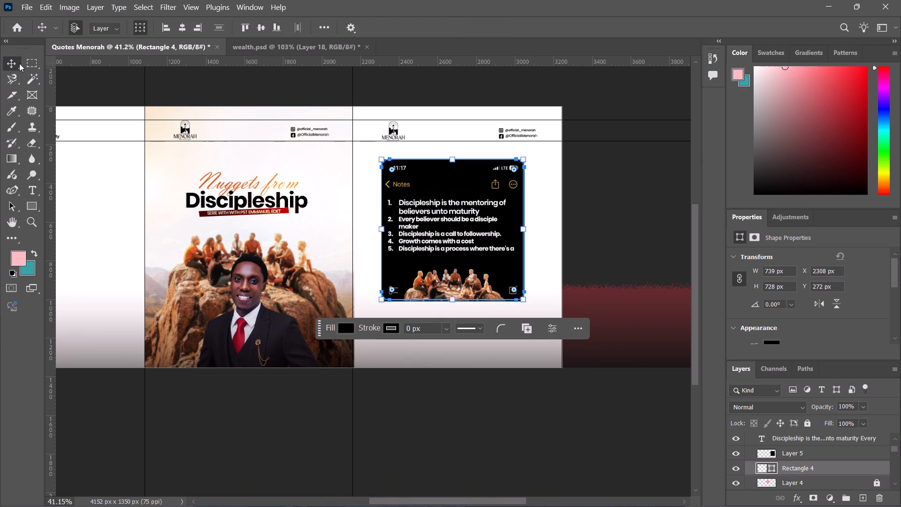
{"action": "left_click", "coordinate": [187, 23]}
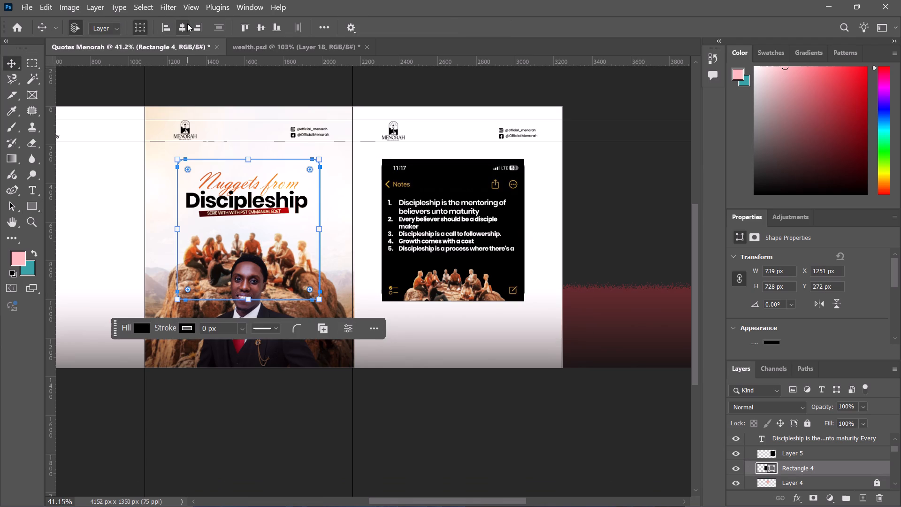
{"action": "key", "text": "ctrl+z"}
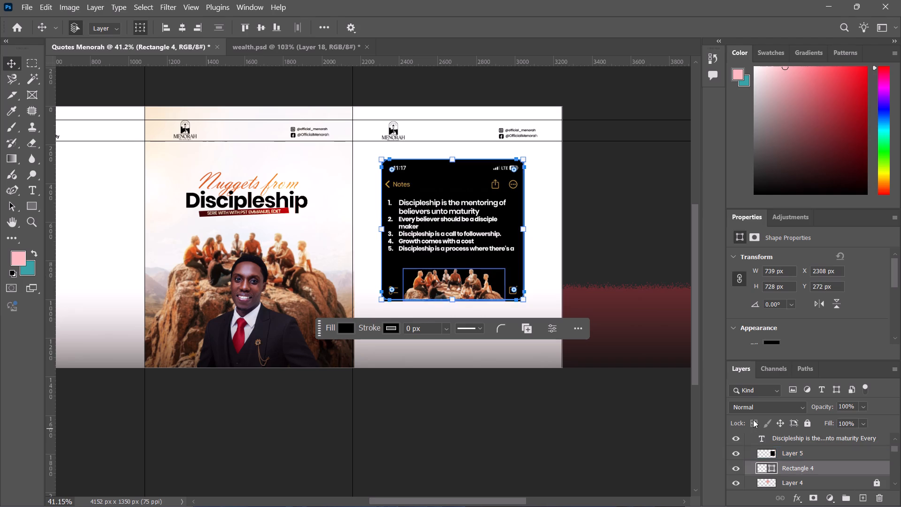
Clip the Layer 5 Notes screenshot to the rounded rectangle beneath it.
{"action": "left_click", "coordinate": [810, 461], "text": "alt"}
{"action": "left_click", "coordinate": [603, 223]}
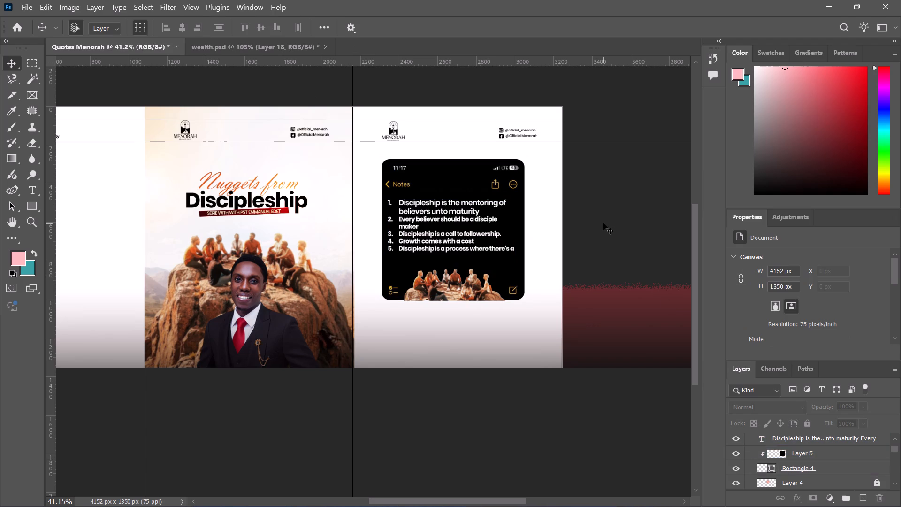
Place the quote text layer above Layer 6 and clip the Layer 6 people cutout to the rounded rectangle.
{"action": "left_click", "coordinate": [469, 297]}
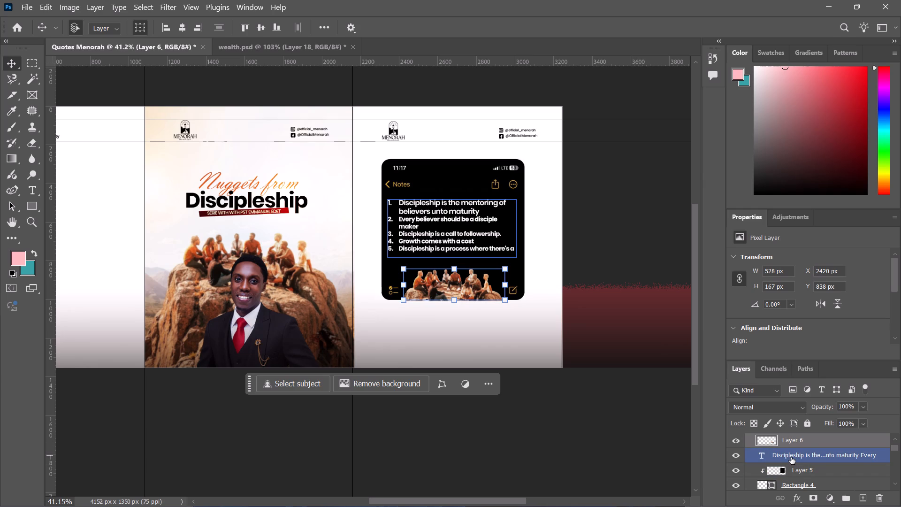
{"action": "left_click_drag", "start_coordinate": [791, 457], "coordinate": [796, 436]}
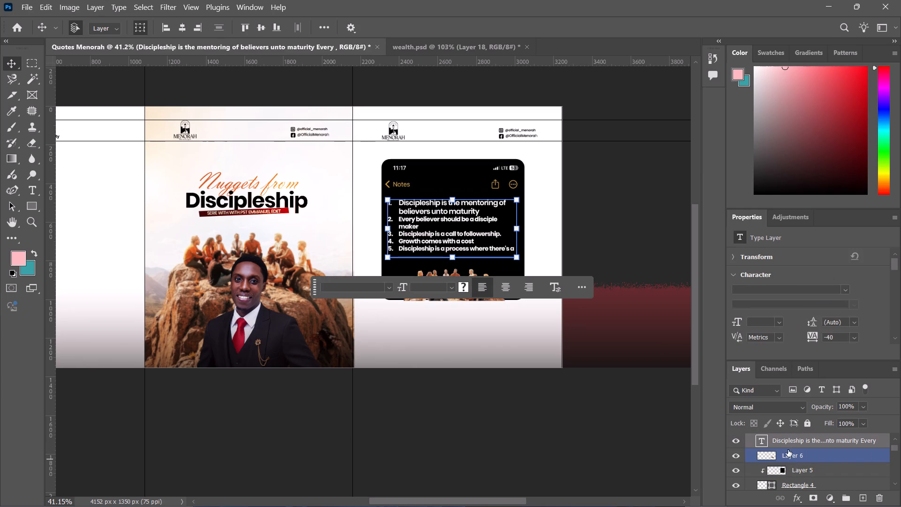
{"action": "left_click", "coordinate": [805, 462], "text": "alt"}
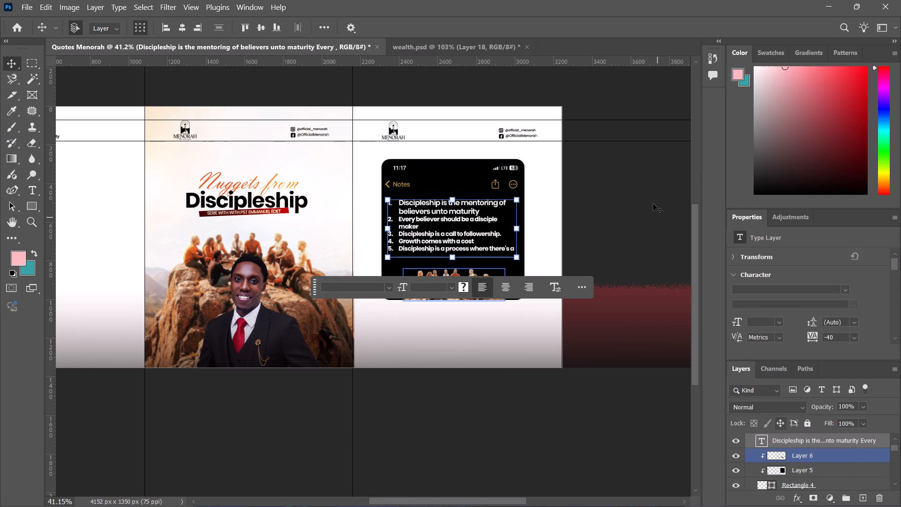
{"action": "left_click", "coordinate": [653, 203]}
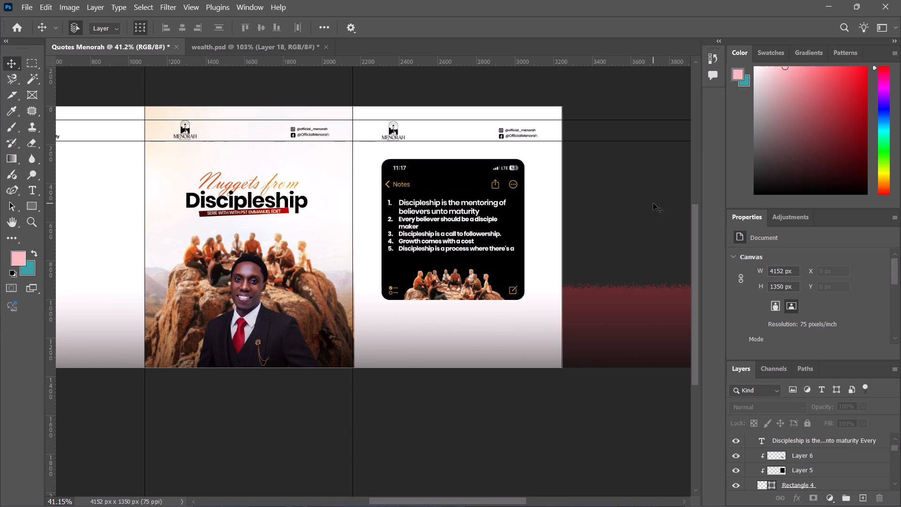
In the wealth.psd document, copy the "See you next Fiday" text layer above the QR code.
{"action": "left_click", "coordinate": [273, 46]}
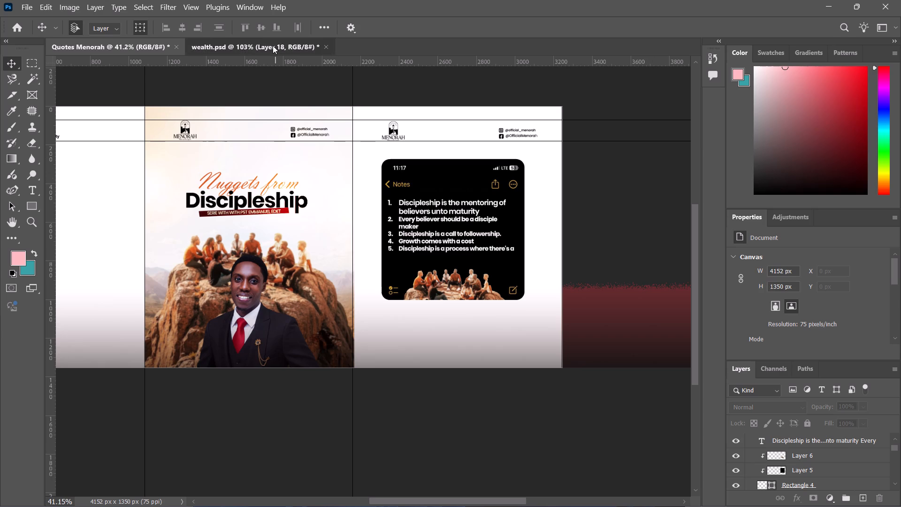
{"action": "key", "text": "ctrl+0"}
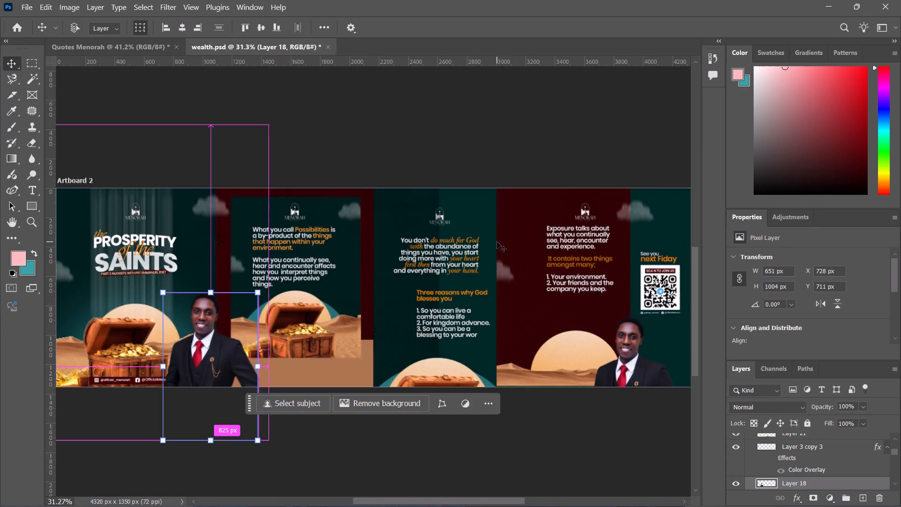
{"action": "scroll", "coordinate": [497, 242], "scroll_direction": "left", "scroll_amount": 8}
{"action": "scroll", "coordinate": [497, 242], "scroll_direction": "right", "scroll_amount": 16}
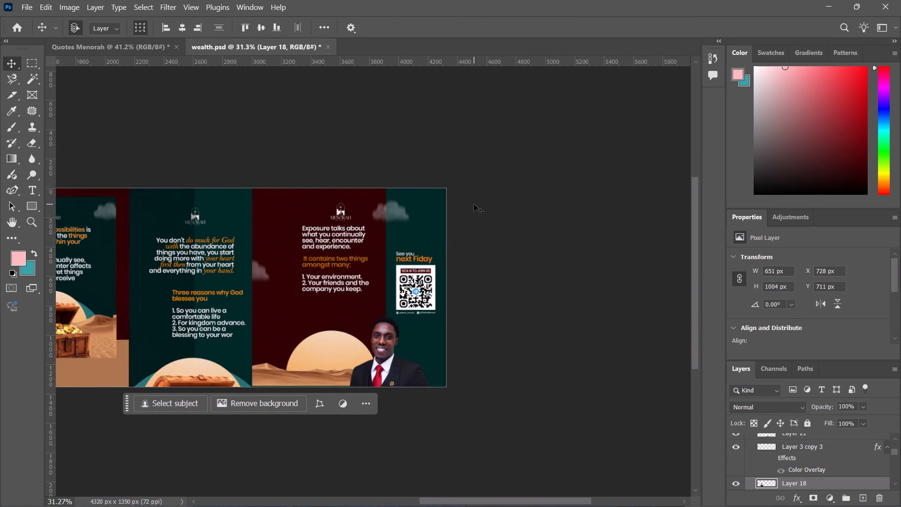
{"action": "left_click", "coordinate": [474, 204]}
{"action": "scroll", "coordinate": [417, 229], "scroll_direction": "up", "scroll_amount": 11, "text": "ctrl+alt"}
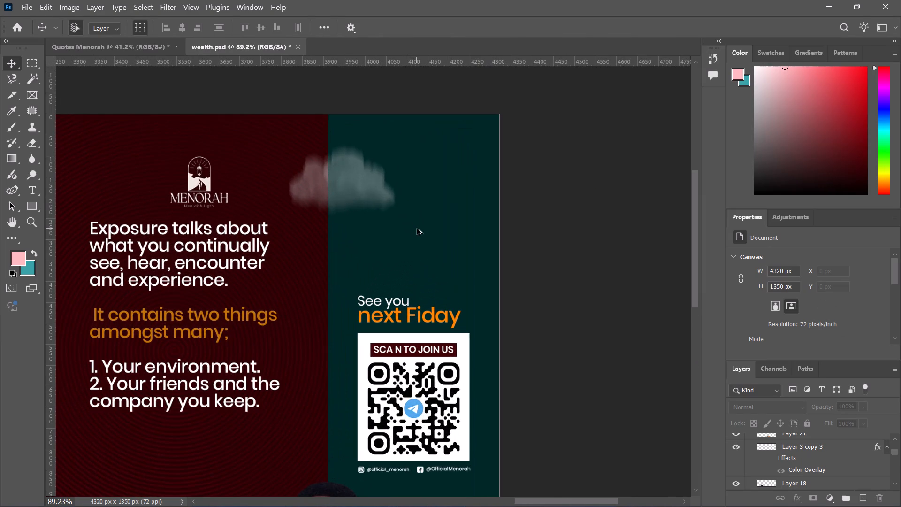
{"action": "scroll", "coordinate": [417, 229], "scroll_direction": "down", "scroll_amount": 1}
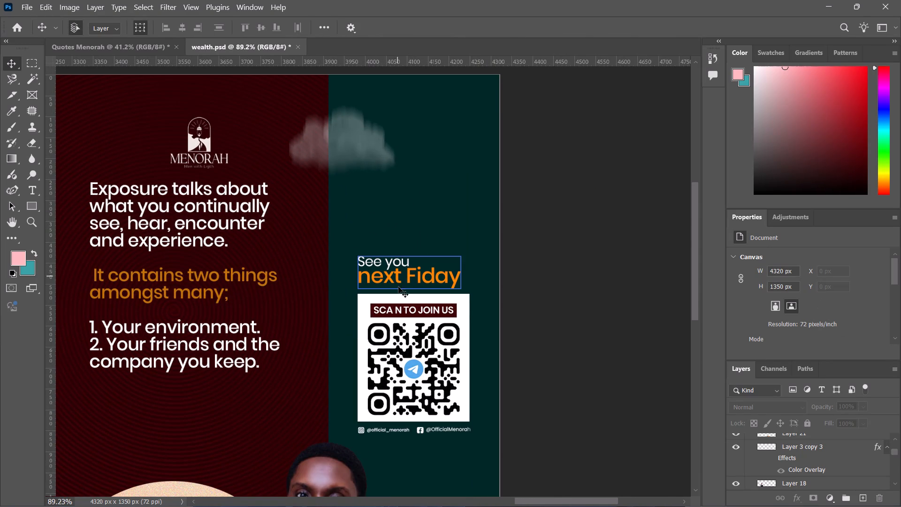
{"action": "left_click", "coordinate": [542, 332]}
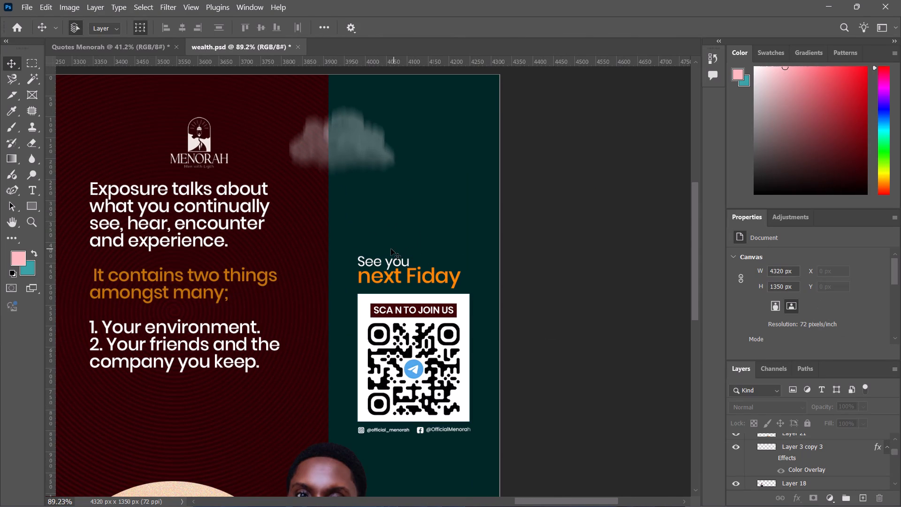
{"action": "left_click_drag", "start_coordinate": [391, 249], "coordinate": [422, 348]}
{"action": "left_click", "coordinate": [601, 267]}
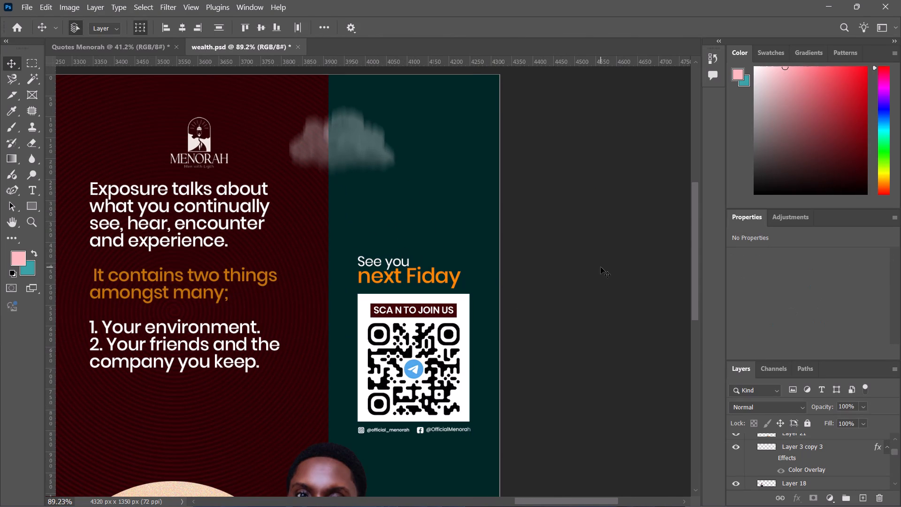
{"action": "left_click", "coordinate": [441, 279]}
{"action": "key", "text": "ctrl+c"}
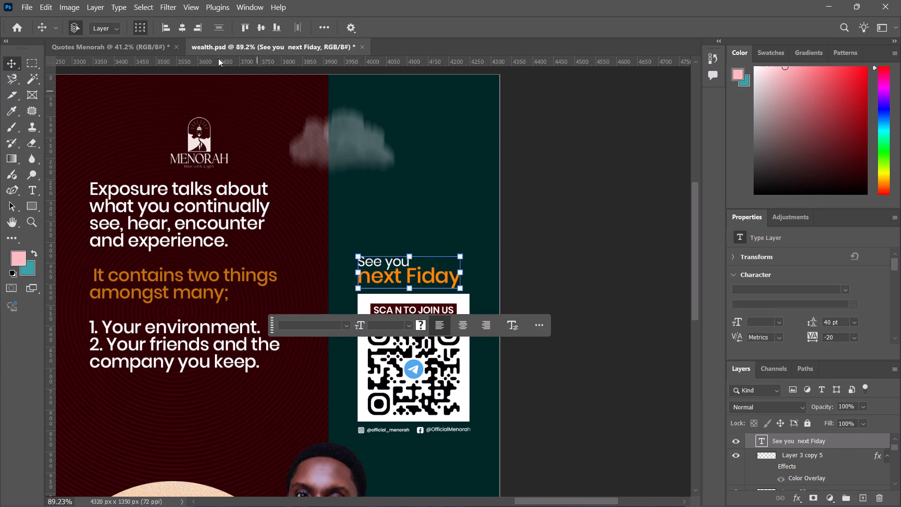
Paste the "See you next Fiday" text into the Quotes Menorah document and place it below the Notes screenshot's left side.
{"action": "left_click", "coordinate": [121, 46]}
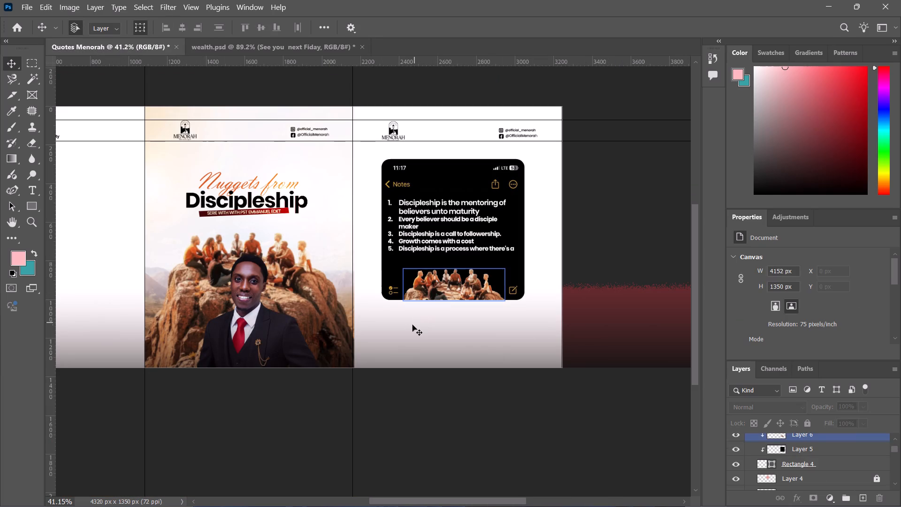
{"action": "left_click", "coordinate": [412, 325]}
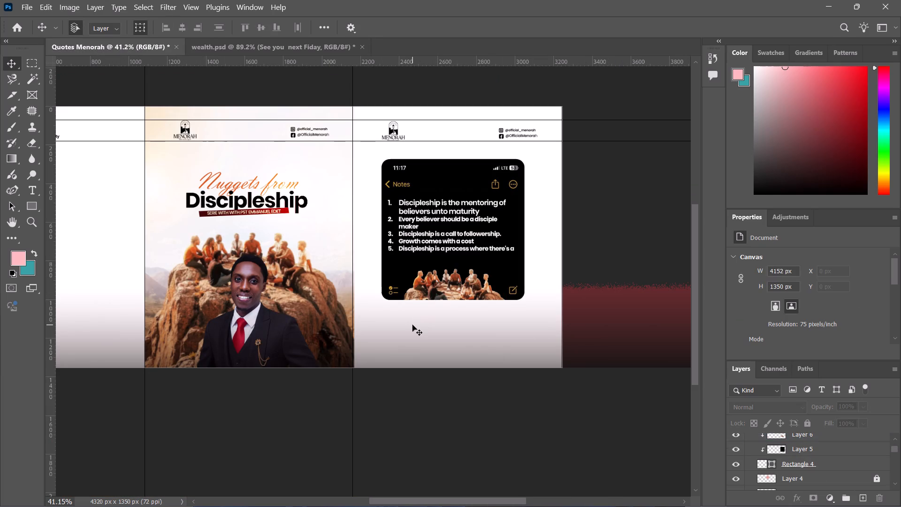
{"action": "key", "text": "ctrl+v"}
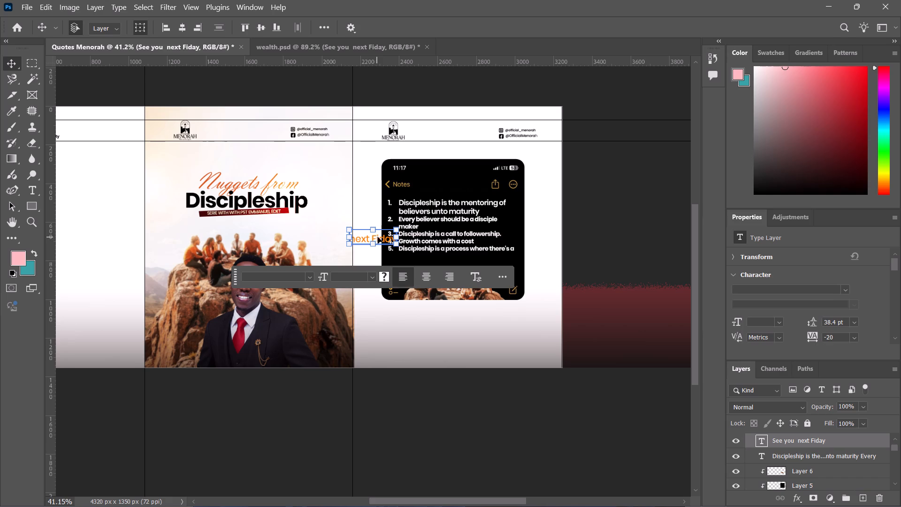
{"action": "left_click_drag", "start_coordinate": [379, 236], "coordinate": [409, 338]}
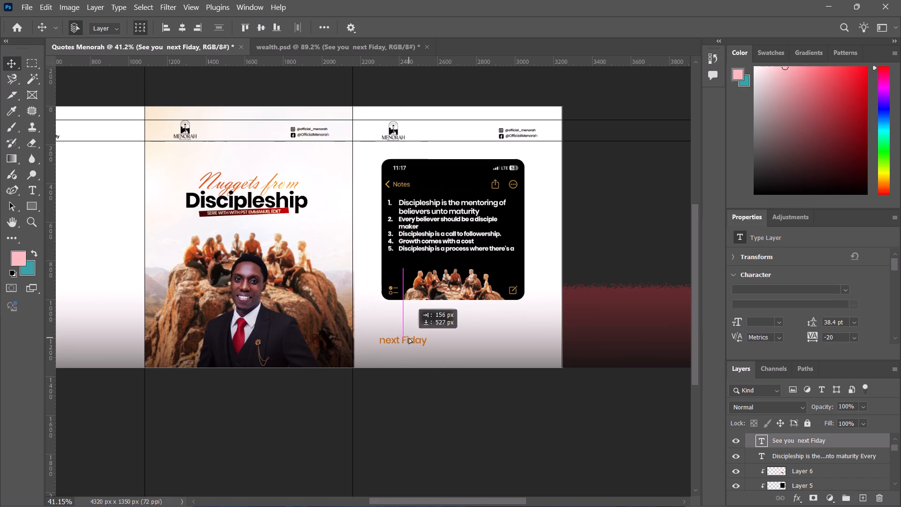
{"action": "left_click_drag", "start_coordinate": [409, 338], "coordinate": [409, 338]}
{"action": "left_click", "coordinate": [612, 215]}
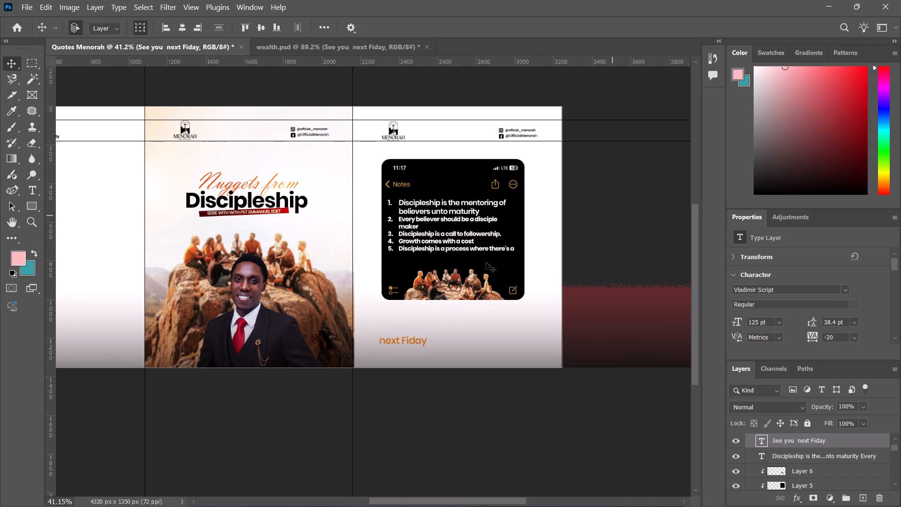
Recolour the words "See you" in the "See you next Fiday" text to black (000000).
{"action": "left_click", "coordinate": [390, 340]}
{"action": "triple_click", "coordinate": [390, 340]}
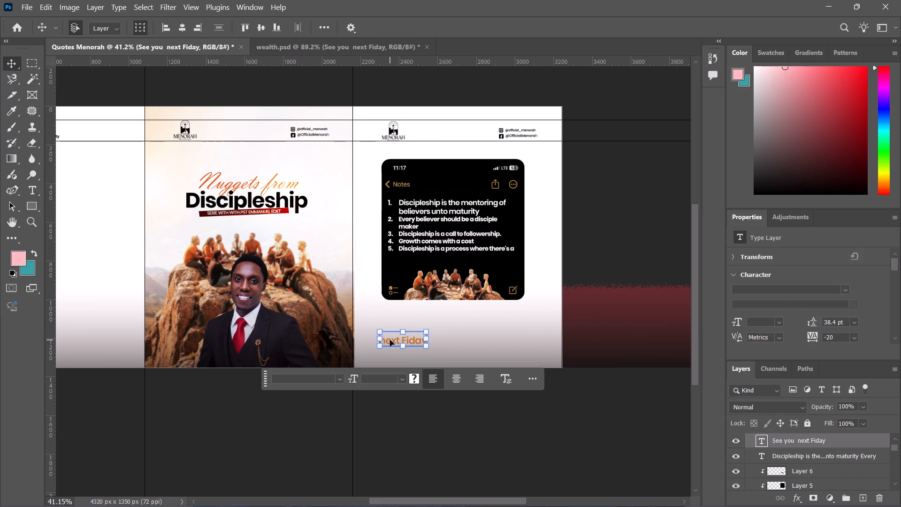
{"action": "triple_click", "coordinate": [391, 334]}
{"action": "left_click", "coordinate": [391, 334]}
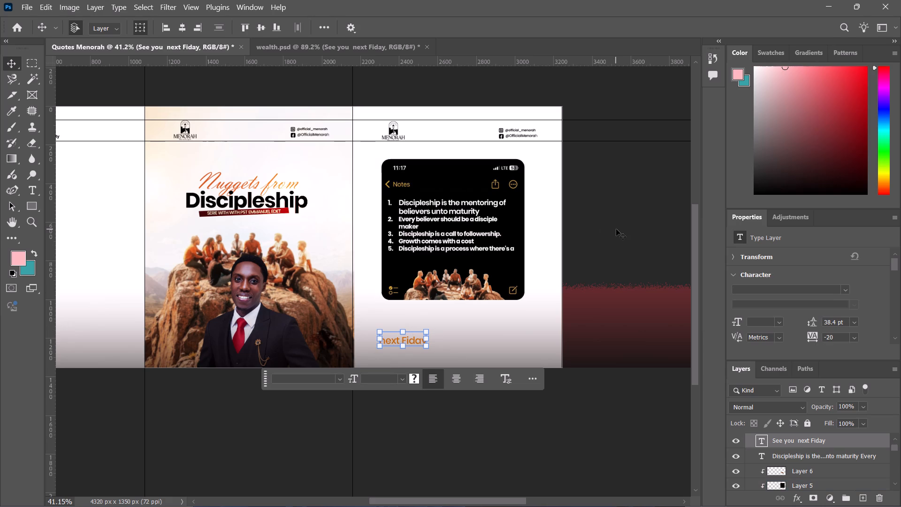
{"action": "left_click", "coordinate": [616, 229]}
{"action": "key", "text": "t"}
{"action": "scroll", "coordinate": [389, 339], "scroll_direction": "left", "scroll_amount": 1}
{"action": "left_click", "coordinate": [397, 333]}
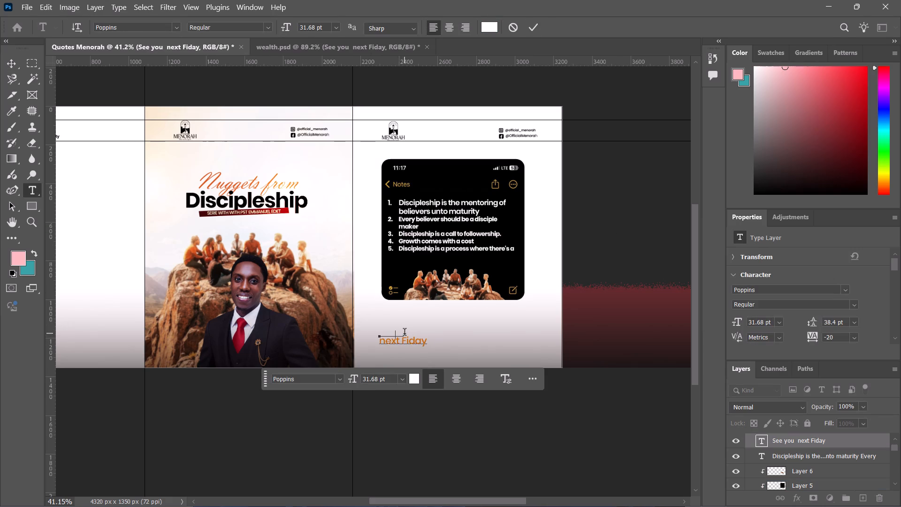
{"action": "left_click_drag", "start_coordinate": [405, 333], "coordinate": [362, 334]}
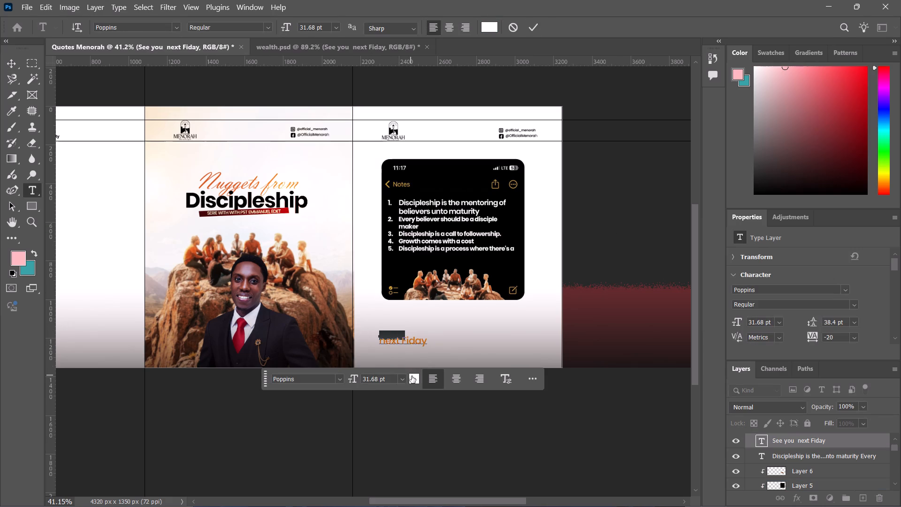
{"action": "left_click", "coordinate": [412, 376]}
{"action": "left_click_drag", "start_coordinate": [412, 307], "coordinate": [381, 314]}
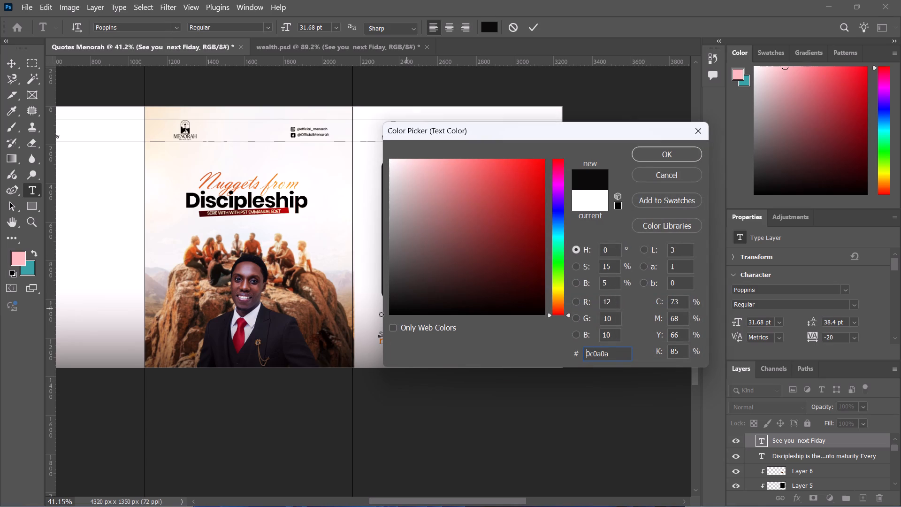
{"action": "left_click_drag", "start_coordinate": [381, 314], "coordinate": [337, 325]}
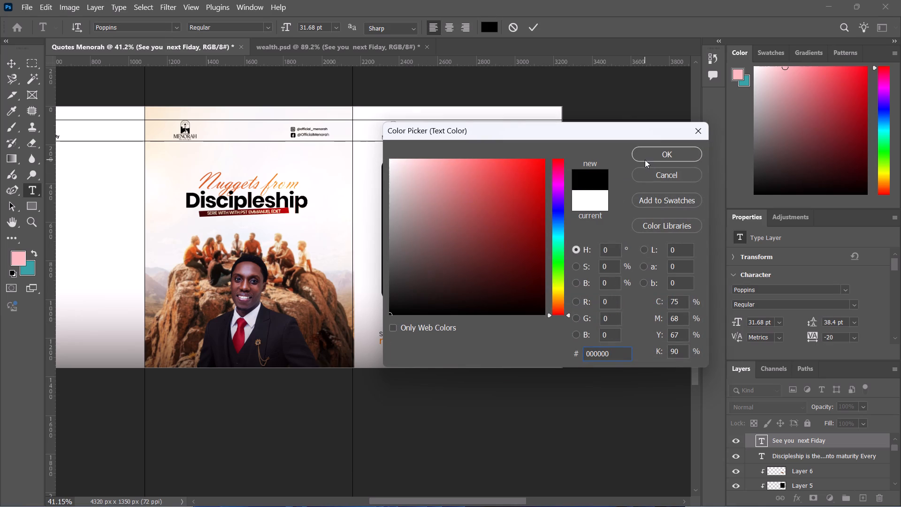
{"action": "left_click", "coordinate": [643, 155]}
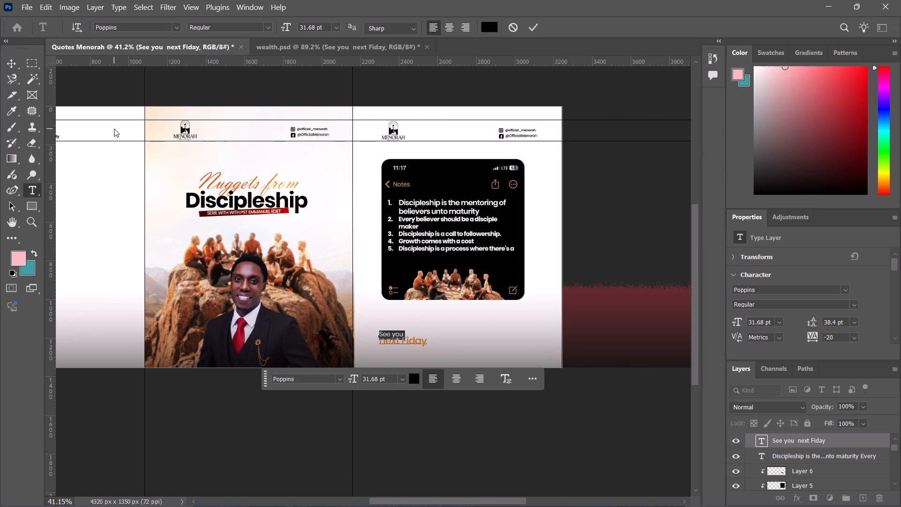
{"action": "left_click", "coordinate": [13, 63]}
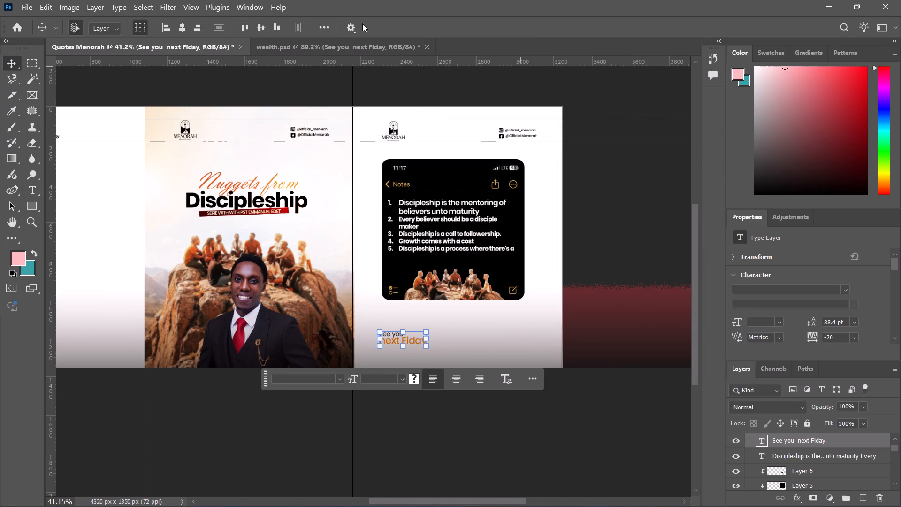
Copy the "SCAN TO JOIN US" QR code (Group 3) from wealth.psd and paste it into the Quotes Menorah document.
{"action": "left_click", "coordinate": [329, 46]}
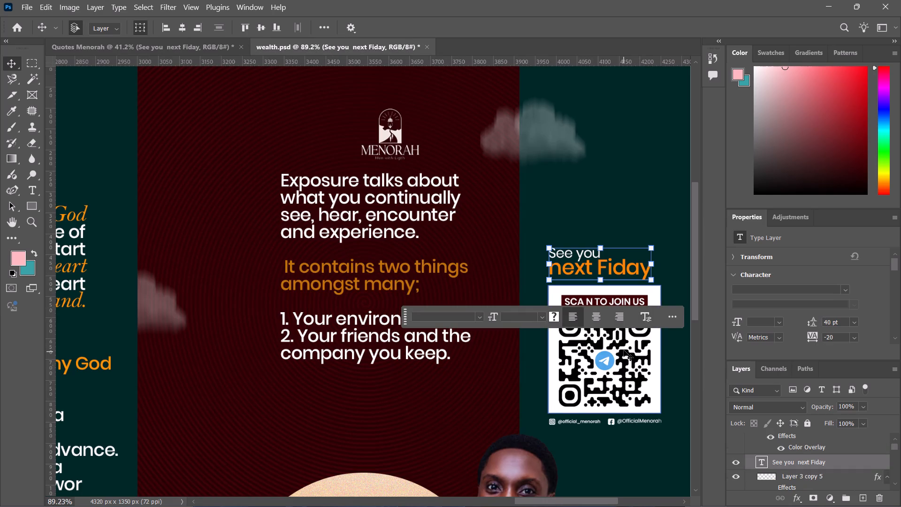
{"action": "left_click", "coordinate": [624, 351]}
{"action": "key", "text": "ctrl+c"}
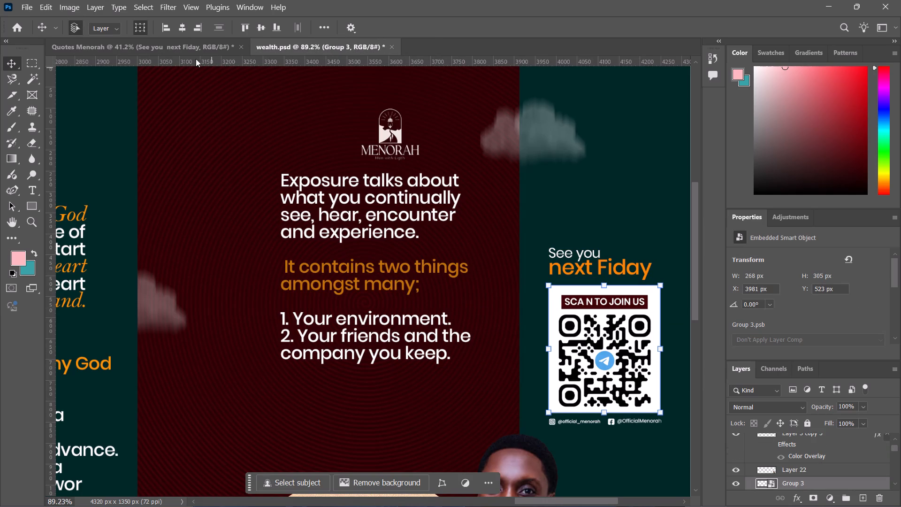
{"action": "left_click", "coordinate": [185, 48]}
{"action": "left_click", "coordinate": [476, 329]}
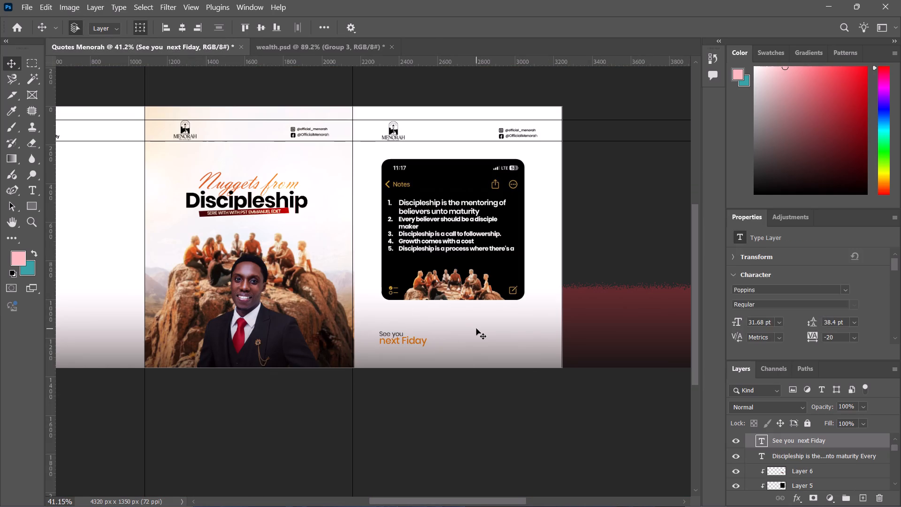
{"action": "key", "text": "ctrl+v"}
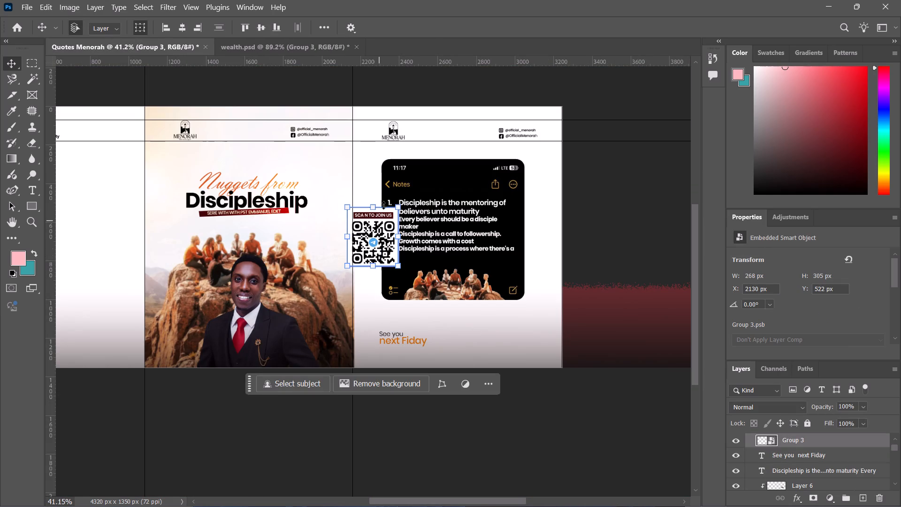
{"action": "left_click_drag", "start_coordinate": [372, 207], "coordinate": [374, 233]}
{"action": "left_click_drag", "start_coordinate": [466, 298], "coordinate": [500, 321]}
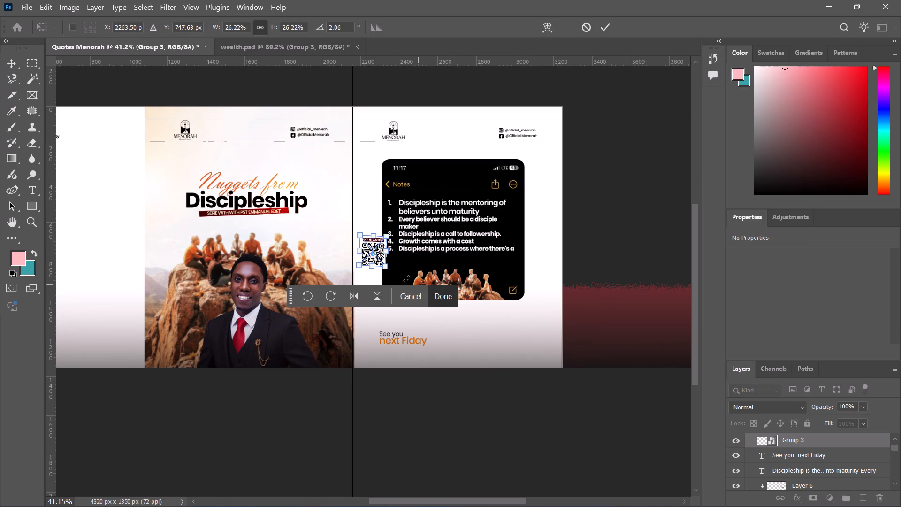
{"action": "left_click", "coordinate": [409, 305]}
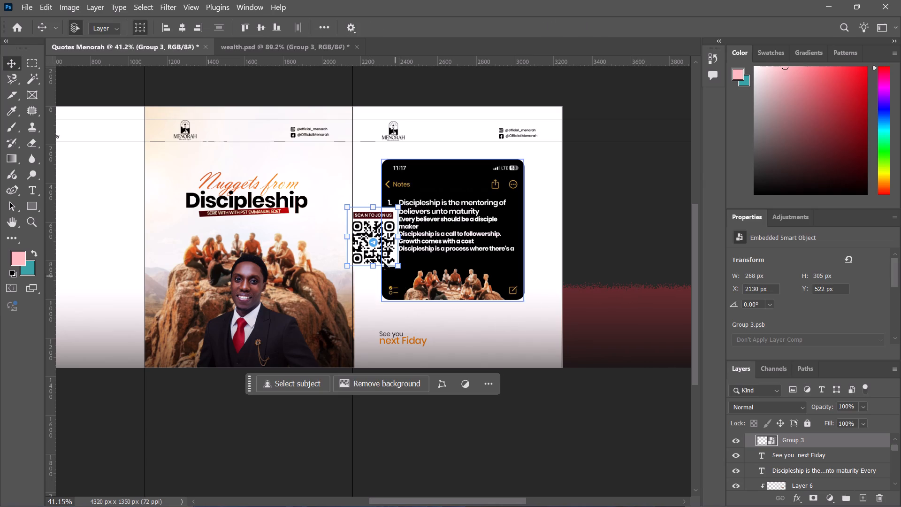
Move the QR code below the Notes screenshot's lower-right corner and scale it proportionally to about 161 x 184 px.
{"action": "left_click_drag", "start_coordinate": [374, 246], "coordinate": [527, 332]}
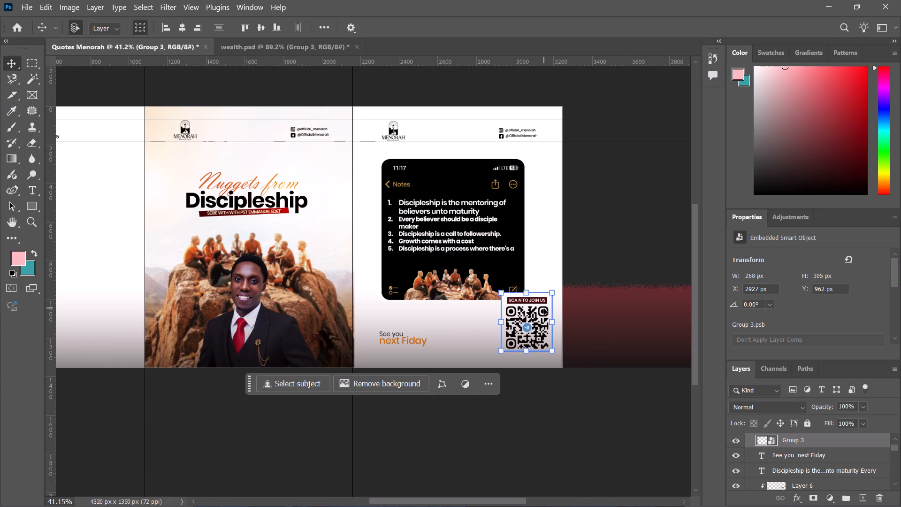
{"action": "left_click_drag", "start_coordinate": [552, 293], "coordinate": [538, 316]}
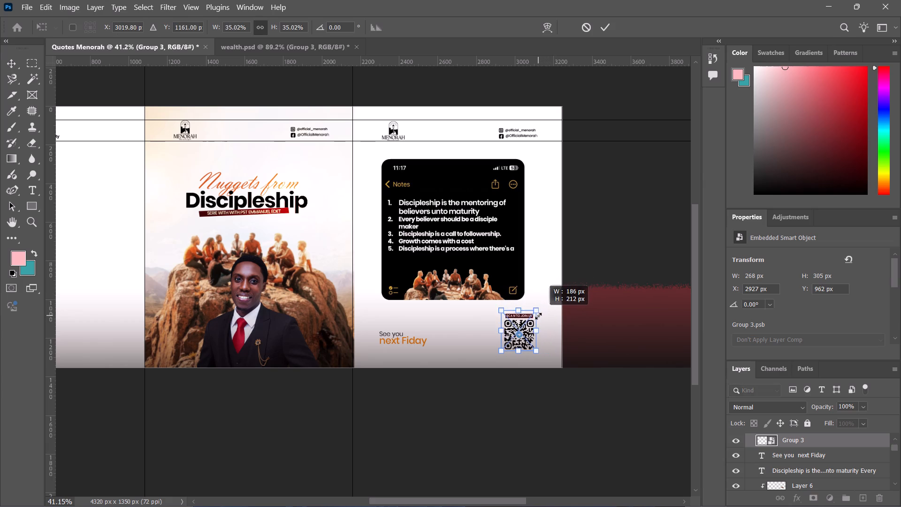
{"action": "left_click_drag", "start_coordinate": [538, 316], "coordinate": [536, 320]}
Nudge the scaled QR code right and slightly down to about X 2988 px, Y 1100 px, and apply the transform.
{"action": "key", "text": "Down"}
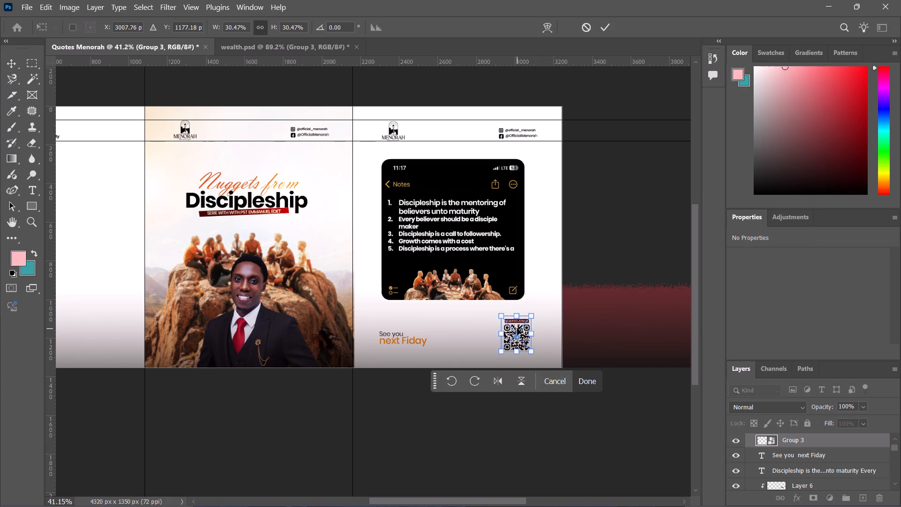
{"action": "key", "text": "Down"}
{"action": "key", "text": "Down"}
{"action": "key", "text": "Down"}
{"action": "key", "text": "Right"}
{"action": "key", "text": "Right"}
{"action": "key", "text": "Right"}
{"action": "key", "text": "Right"}
{"action": "key", "text": "Right"}
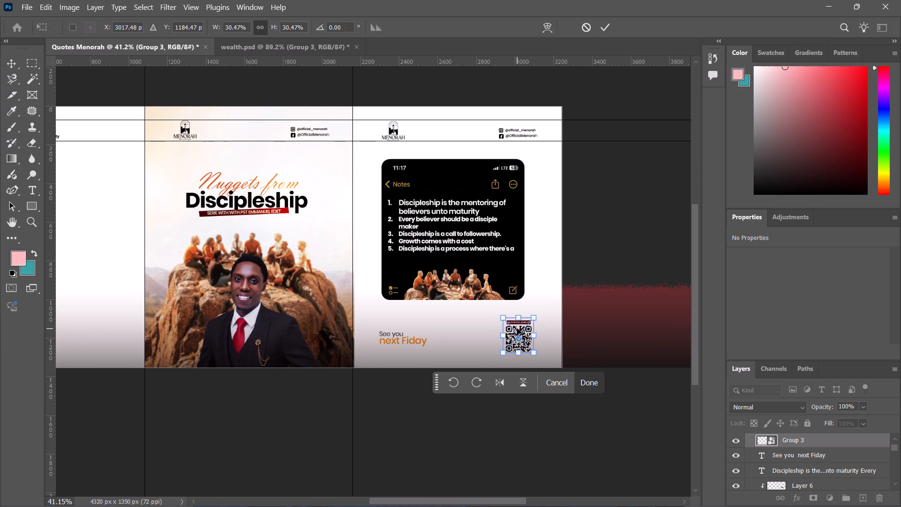
{"action": "key", "text": "Right"}
{"action": "key", "text": "Right"}
{"action": "key", "text": "Right"}
{"action": "key", "text": "Right"}
{"action": "key", "text": "Right"}
{"action": "key", "text": "Right"}
{"action": "key", "text": "Right"}
{"action": "key", "text": "Right"}
{"action": "key", "text": "Right"}
{"action": "key", "text": "Right"}
{"action": "key", "text": "Right"}
{"action": "key", "text": "Right"}
{"action": "key", "text": "Right"}
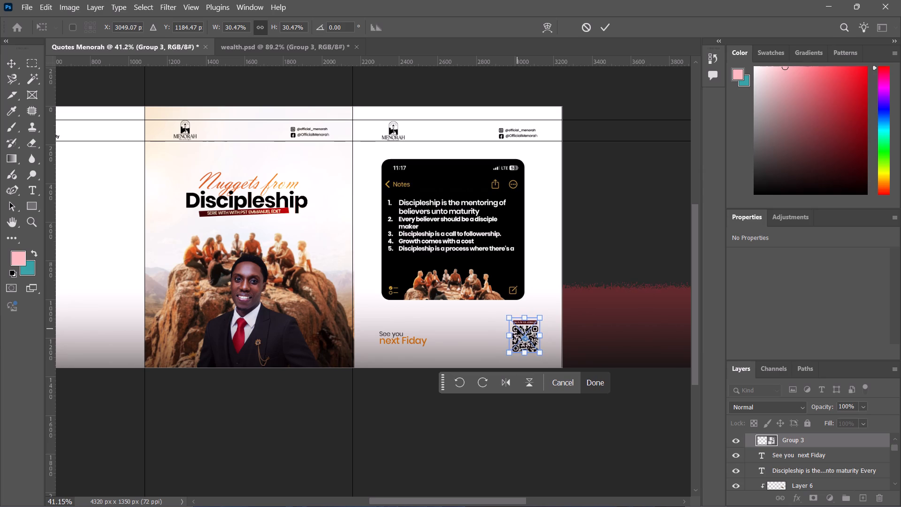
{"action": "key", "text": "Right"}
{"action": "key", "text": "Right"}
{"action": "key", "text": "Right"}
{"action": "key", "text": "Down"}
{"action": "key", "text": "Down"}
{"action": "key", "text": "Down"}
{"action": "key", "text": "Right"}
{"action": "key", "text": "Right"}
{"action": "key", "text": "Right"}
{"action": "key", "text": "Right"}
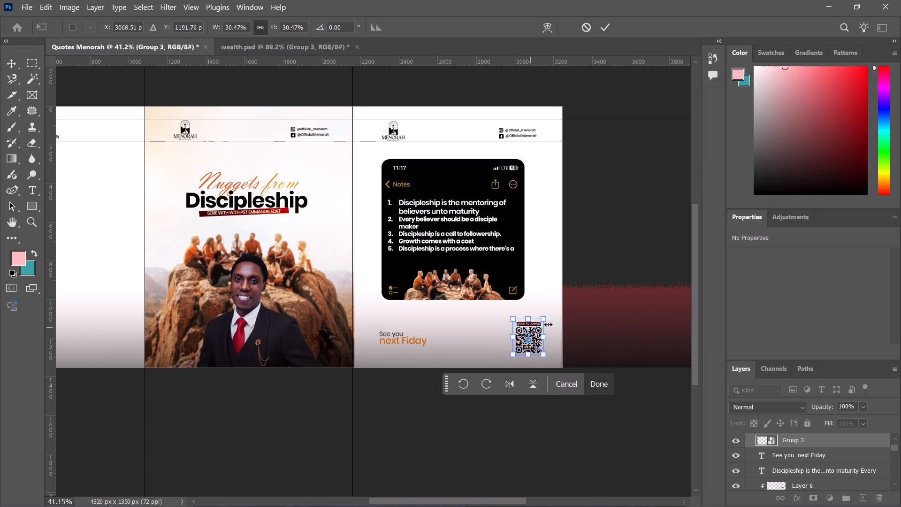
{"action": "left_click", "coordinate": [597, 384]}
{"action": "left_click", "coordinate": [618, 213]}
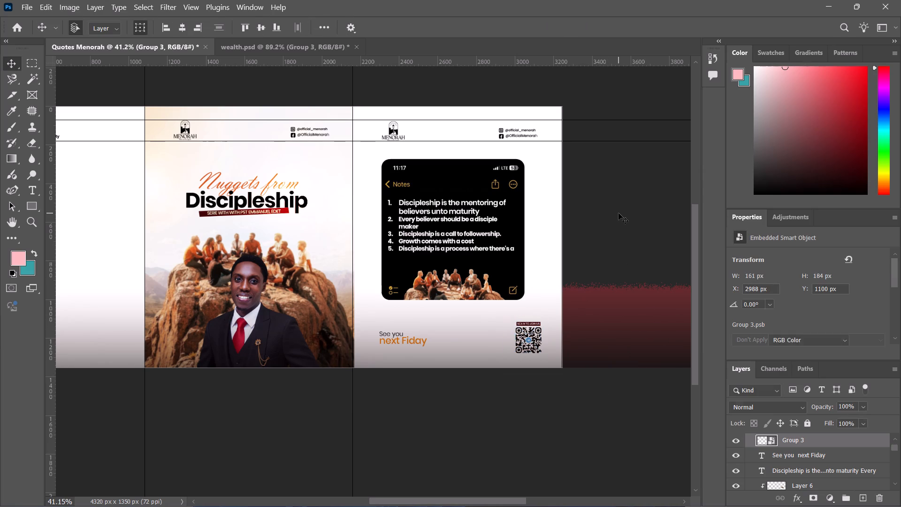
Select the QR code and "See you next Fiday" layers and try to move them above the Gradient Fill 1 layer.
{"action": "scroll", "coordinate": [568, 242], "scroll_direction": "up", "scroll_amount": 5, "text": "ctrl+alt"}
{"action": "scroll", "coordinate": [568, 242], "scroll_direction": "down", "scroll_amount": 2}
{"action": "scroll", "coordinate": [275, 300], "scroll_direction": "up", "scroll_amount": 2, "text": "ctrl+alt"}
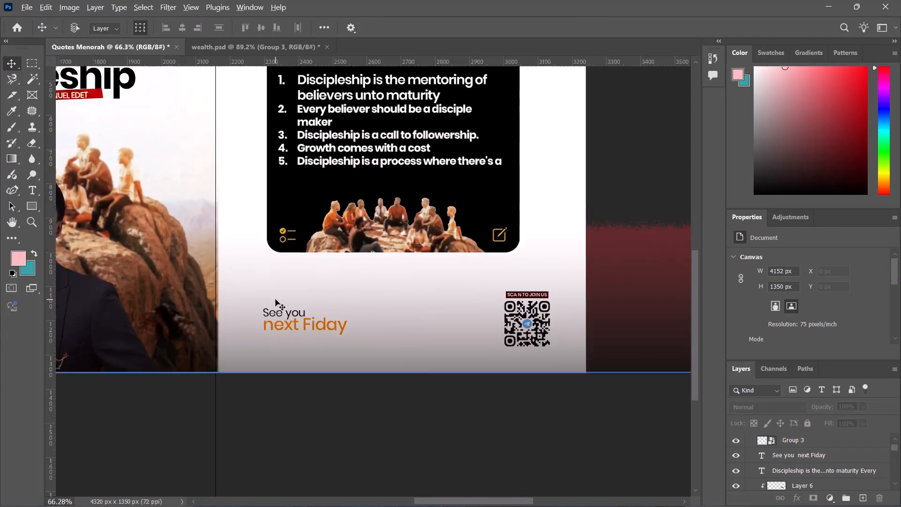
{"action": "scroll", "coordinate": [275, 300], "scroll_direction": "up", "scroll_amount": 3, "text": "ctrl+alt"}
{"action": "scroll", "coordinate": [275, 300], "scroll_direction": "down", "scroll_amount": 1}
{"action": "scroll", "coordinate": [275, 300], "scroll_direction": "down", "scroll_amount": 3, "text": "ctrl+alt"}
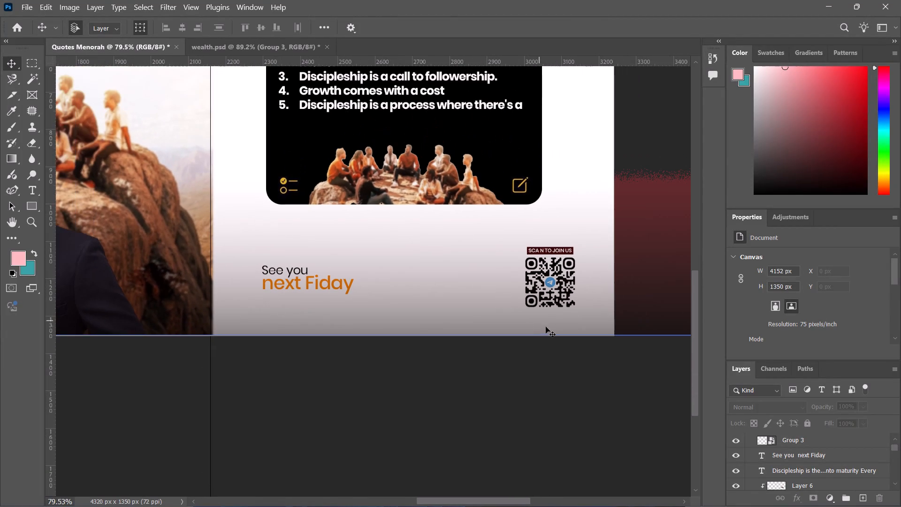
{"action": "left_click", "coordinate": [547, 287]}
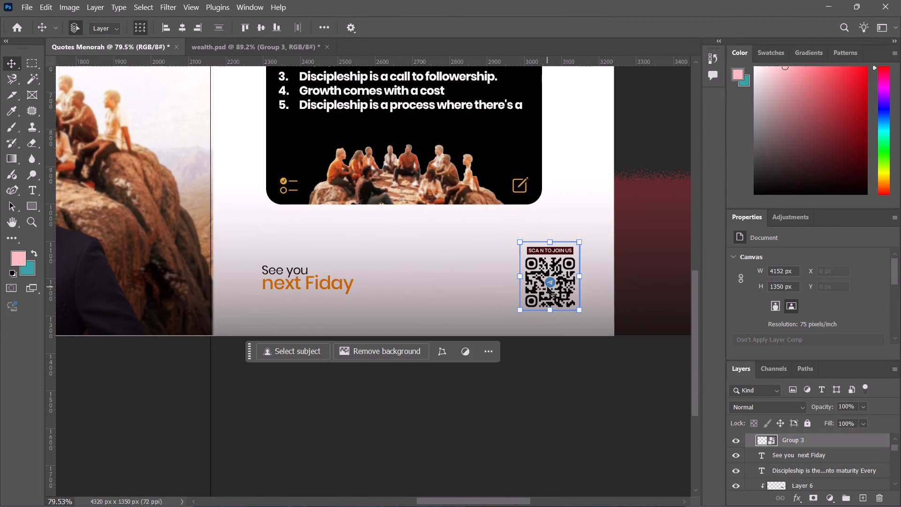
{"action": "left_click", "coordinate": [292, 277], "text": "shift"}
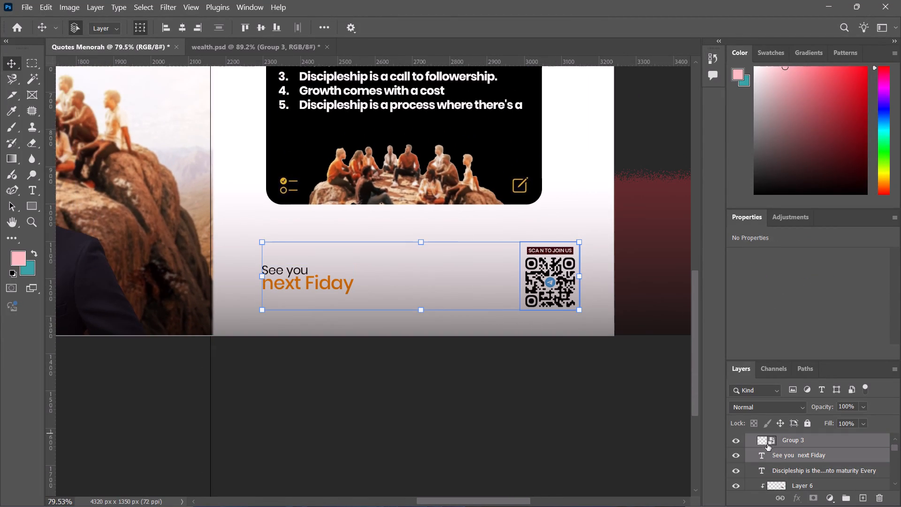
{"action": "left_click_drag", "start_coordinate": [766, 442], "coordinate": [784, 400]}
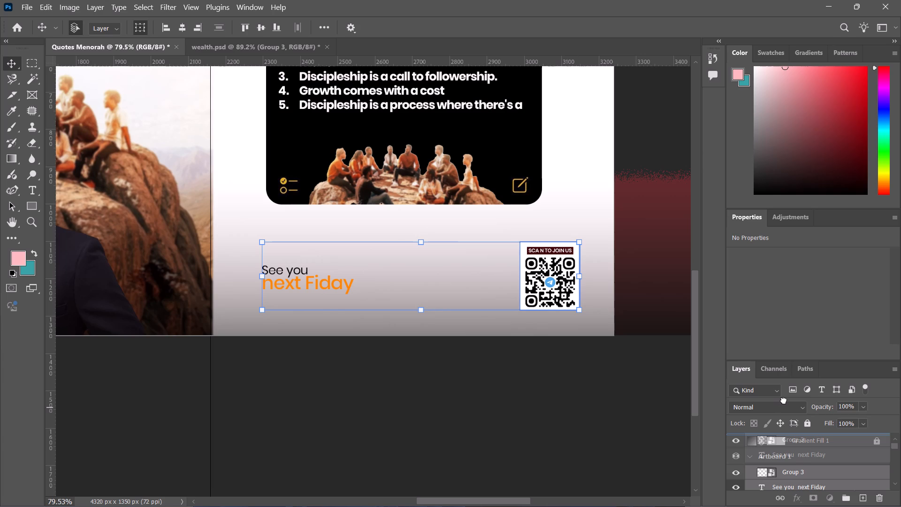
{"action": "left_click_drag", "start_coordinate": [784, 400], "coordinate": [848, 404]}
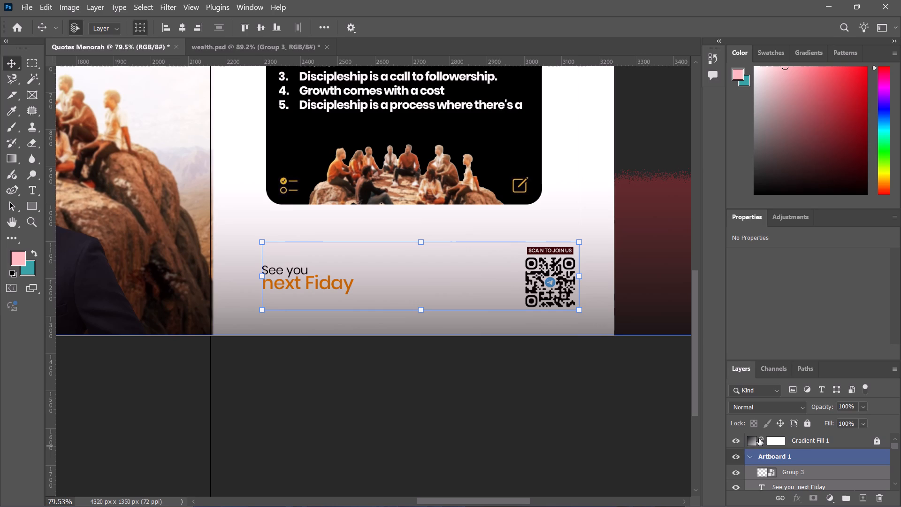
Unlock the Gradient Fill 1 layer above Artboard 1.
{"action": "right_click_drag", "start_coordinate": [751, 440], "coordinate": [749, 451]}
{"action": "left_click", "coordinate": [749, 451]}
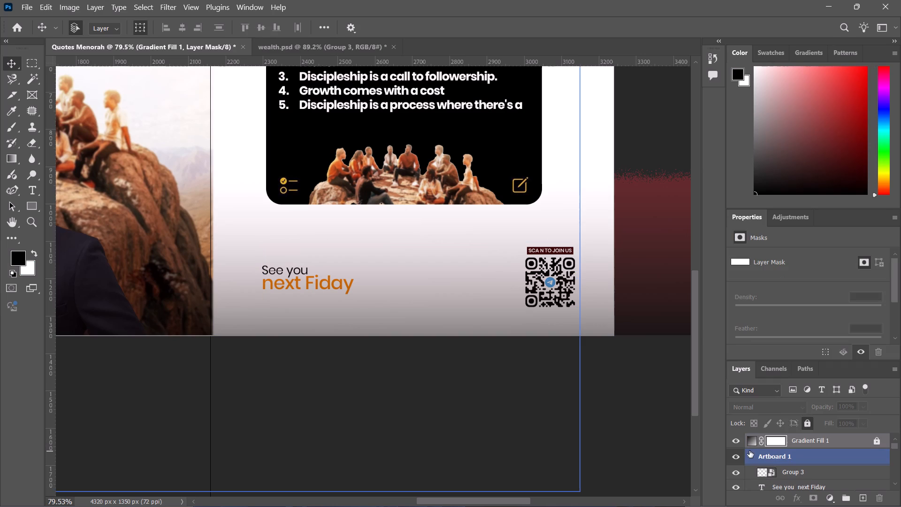
{"action": "left_click", "coordinate": [753, 441]}
{"action": "right_click_drag", "start_coordinate": [753, 441], "coordinate": [755, 462]}
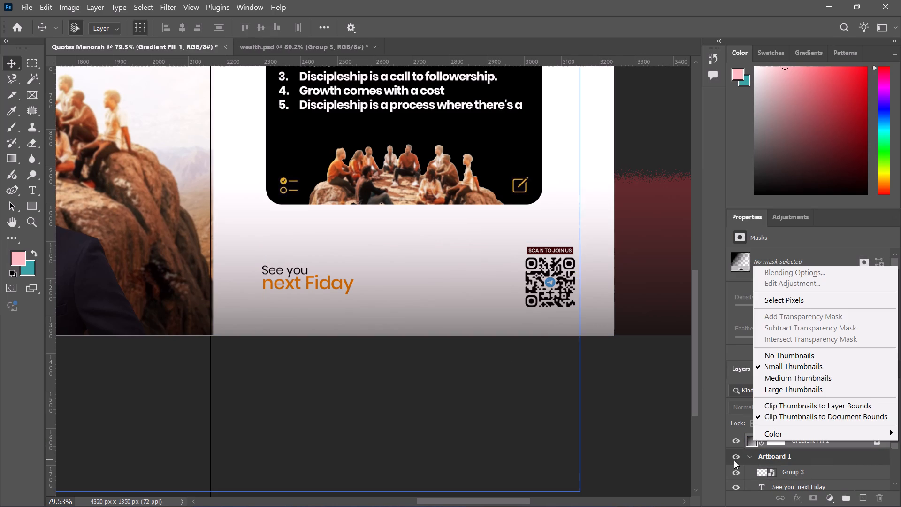
{"action": "left_click", "coordinate": [615, 470]}
{"action": "left_click", "coordinate": [878, 443]}
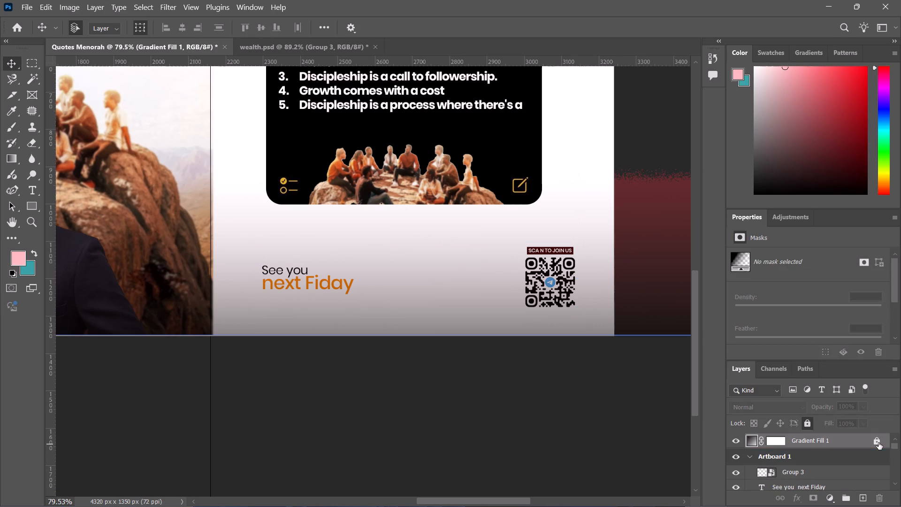
{"action": "left_click", "coordinate": [623, 438]}
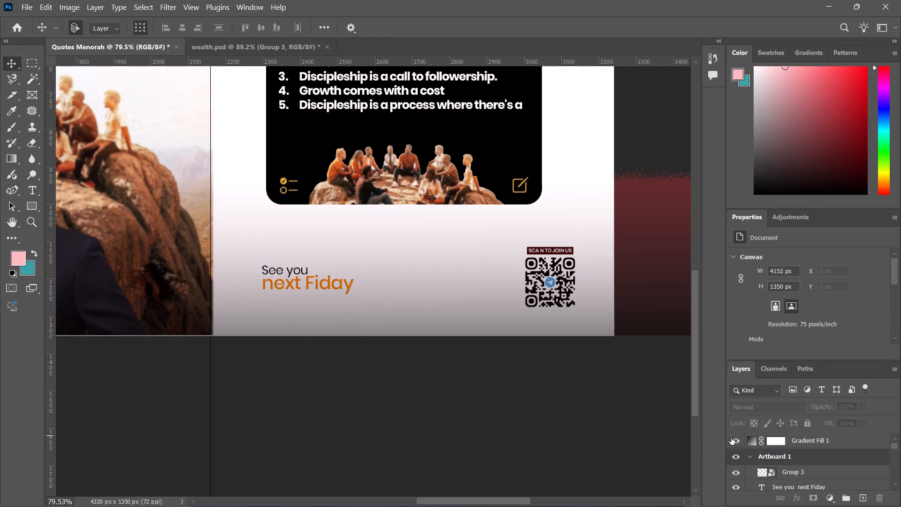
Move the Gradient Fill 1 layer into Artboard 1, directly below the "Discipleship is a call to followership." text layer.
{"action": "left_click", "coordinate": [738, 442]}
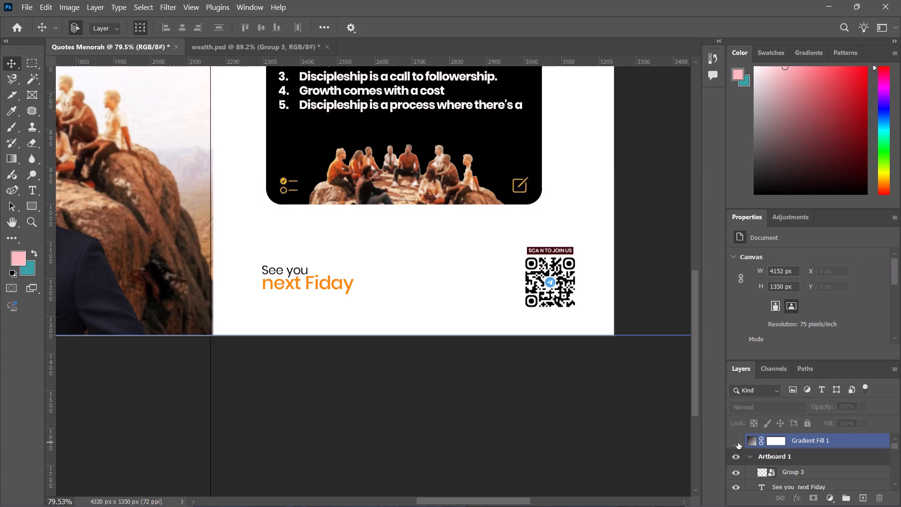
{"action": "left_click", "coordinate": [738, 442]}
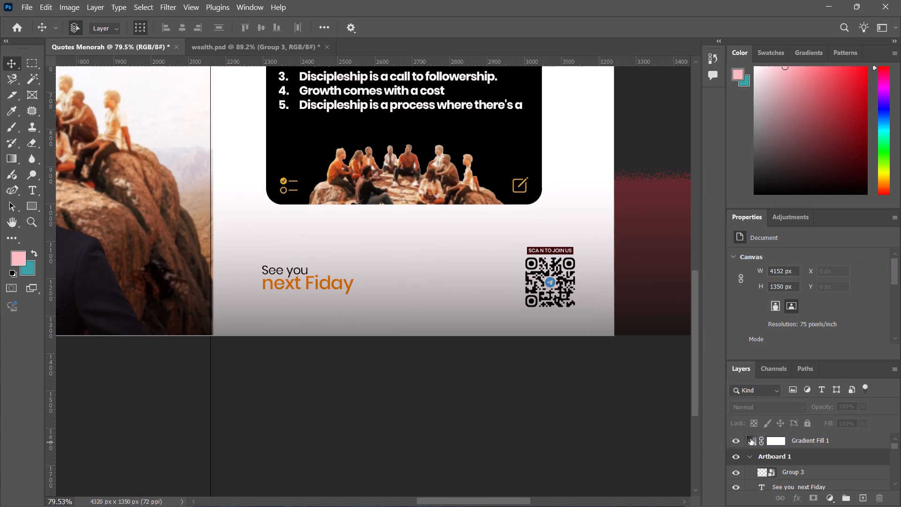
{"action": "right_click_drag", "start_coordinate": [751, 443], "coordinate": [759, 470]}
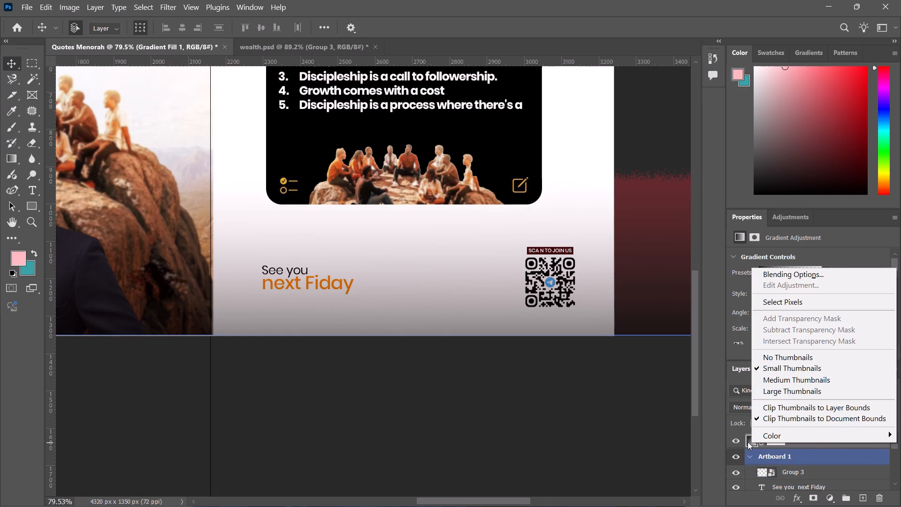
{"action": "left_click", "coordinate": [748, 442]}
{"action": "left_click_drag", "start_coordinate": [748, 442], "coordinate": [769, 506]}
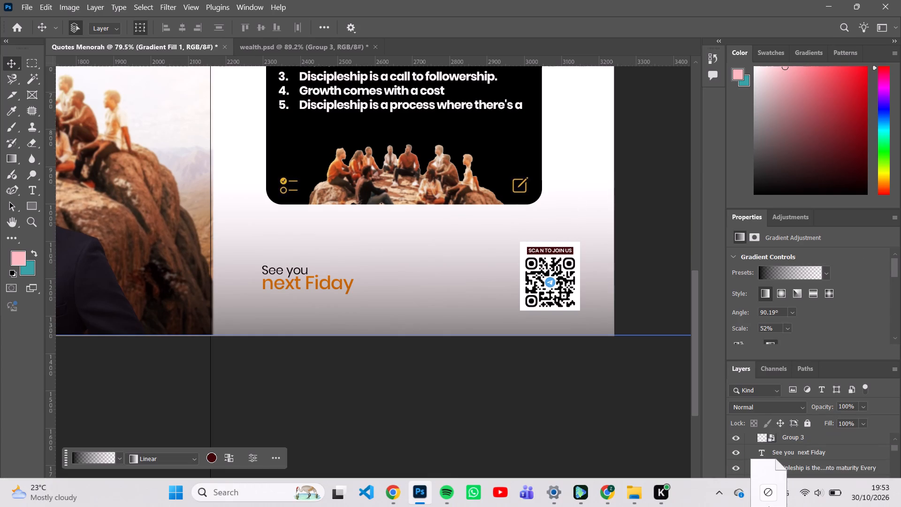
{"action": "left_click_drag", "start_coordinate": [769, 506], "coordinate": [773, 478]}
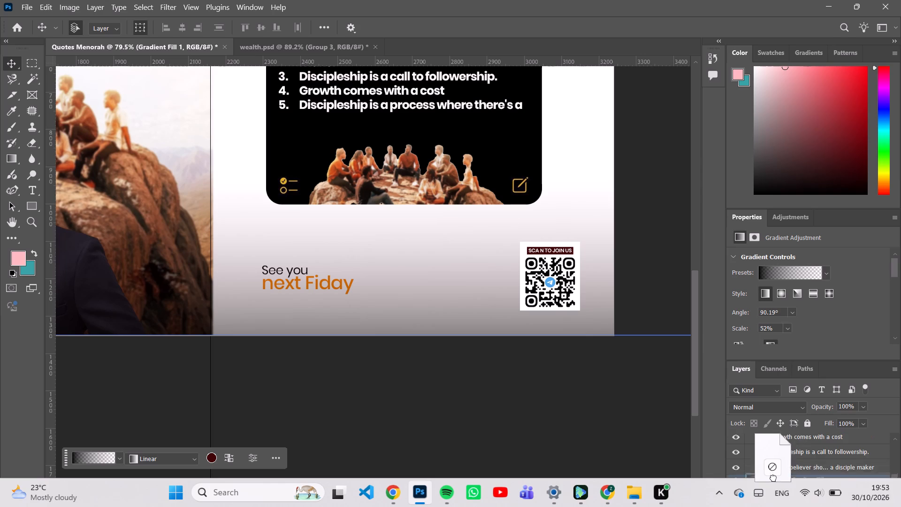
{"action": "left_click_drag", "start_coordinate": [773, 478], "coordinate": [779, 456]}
Examine how the gradient falls across the cover, the Notes mockup, the sign-off and the QR code.
{"action": "scroll", "coordinate": [332, 363], "scroll_direction": "down", "scroll_amount": 9, "text": "ctrl+alt"}
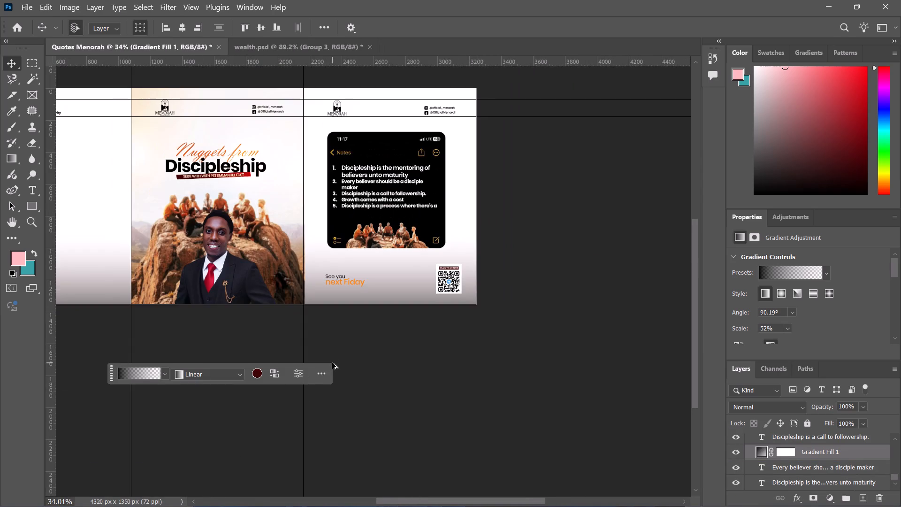
{"action": "scroll", "coordinate": [332, 363], "scroll_direction": "down", "scroll_amount": 4, "text": "ctrl+alt"}
{"action": "scroll", "coordinate": [368, 248], "scroll_direction": "up", "scroll_amount": 2, "text": "ctrl+alt"}
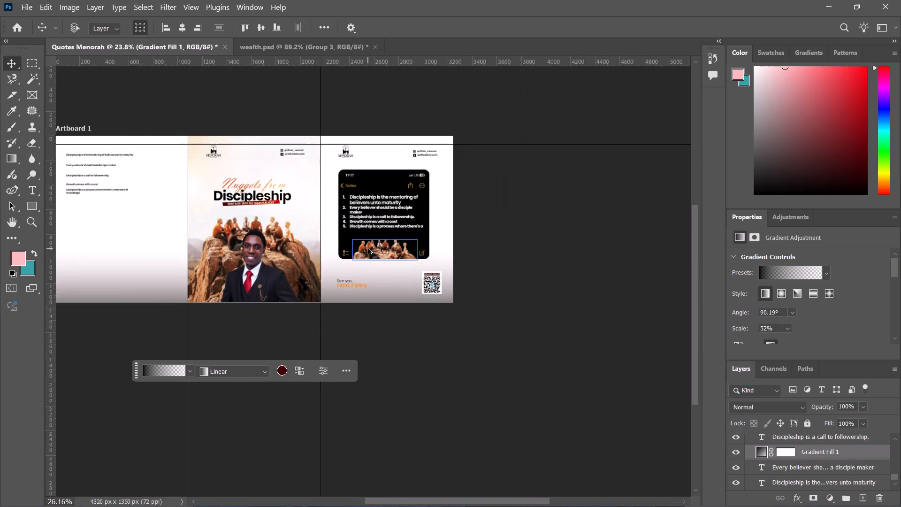
{"action": "scroll", "coordinate": [368, 248], "scroll_direction": "up", "scroll_amount": 5, "text": "ctrl+alt"}
{"action": "scroll", "coordinate": [368, 248], "scroll_direction": "right", "scroll_amount": 3}
{"action": "scroll", "coordinate": [293, 241], "scroll_direction": "down", "scroll_amount": 4, "text": "ctrl+alt"}
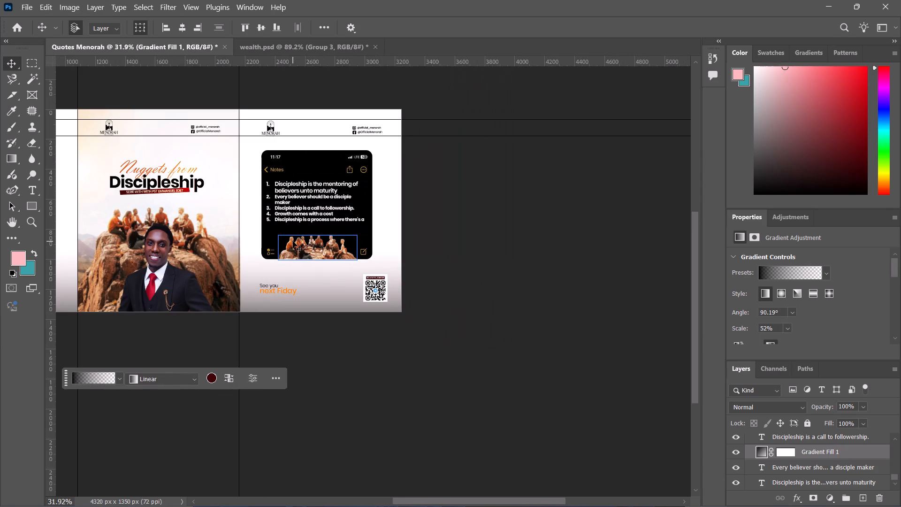
{"action": "scroll", "coordinate": [293, 241], "scroll_direction": "left", "scroll_amount": 1}
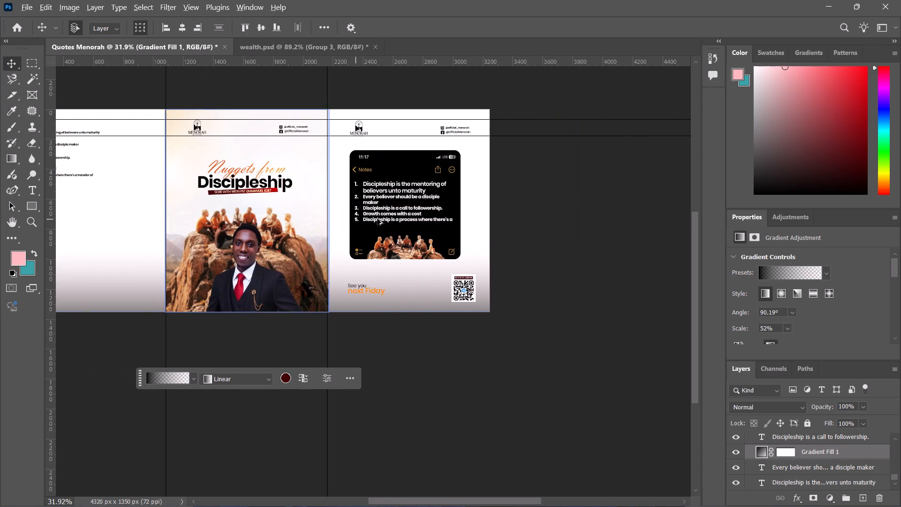
{"action": "scroll", "coordinate": [398, 278], "scroll_direction": "up", "scroll_amount": 6, "text": "ctrl+alt"}
{"action": "scroll", "coordinate": [398, 278], "scroll_direction": "down", "scroll_amount": 6, "text": "ctrl+alt"}
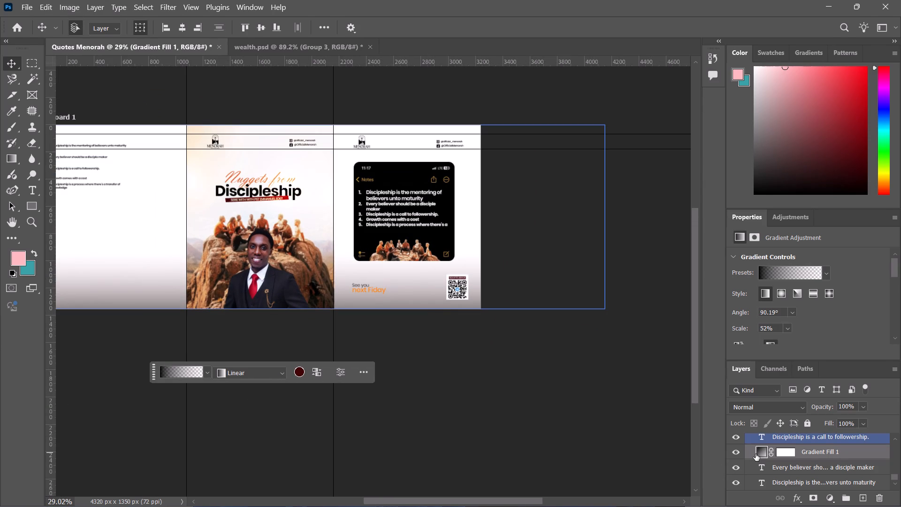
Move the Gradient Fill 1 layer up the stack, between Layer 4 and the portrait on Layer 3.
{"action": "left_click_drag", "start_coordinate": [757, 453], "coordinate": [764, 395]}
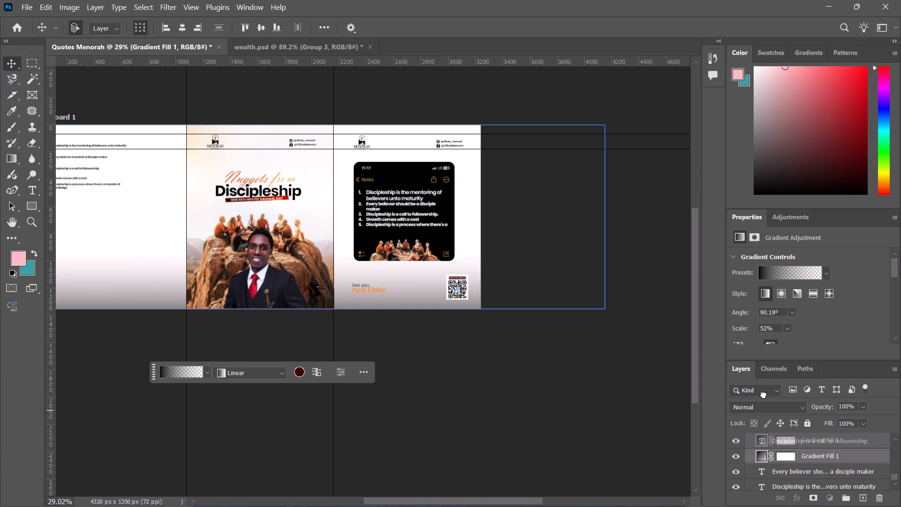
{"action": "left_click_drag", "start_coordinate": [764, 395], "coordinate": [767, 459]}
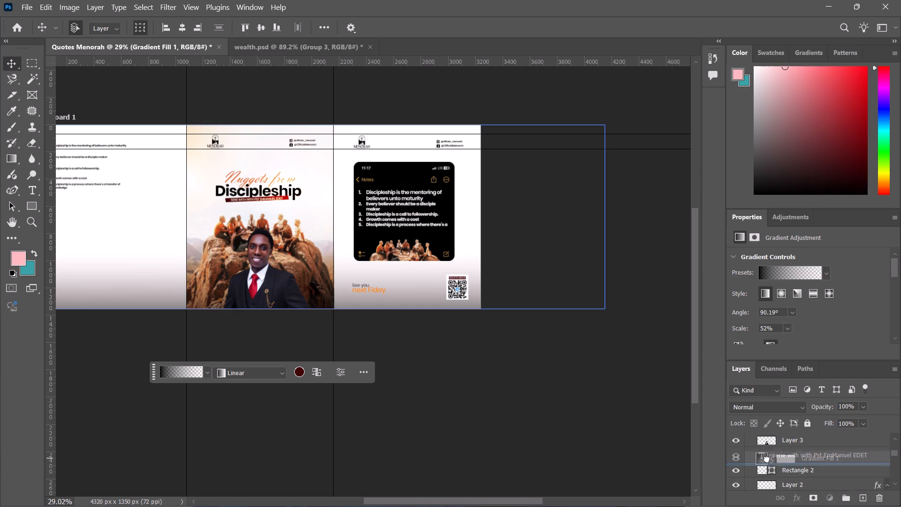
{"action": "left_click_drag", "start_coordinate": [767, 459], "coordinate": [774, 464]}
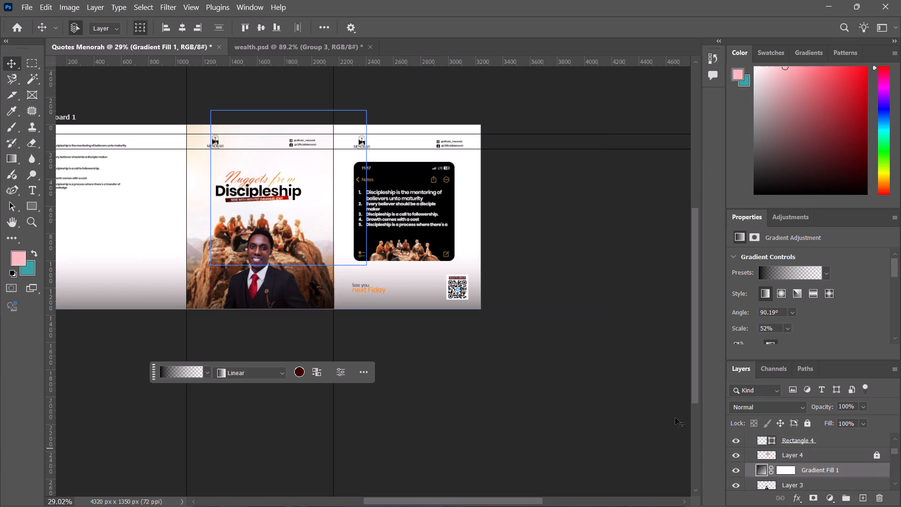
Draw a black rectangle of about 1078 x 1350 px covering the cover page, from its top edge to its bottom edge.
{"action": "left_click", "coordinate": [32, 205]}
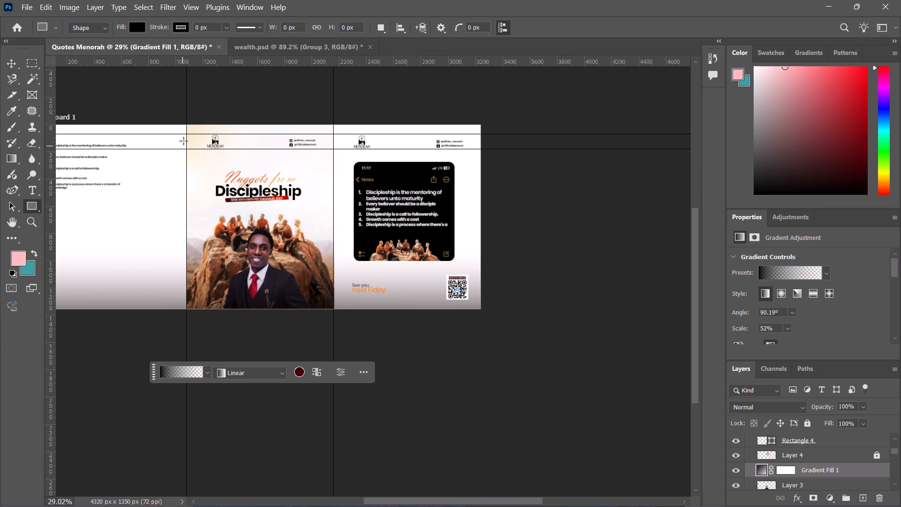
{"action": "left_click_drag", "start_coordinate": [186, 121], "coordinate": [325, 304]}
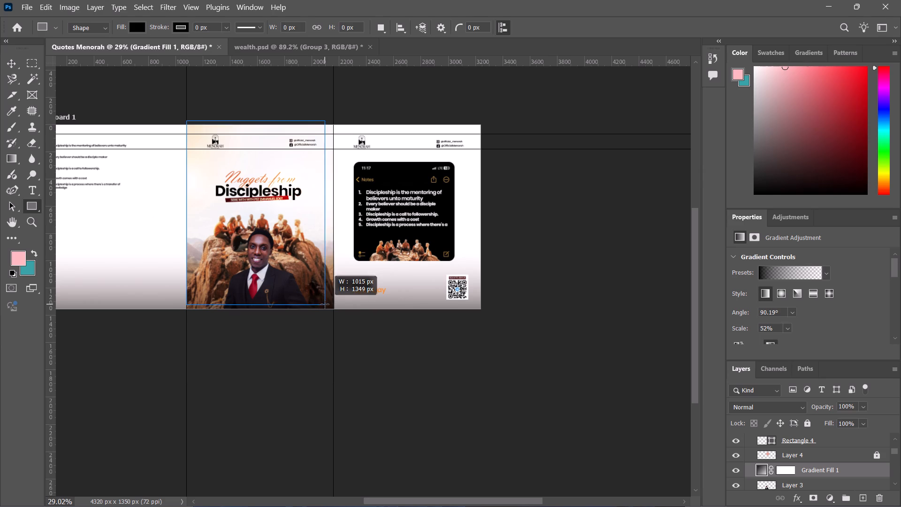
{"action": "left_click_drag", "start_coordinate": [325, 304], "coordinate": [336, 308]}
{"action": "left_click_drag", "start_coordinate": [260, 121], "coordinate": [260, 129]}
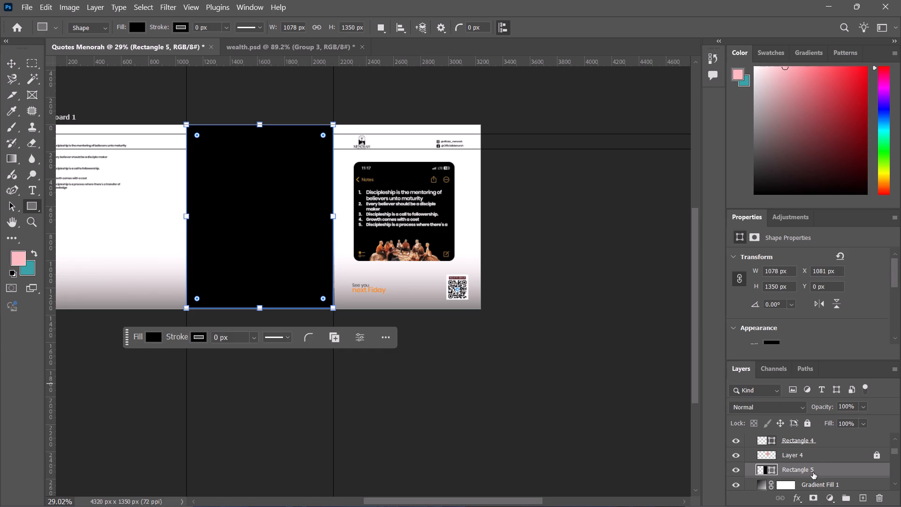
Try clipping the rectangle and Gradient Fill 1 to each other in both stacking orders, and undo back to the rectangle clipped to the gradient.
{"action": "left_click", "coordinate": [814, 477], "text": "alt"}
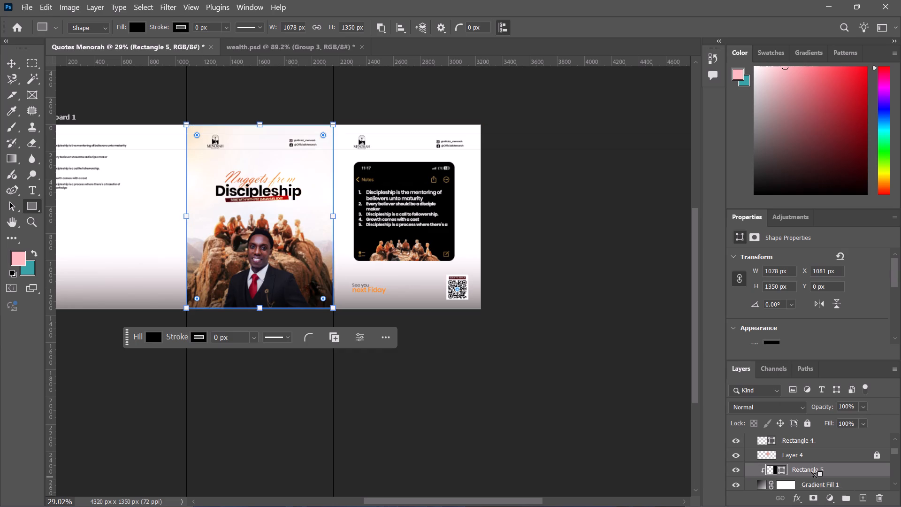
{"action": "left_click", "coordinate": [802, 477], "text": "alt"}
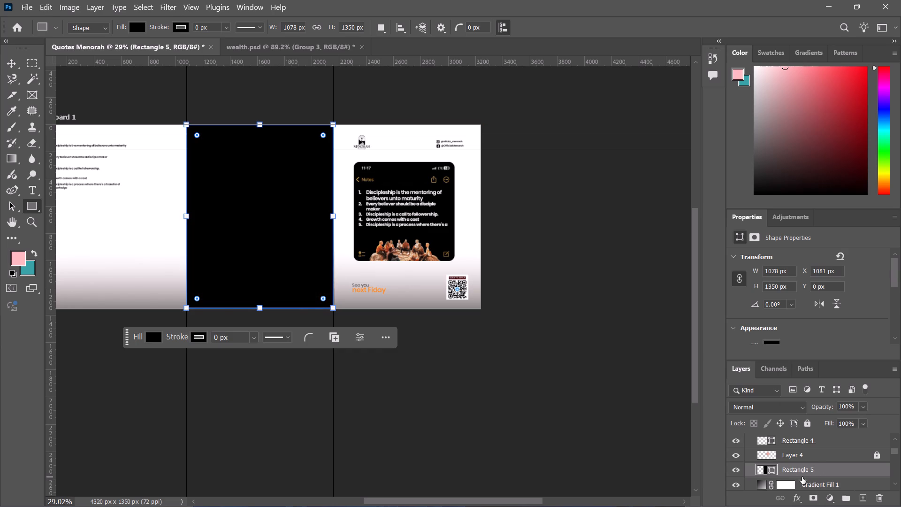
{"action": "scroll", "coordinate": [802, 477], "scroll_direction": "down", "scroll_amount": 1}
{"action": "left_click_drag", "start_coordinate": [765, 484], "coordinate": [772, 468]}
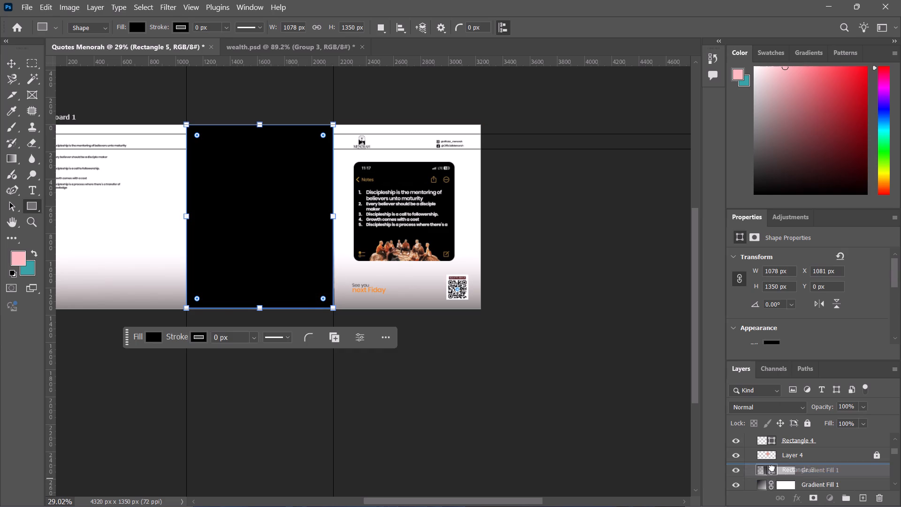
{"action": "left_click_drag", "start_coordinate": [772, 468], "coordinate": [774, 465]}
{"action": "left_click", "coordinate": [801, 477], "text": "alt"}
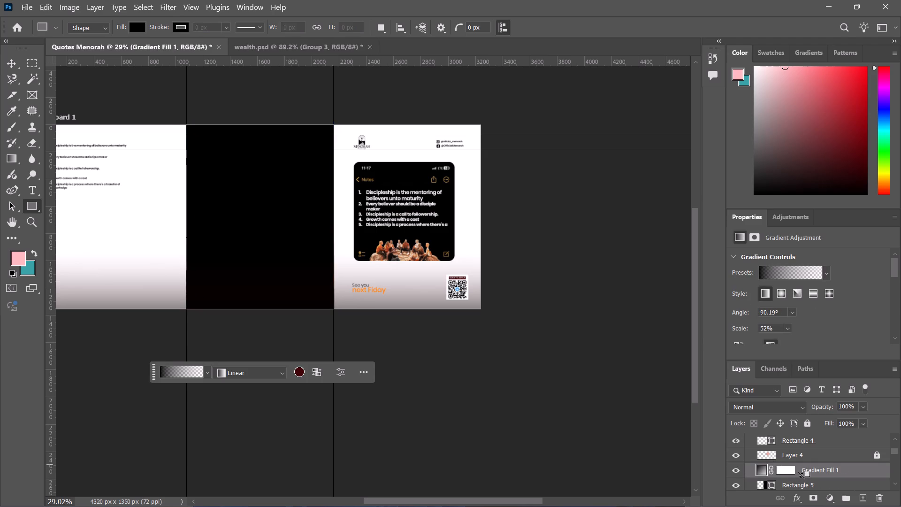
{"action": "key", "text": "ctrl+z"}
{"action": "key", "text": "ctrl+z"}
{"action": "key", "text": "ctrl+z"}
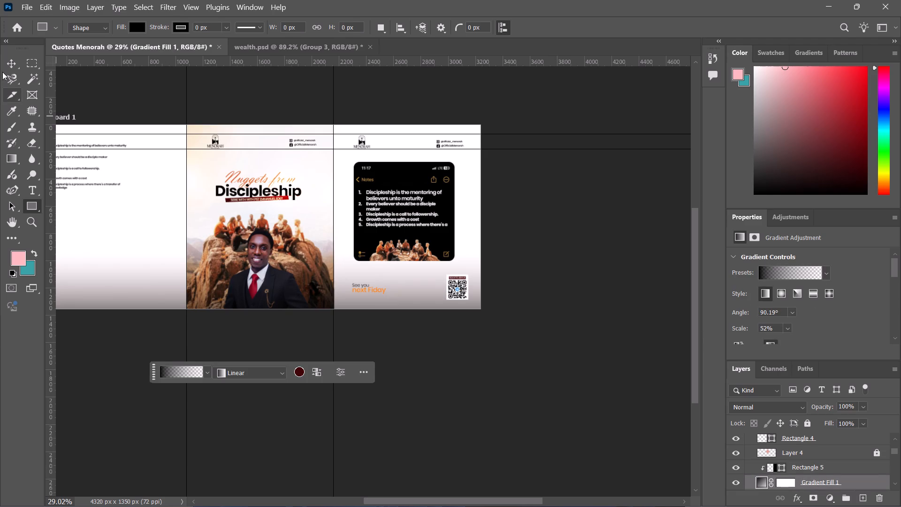
Delete the Gradient Fill 1 layer.
{"action": "left_click", "coordinate": [11, 61]}
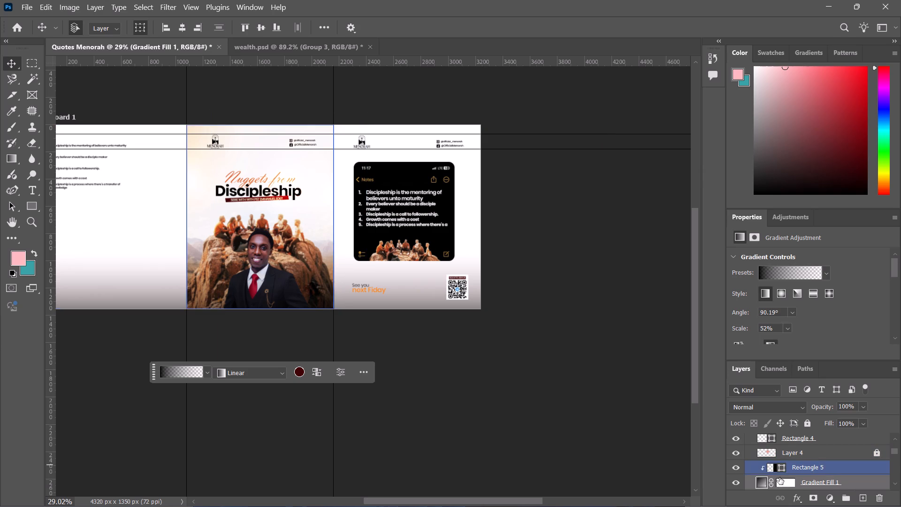
{"action": "left_click", "coordinate": [760, 483]}
{"action": "key", "text": "BackSpace"}
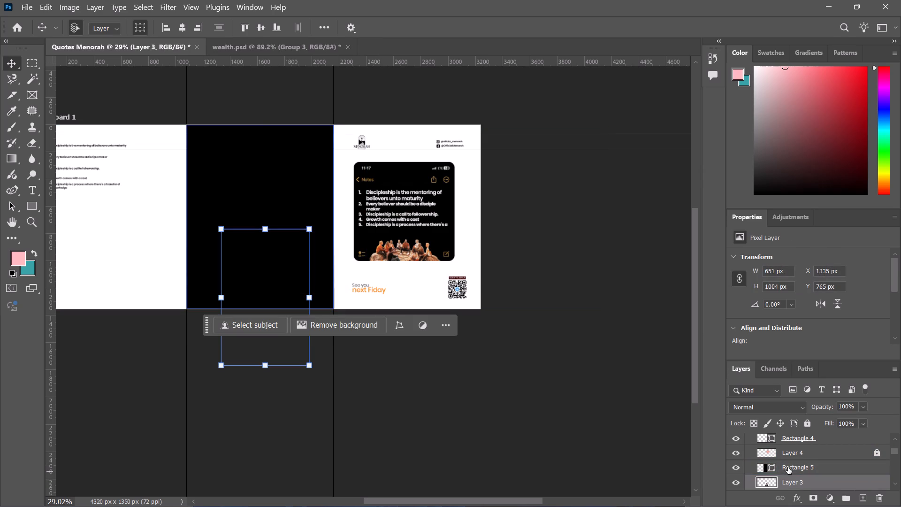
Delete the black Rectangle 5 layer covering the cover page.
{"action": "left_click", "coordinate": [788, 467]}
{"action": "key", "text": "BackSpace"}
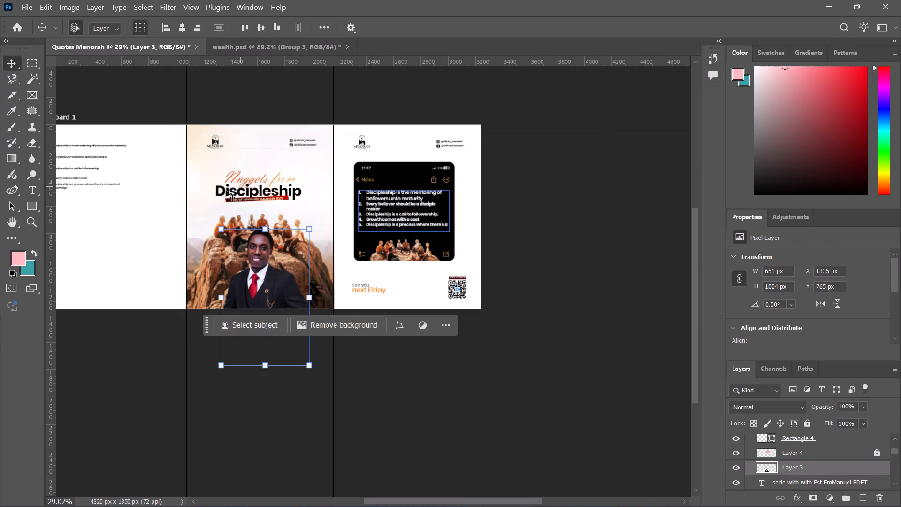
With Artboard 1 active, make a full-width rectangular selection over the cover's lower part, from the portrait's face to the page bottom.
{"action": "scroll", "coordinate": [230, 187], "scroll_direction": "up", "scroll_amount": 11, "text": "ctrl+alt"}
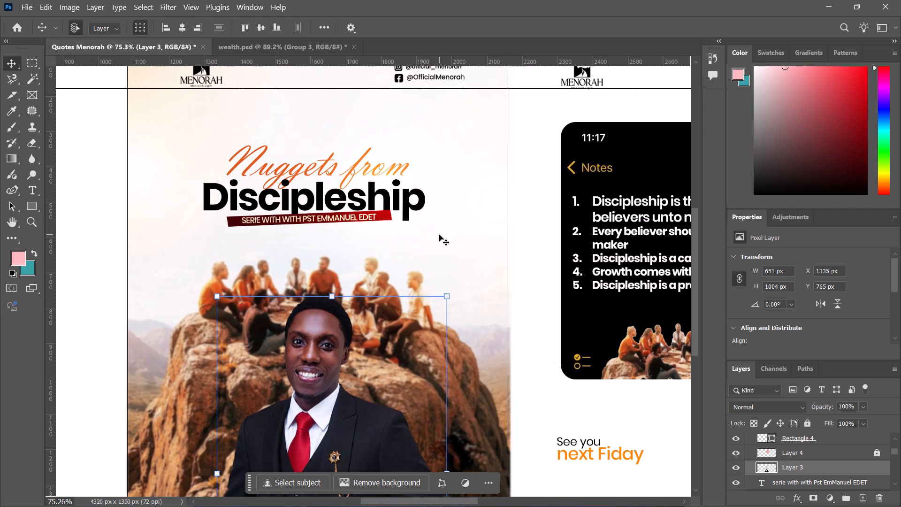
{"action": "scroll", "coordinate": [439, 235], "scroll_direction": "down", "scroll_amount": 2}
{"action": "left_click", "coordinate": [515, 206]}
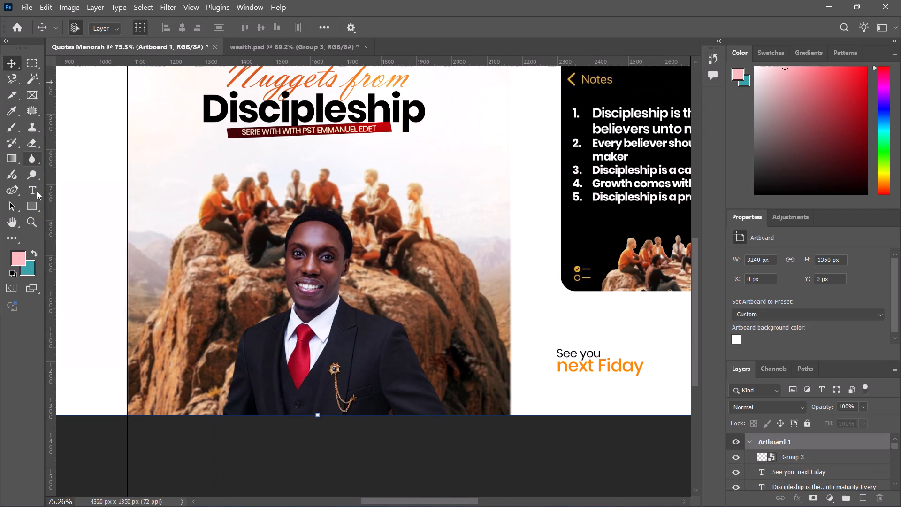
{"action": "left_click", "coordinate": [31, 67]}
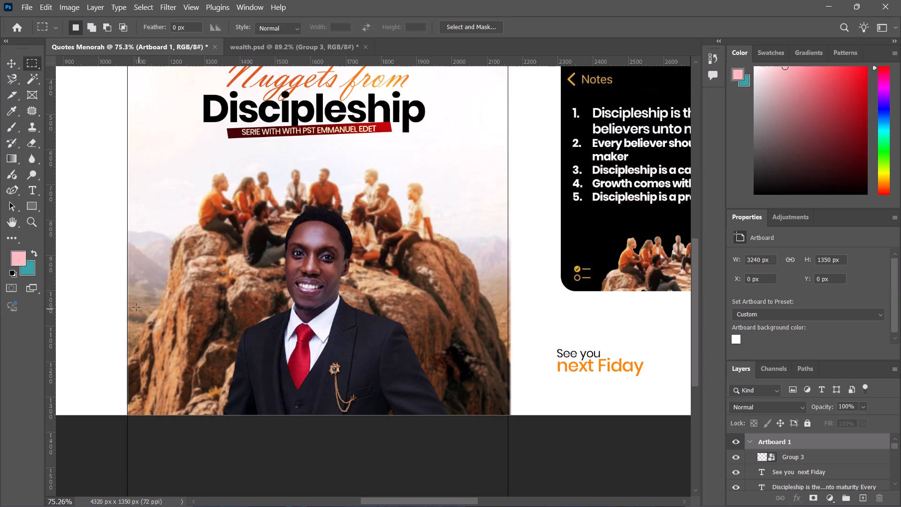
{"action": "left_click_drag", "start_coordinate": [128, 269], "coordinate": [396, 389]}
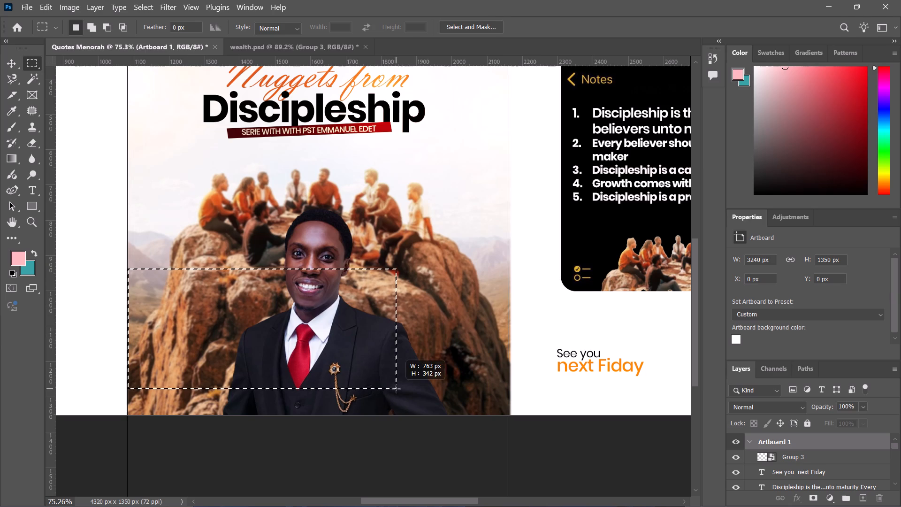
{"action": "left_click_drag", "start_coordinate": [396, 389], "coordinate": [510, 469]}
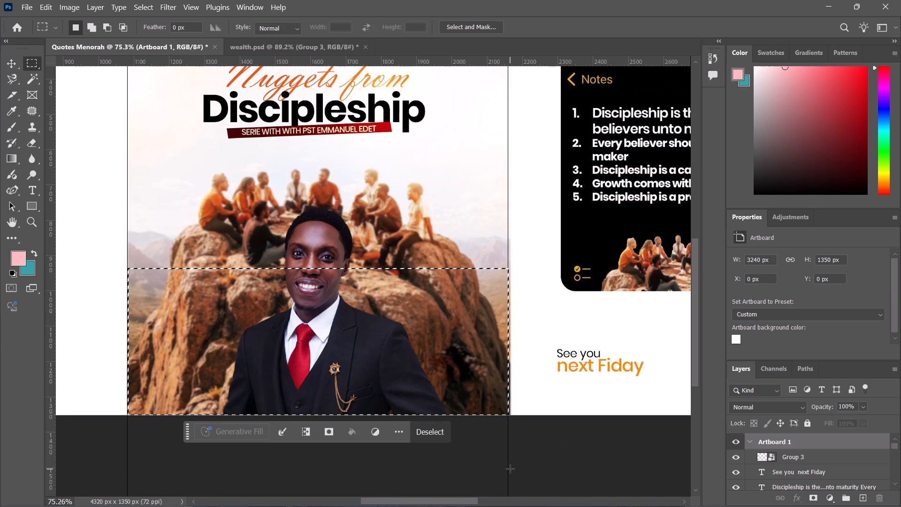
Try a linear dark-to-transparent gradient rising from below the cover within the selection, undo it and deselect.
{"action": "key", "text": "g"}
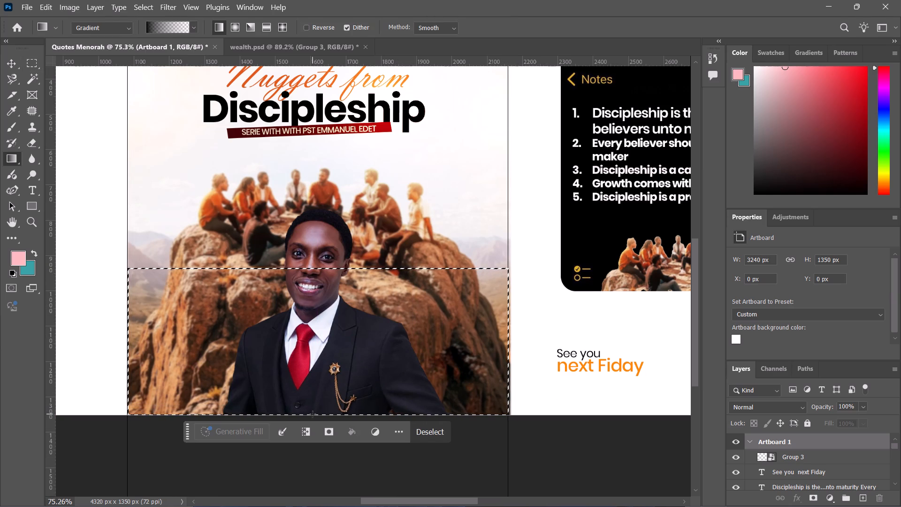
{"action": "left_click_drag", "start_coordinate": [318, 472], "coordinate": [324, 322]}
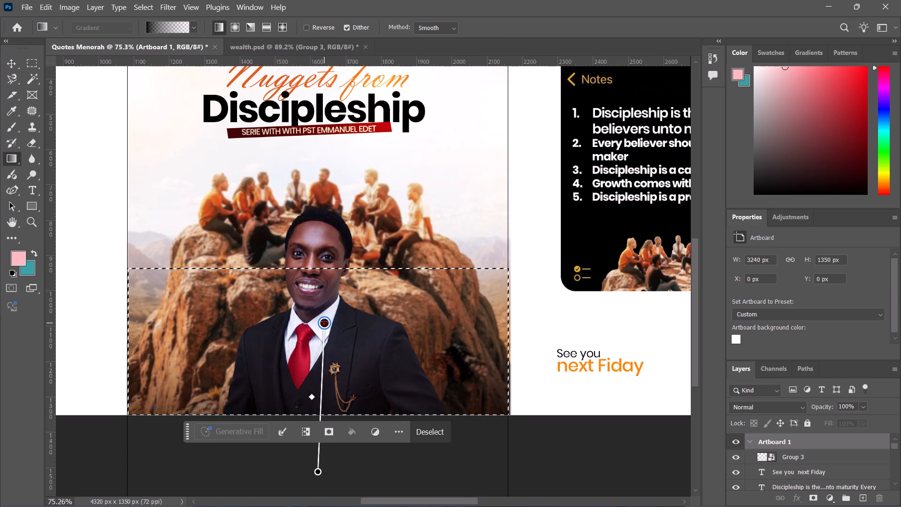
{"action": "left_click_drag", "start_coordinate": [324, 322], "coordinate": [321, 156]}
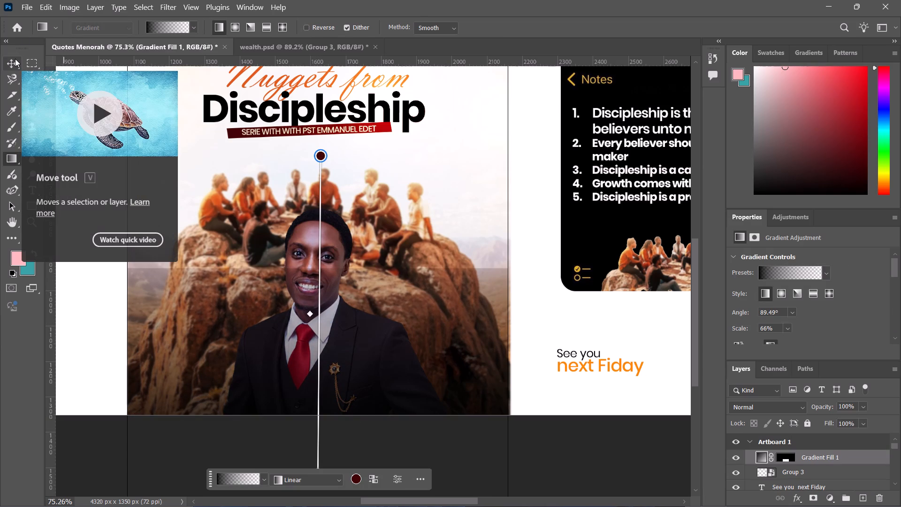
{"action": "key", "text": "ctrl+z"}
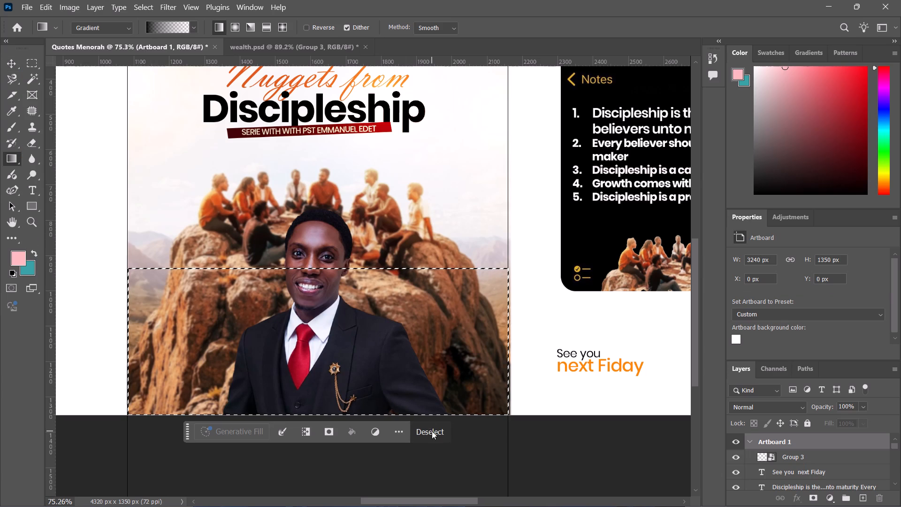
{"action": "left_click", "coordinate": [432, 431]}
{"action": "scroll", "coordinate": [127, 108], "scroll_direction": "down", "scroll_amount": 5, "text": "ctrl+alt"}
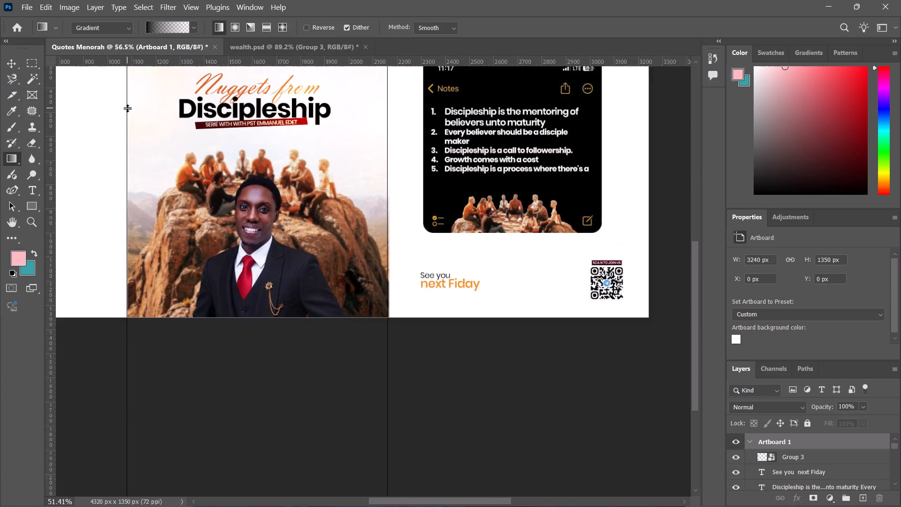
Make a full-width rectangular selection on the cover from just above the title to the page bottom, about 1078 x 1036 px.
{"action": "scroll", "coordinate": [127, 108], "scroll_direction": "down", "scroll_amount": 1, "text": "ctrl+alt"}
{"action": "left_click", "coordinate": [26, 61]}
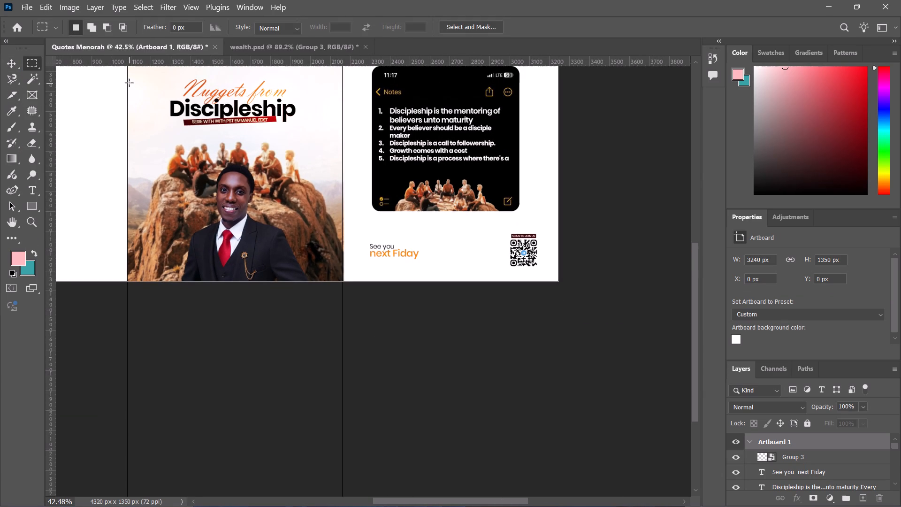
{"action": "left_click_drag", "start_coordinate": [271, 198], "coordinate": [344, 284]}
{"action": "left_click", "coordinate": [413, 297]}
{"action": "left_click_drag", "start_coordinate": [127, 75], "coordinate": [130, 80]}
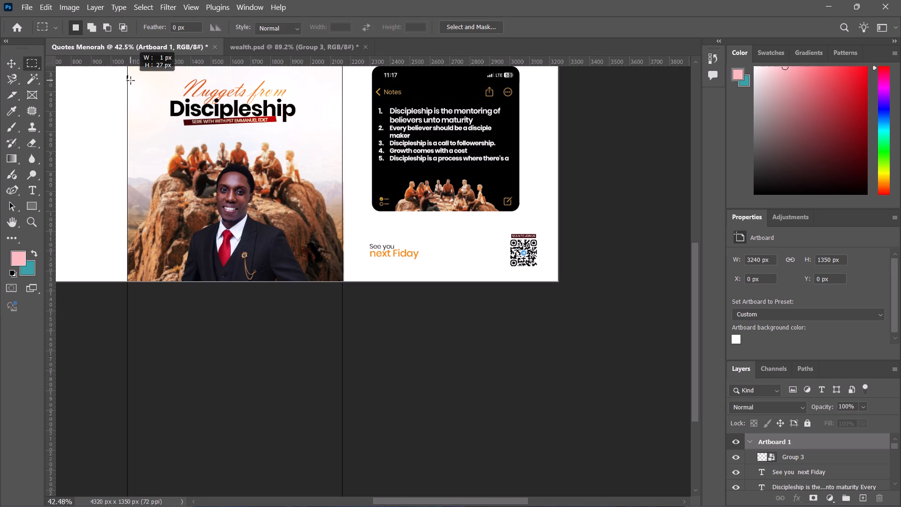
{"action": "left_click_drag", "start_coordinate": [130, 80], "coordinate": [343, 283]}
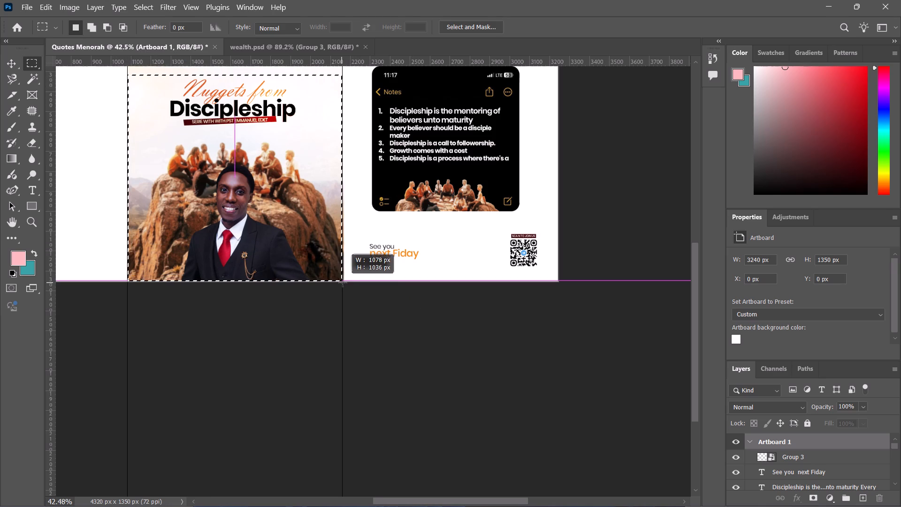
{"action": "left_click_drag", "start_coordinate": [343, 283], "coordinate": [342, 284]}
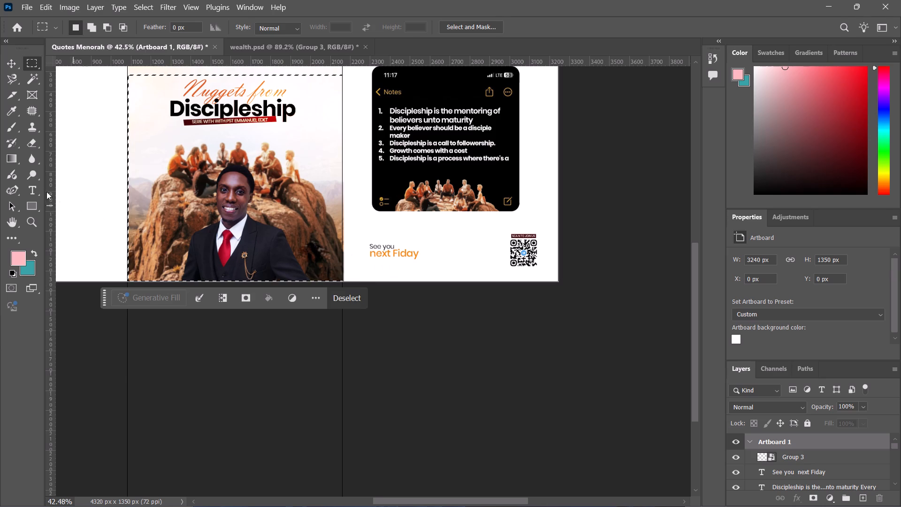
Add a linear dark-to-transparent gradient to the selection, rising from below the cover to the portrait's head at about 90°.
{"action": "key", "text": "g"}
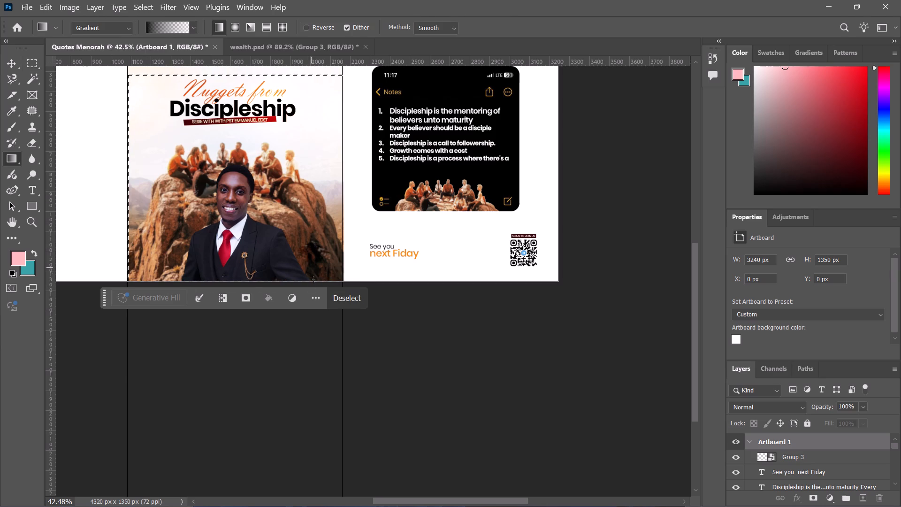
{"action": "left_click_drag", "start_coordinate": [234, 333], "coordinate": [239, 109]}
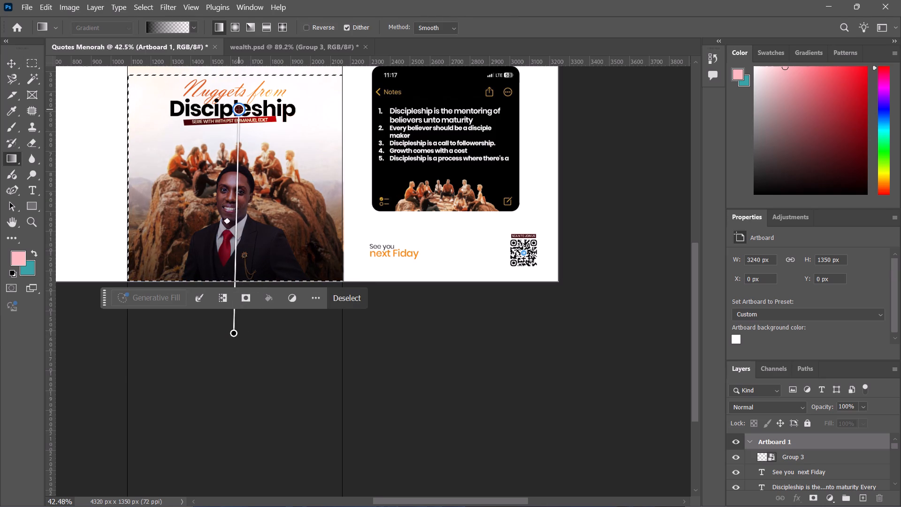
{"action": "left_click_drag", "start_coordinate": [239, 109], "coordinate": [238, 174]}
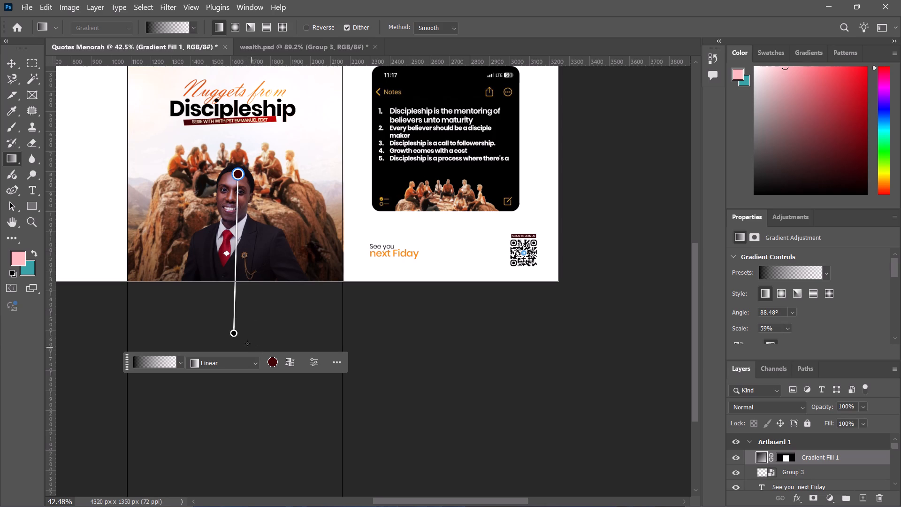
{"action": "left_click", "coordinate": [235, 334]}
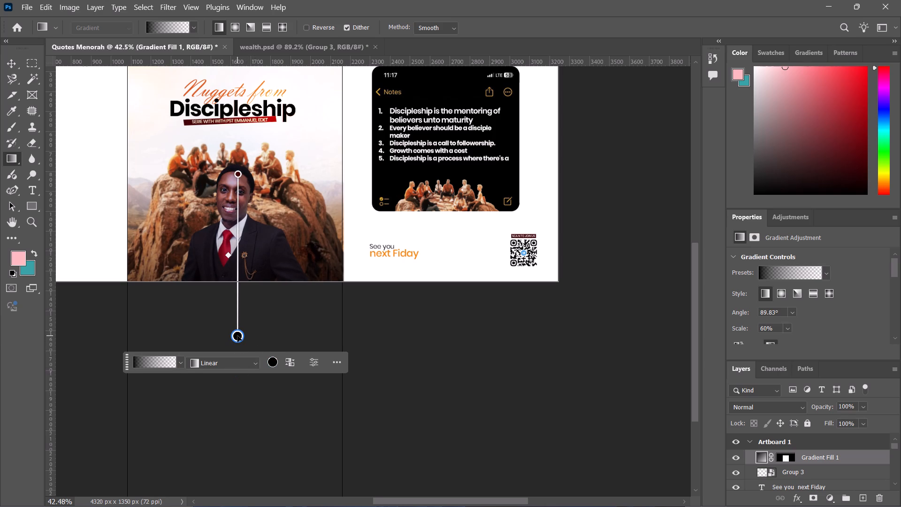
{"action": "left_click", "coordinate": [10, 60]}
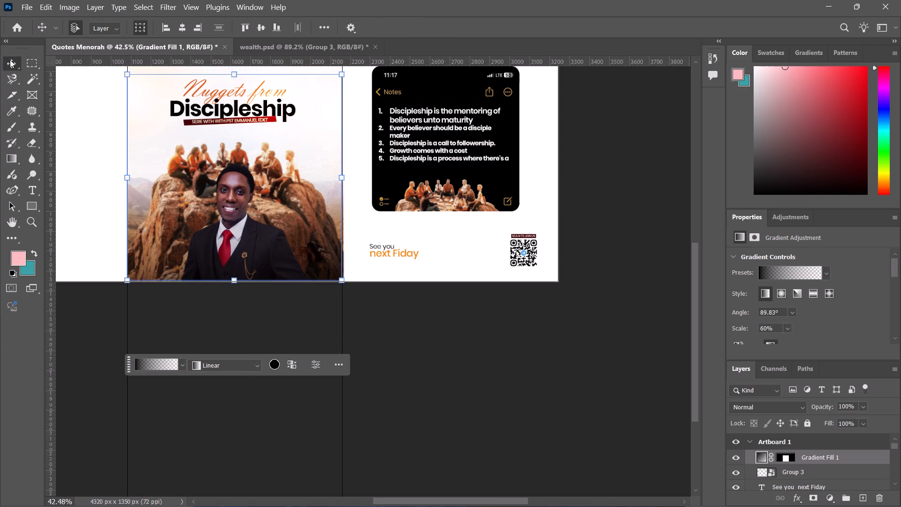
{"action": "left_click", "coordinate": [588, 145]}
Duplicate Rectangle 4, the rounded black base shape of the Notes mockup.
{"action": "scroll", "coordinate": [588, 145], "scroll_direction": "up", "scroll_amount": 3}
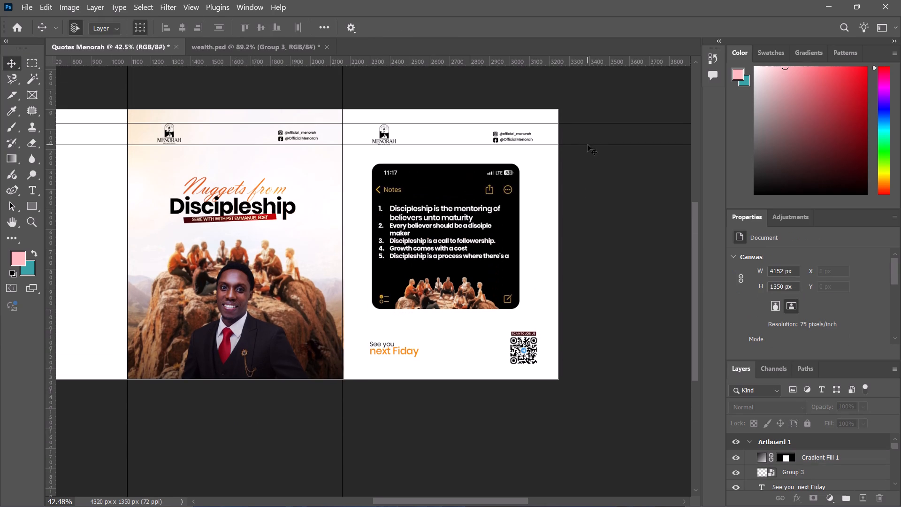
{"action": "key", "text": "ctrl+0"}
{"action": "scroll", "coordinate": [588, 145], "scroll_direction": "down", "scroll_amount": 3, "text": "ctrl+alt"}
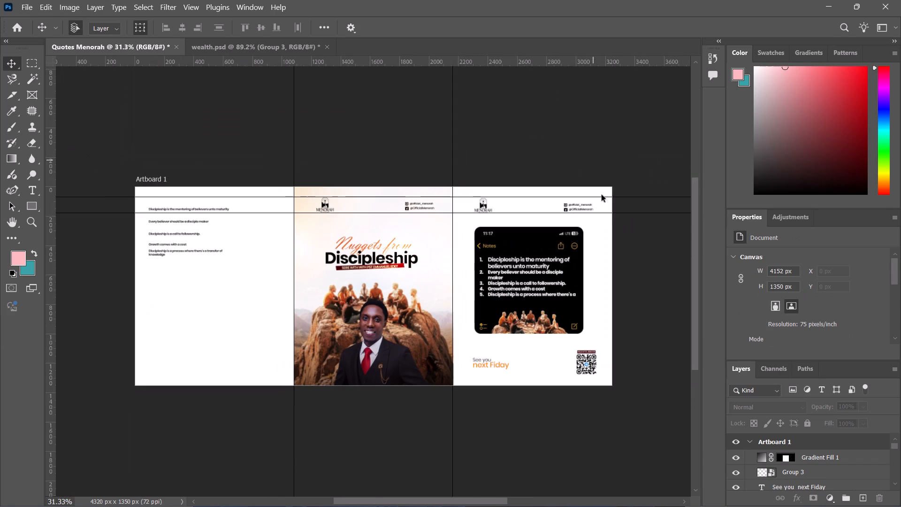
{"action": "scroll", "coordinate": [610, 238], "scroll_direction": "up", "scroll_amount": 1}
{"action": "scroll", "coordinate": [629, 276], "scroll_direction": "right", "scroll_amount": 1}
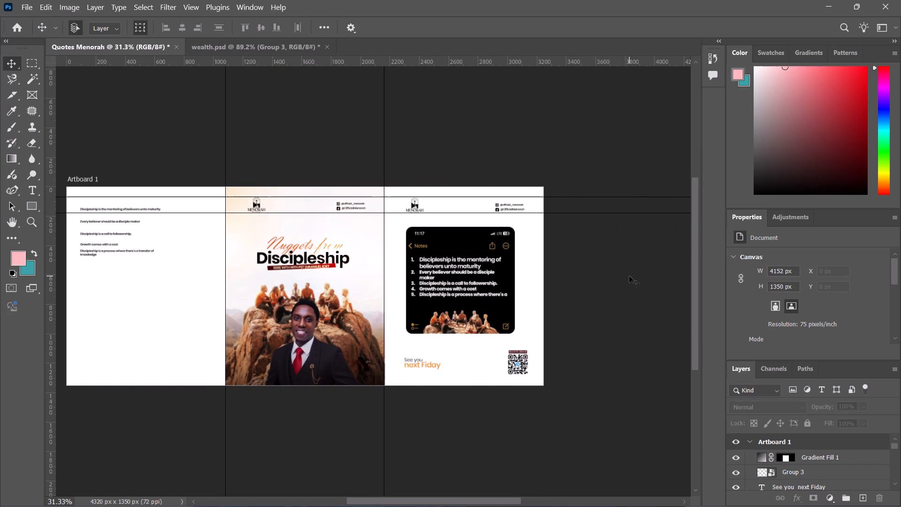
{"action": "scroll", "coordinate": [629, 276], "scroll_direction": "right", "scroll_amount": 1}
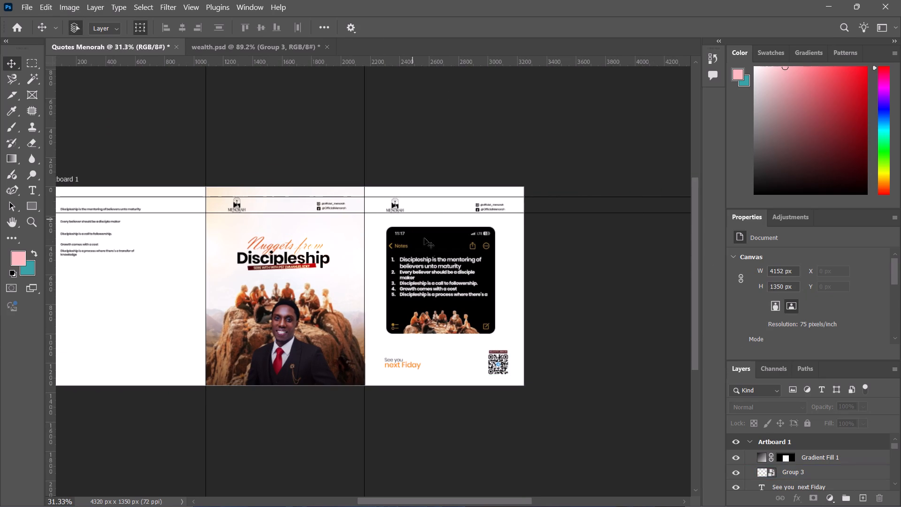
{"action": "left_click", "coordinate": [436, 266]}
{"action": "left_click", "coordinate": [443, 235]}
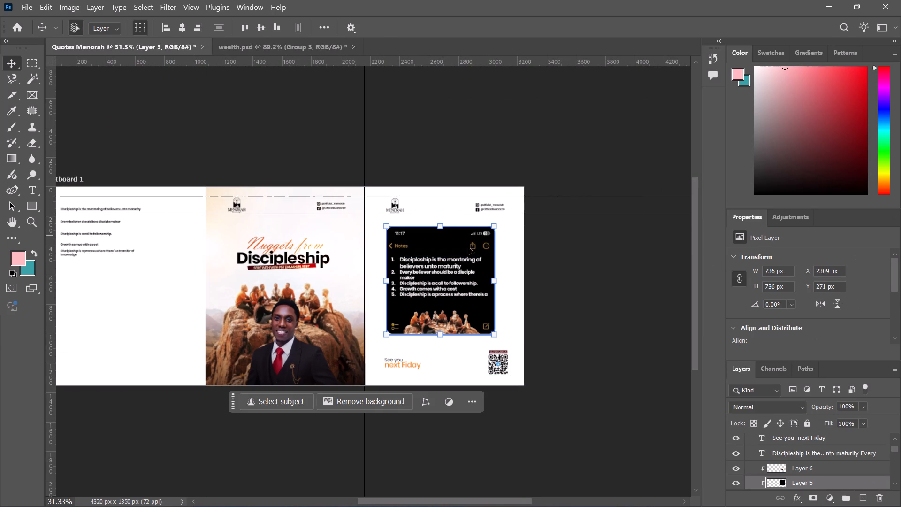
{"action": "scroll", "coordinate": [809, 472], "scroll_direction": "down", "scroll_amount": 1}
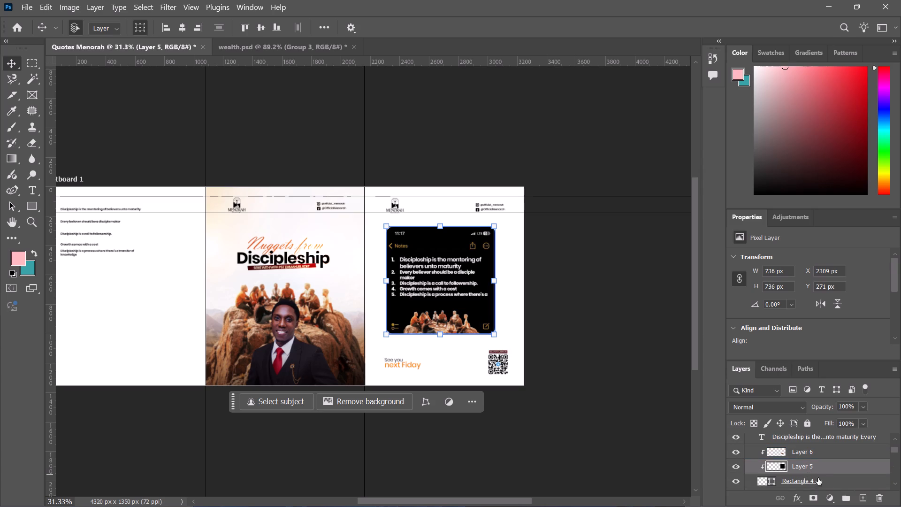
{"action": "left_click", "coordinate": [825, 479]}
{"action": "key", "text": "ctrl+j"}
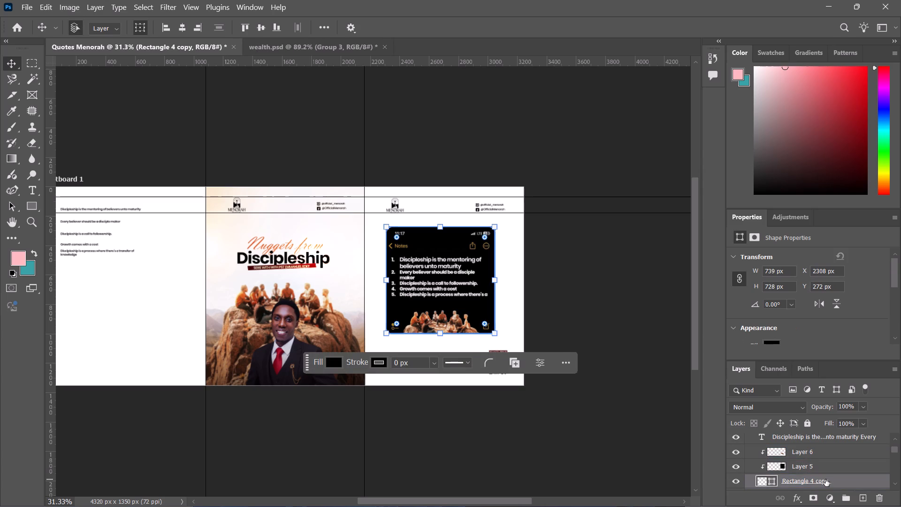
Nudge the duplicated rectangle diagonally away from the Notes mockup to X 2329 px, Y 293 px.
{"action": "key", "text": "Right"}
{"action": "key", "text": "Right"}
{"action": "key", "text": "Right"}
{"action": "key", "text": "Right"}
{"action": "key", "text": "Right"}
{"action": "key", "text": "Right"}
{"action": "key", "text": "Right"}
{"action": "key", "text": "Down"}
{"action": "key", "text": "Down"}
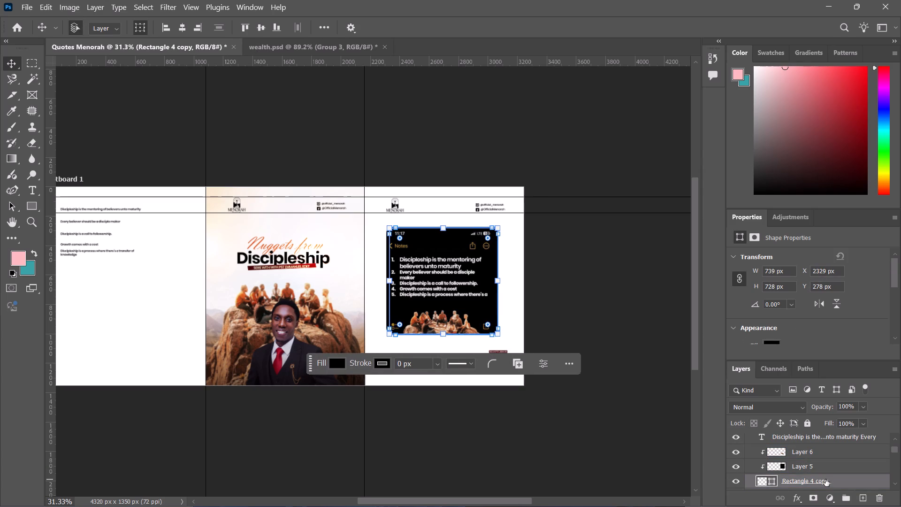
{"action": "key", "text": "Down"}
{"action": "key", "text": "Down"}
{"action": "key", "text": "Down"}
{"action": "key", "text": "Down"}
{"action": "key", "text": "Down"}
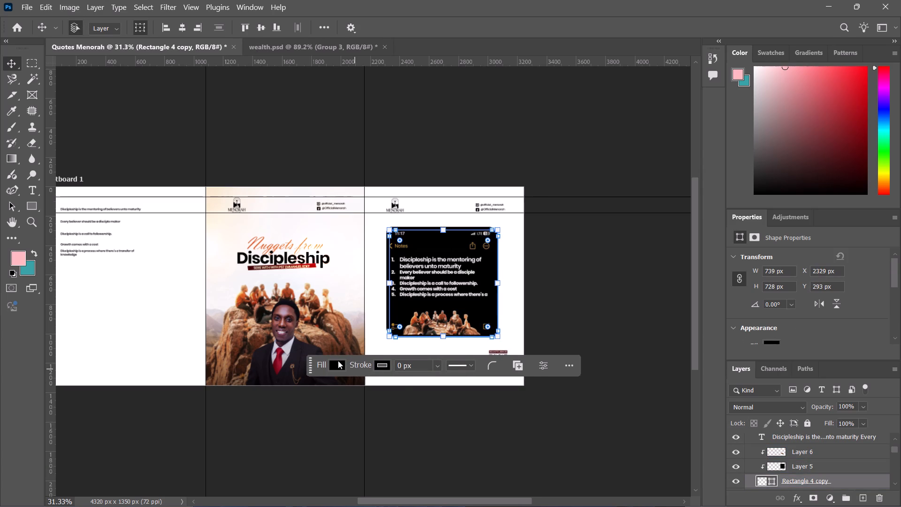
Fill the offset rectangle copy with the recently used dark maroon and deselect it.
{"action": "left_click", "coordinate": [332, 358]}
{"action": "scroll", "coordinate": [332, 358], "scroll_direction": "up", "scroll_amount": 7, "text": "ctrl+alt"}
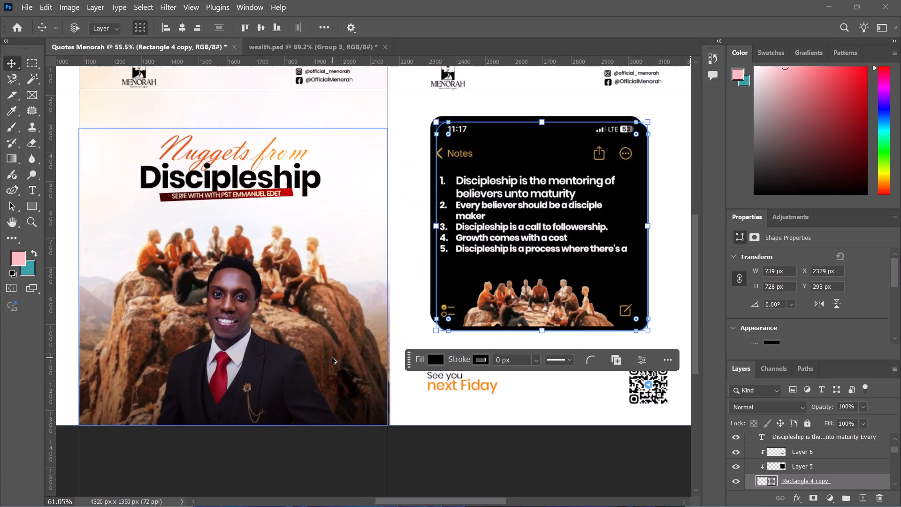
{"action": "scroll", "coordinate": [332, 358], "scroll_direction": "up", "scroll_amount": 3, "text": "ctrl+alt"}
{"action": "left_click", "coordinate": [442, 350]}
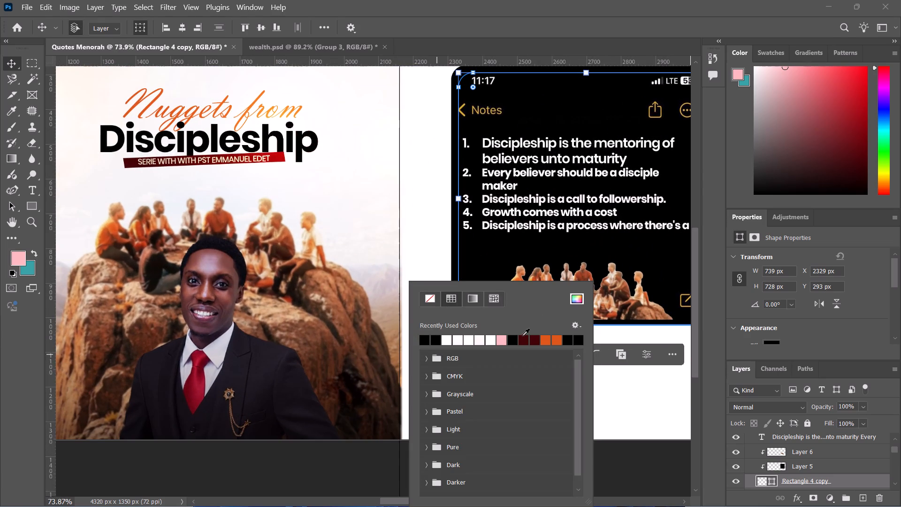
{"action": "left_click", "coordinate": [519, 339]}
{"action": "left_click", "coordinate": [414, 179]}
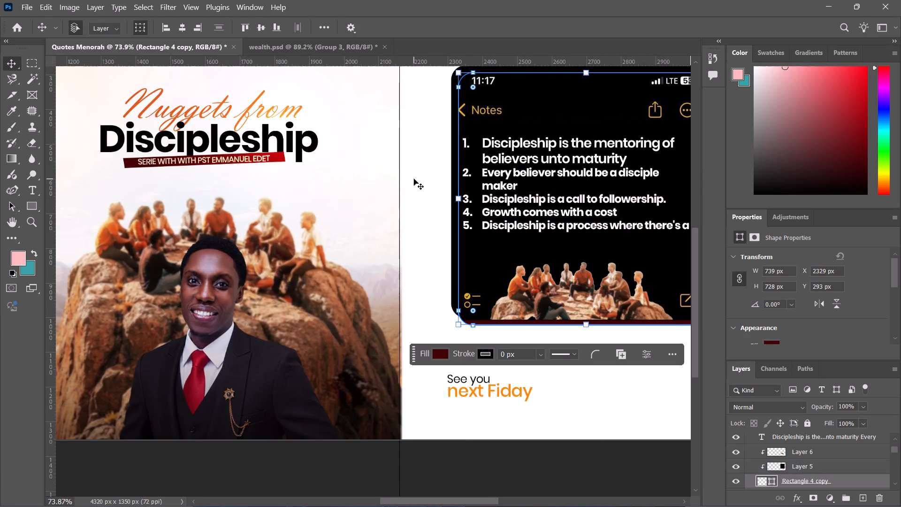
{"action": "scroll", "coordinate": [414, 179], "scroll_direction": "down", "scroll_amount": 7, "text": "ctrl+alt"}
{"action": "left_click", "coordinate": [652, 128]}
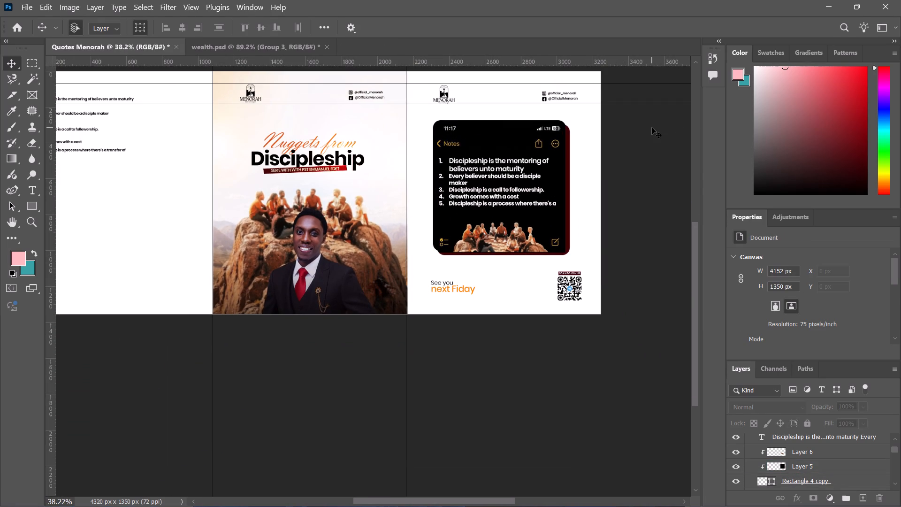
Duplicate the maroon rectangle behind the Notes mockup and nudge the new copy to X 2333 px, Y 298 px.
{"action": "scroll", "coordinate": [652, 128], "scroll_direction": "up", "scroll_amount": 6, "text": "ctrl+alt"}
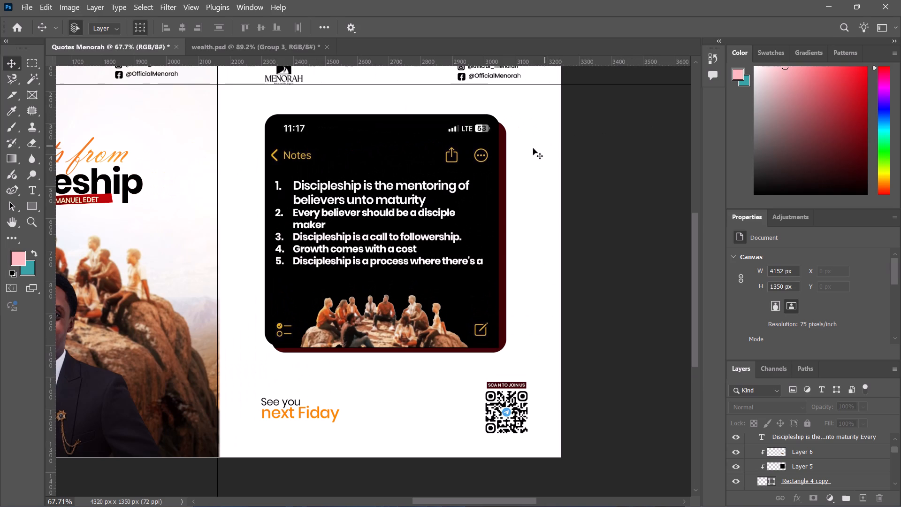
{"action": "left_click", "coordinate": [502, 157]}
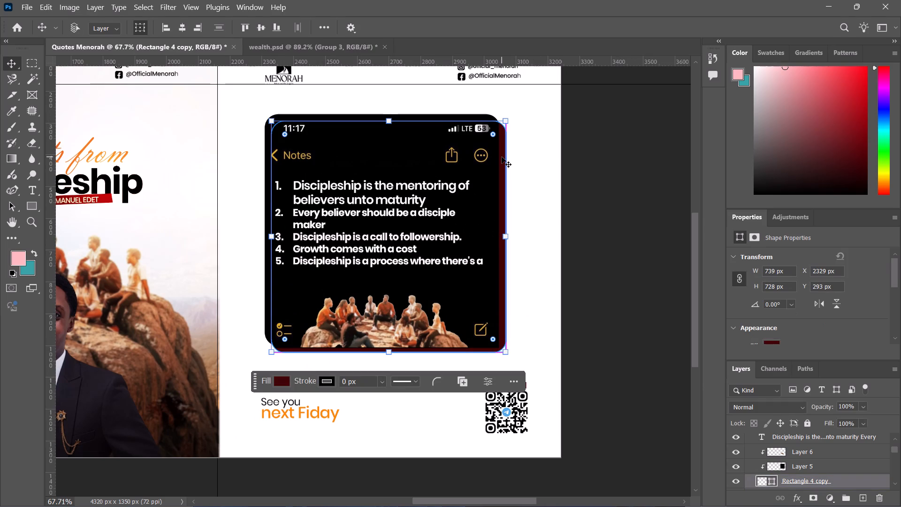
{"action": "key", "text": "ctrl+j"}
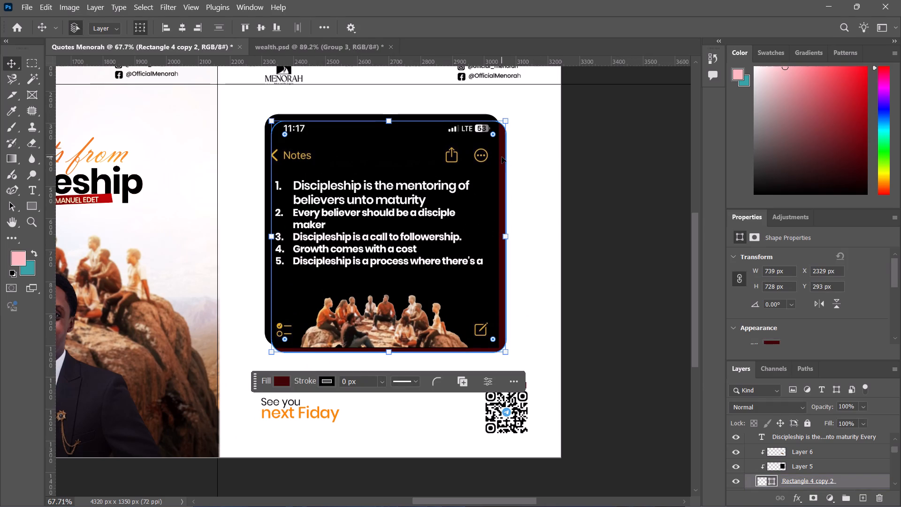
{"action": "key", "text": "Right"}
{"action": "key", "text": "Right"}
{"action": "key", "text": "Right"}
{"action": "key", "text": "Right"}
{"action": "key", "text": "Down"}
{"action": "key", "text": "Down"}
{"action": "key", "text": "Down"}
{"action": "key", "text": "Down"}
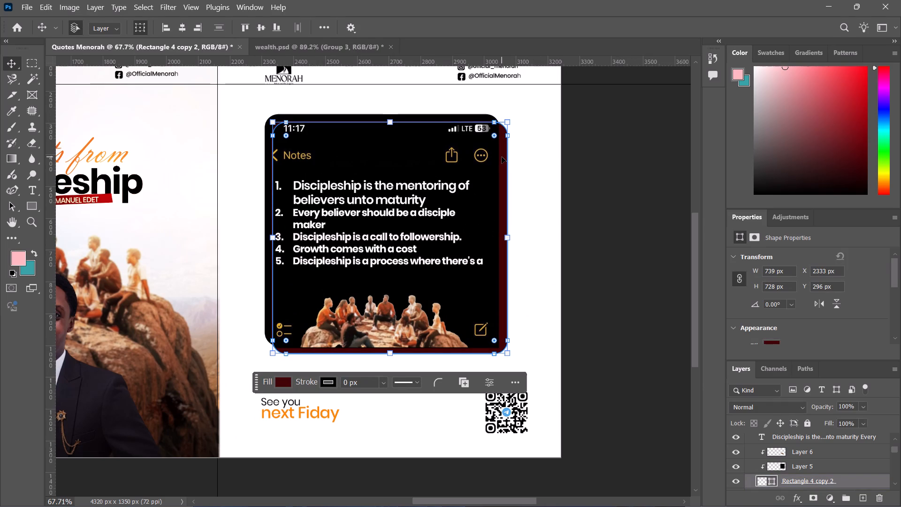
{"action": "key", "text": "Down"}
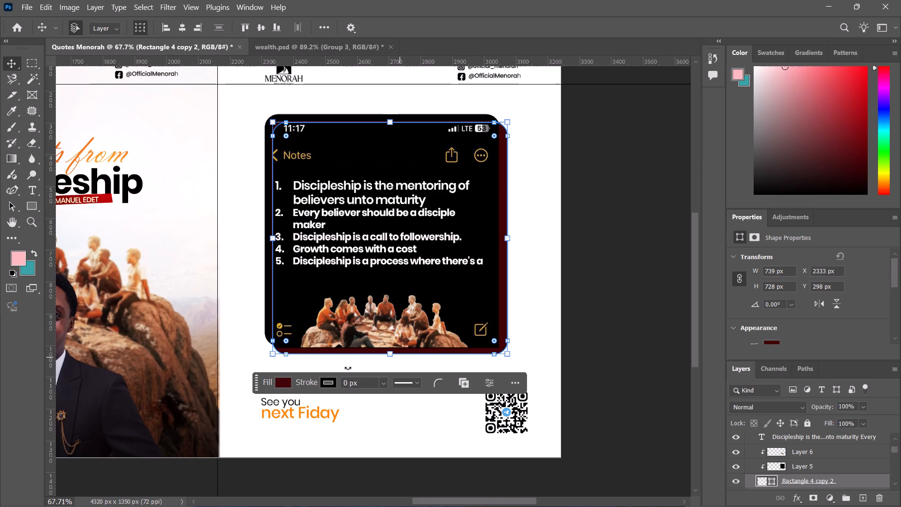
Fill the second rectangle copy with the recently used orange.
{"action": "left_click", "coordinate": [283, 382]}
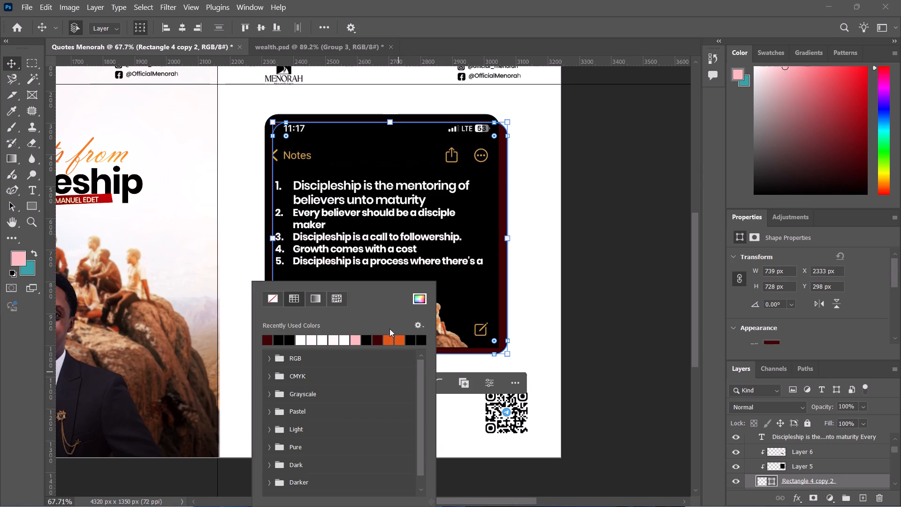
{"action": "left_click", "coordinate": [389, 338]}
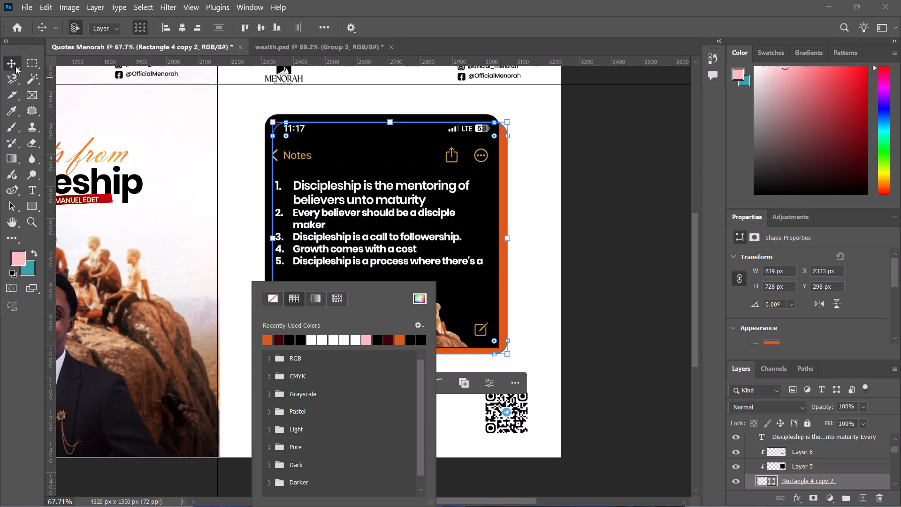
{"action": "left_click", "coordinate": [553, 163]}
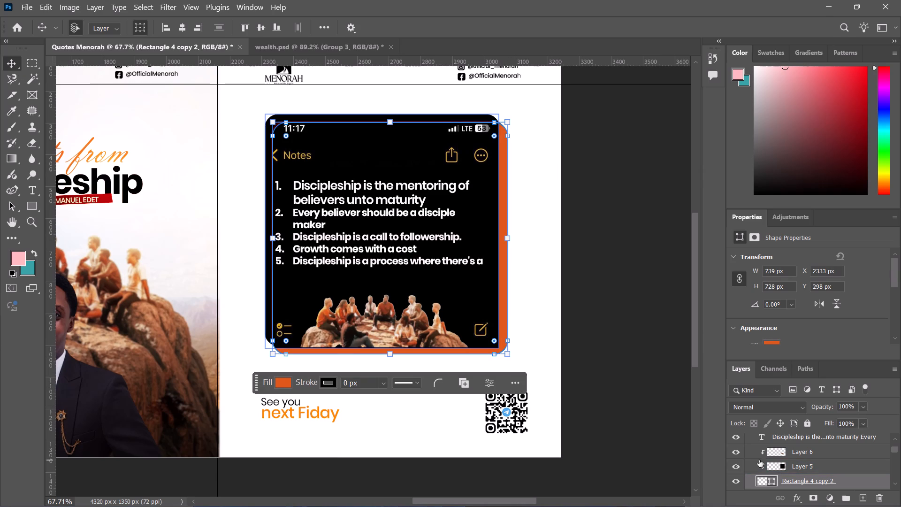
Move the orange Rectangle 4 copy 2 below Rectangle 4 in the layer order and deselect it.
{"action": "scroll", "coordinate": [799, 475], "scroll_direction": "down", "scroll_amount": 1}
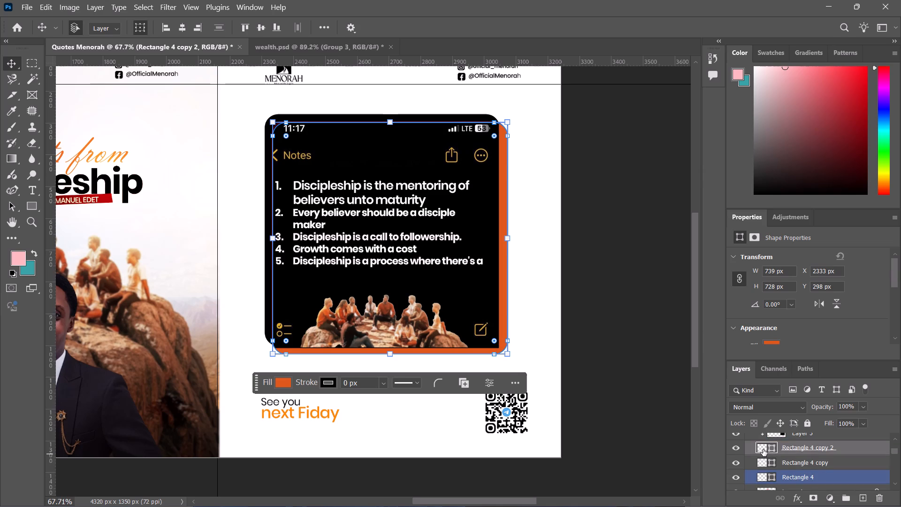
{"action": "left_click_drag", "start_coordinate": [763, 449], "coordinate": [771, 479]}
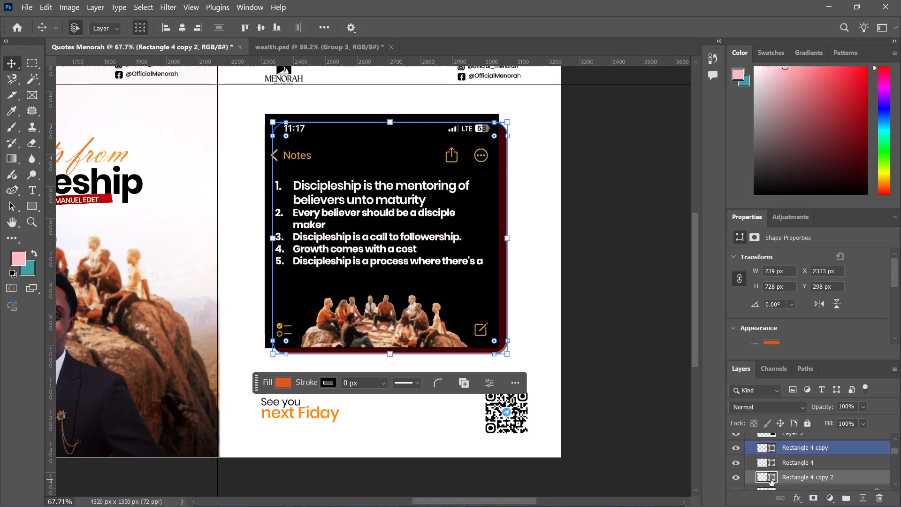
{"action": "left_click", "coordinate": [592, 275]}
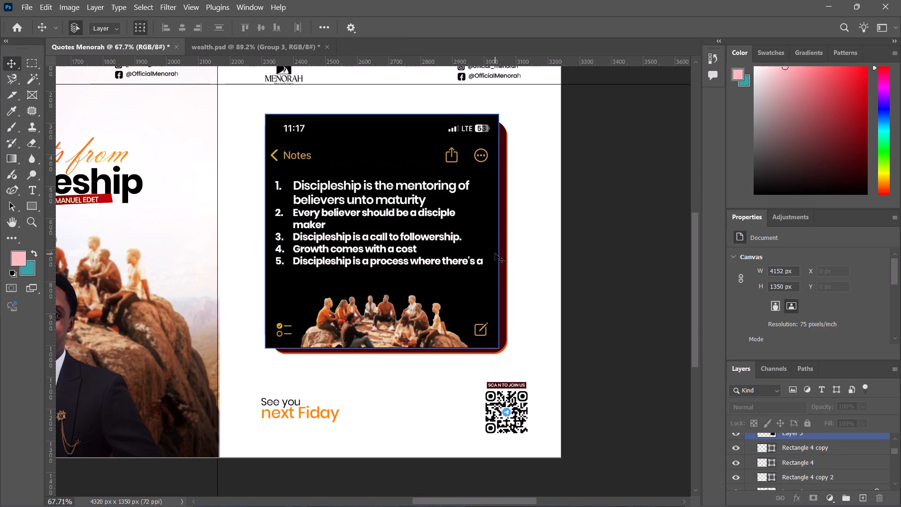
Undo the recent backing edits until Rectangle 4 copy is black again and back at X 2308 px, Y 272 px.
{"action": "left_click", "coordinate": [499, 253]}
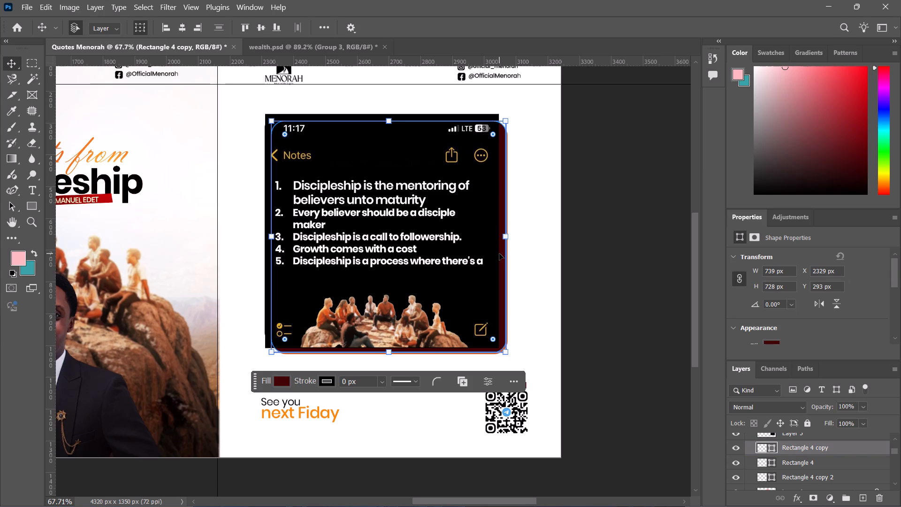
{"action": "left_click", "coordinate": [641, 285]}
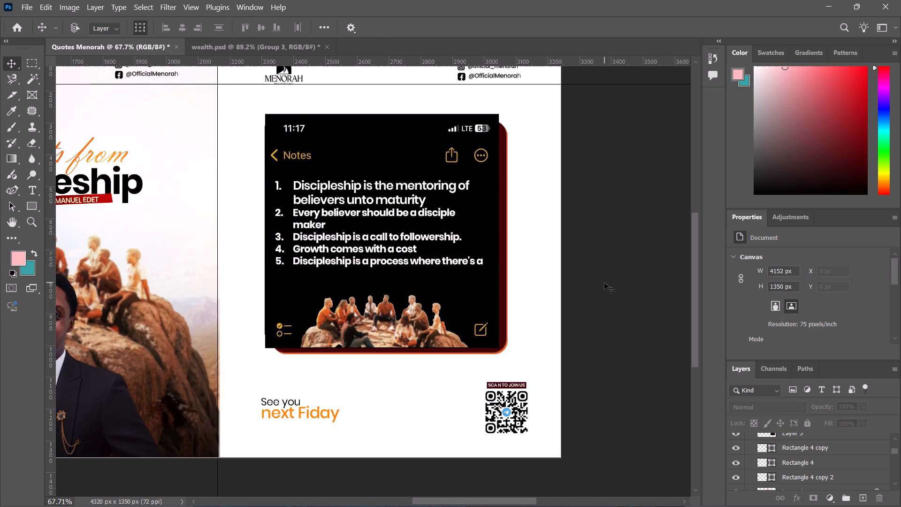
{"action": "key", "text": "ctrl+z"}
{"action": "key", "text": "ctrl+z"}
{"action": "key", "text": "ctrl+z"}
{"action": "key", "text": "ctrl+z"}
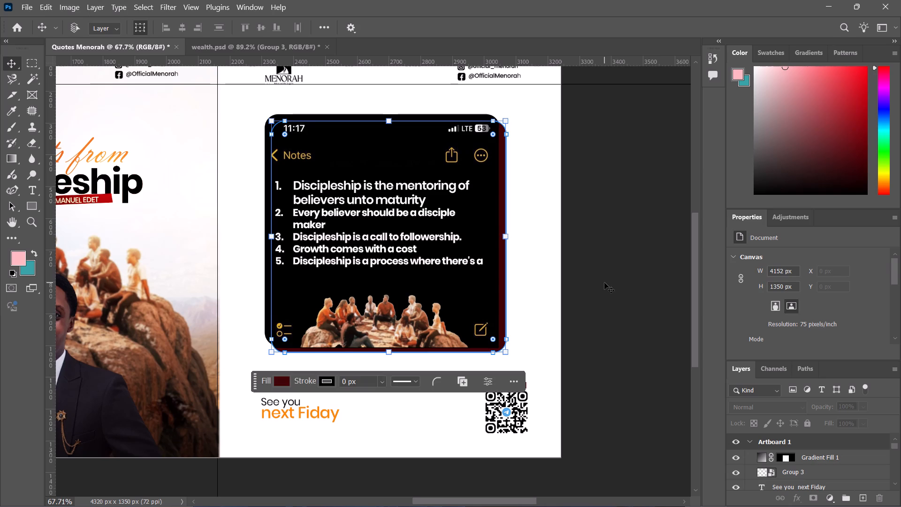
{"action": "key", "text": "ctrl+z"}
{"action": "key", "text": "ctrl+z"}
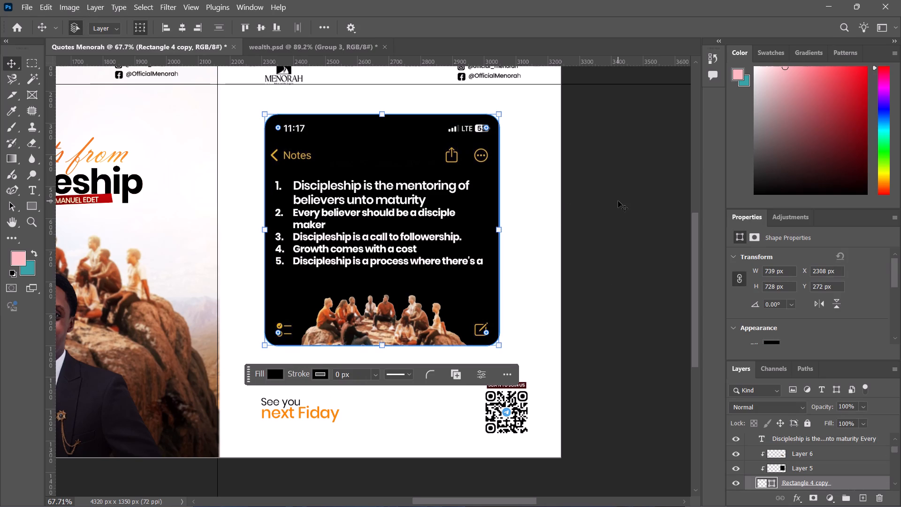
Toggle the visibility of Rectangle 4 copy and Rectangle 4 to examine which one holds the Notes mockup.
{"action": "scroll", "coordinate": [840, 466], "scroll_direction": "down", "scroll_amount": 1}
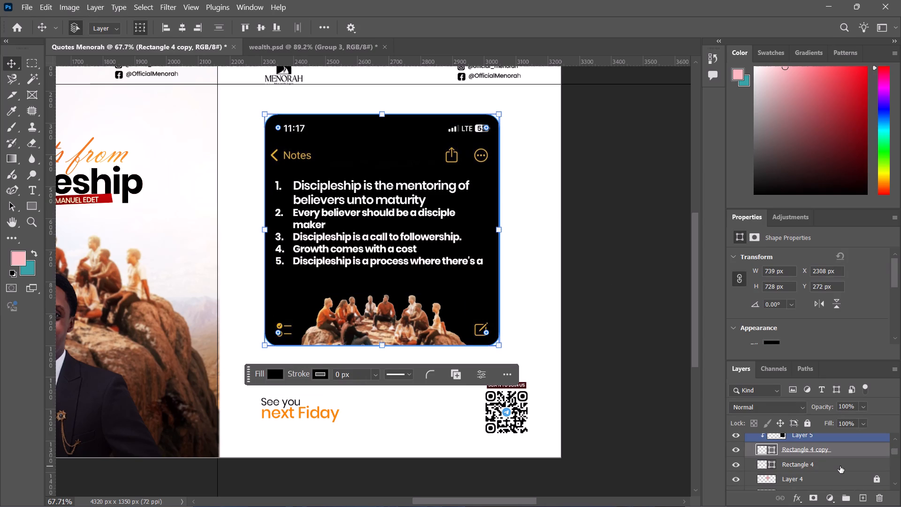
{"action": "scroll", "coordinate": [840, 466], "scroll_direction": "down", "scroll_amount": 1}
{"action": "left_click", "coordinate": [850, 468]}
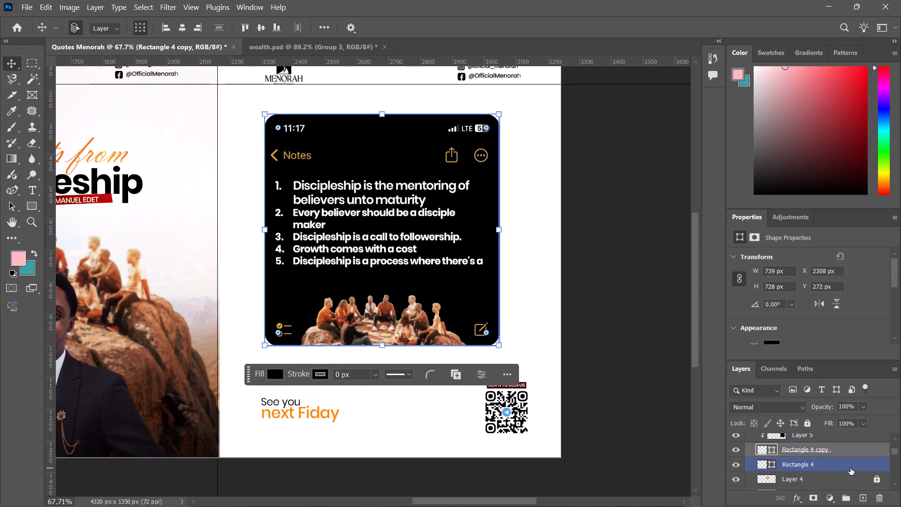
{"action": "left_click", "coordinate": [732, 451]}
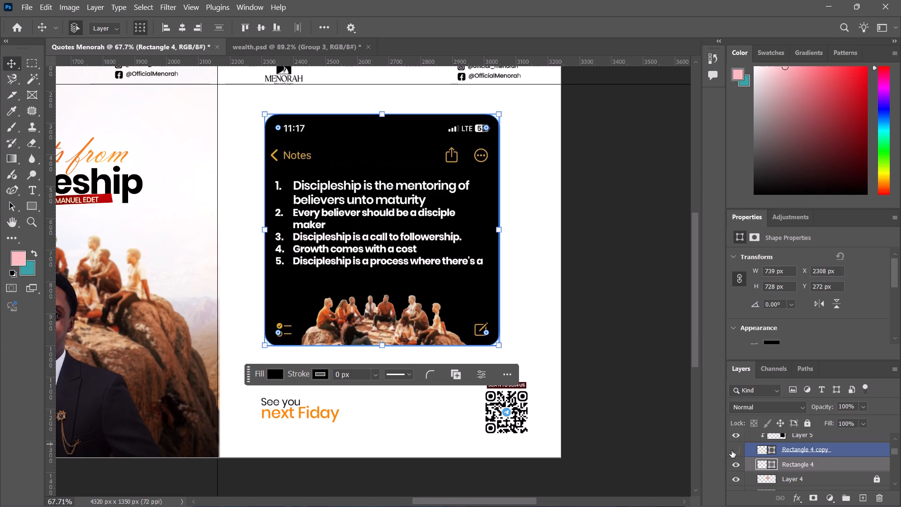
{"action": "left_click", "coordinate": [732, 451]}
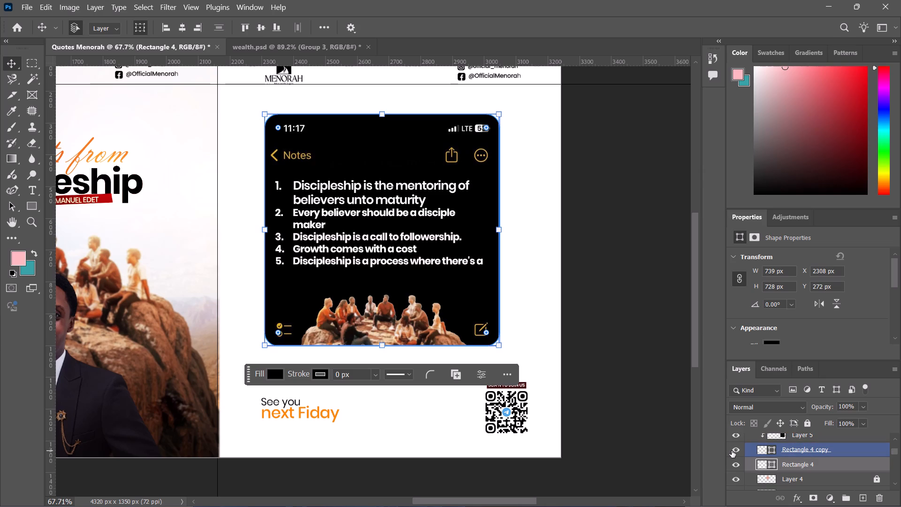
{"action": "left_click", "coordinate": [732, 451]}
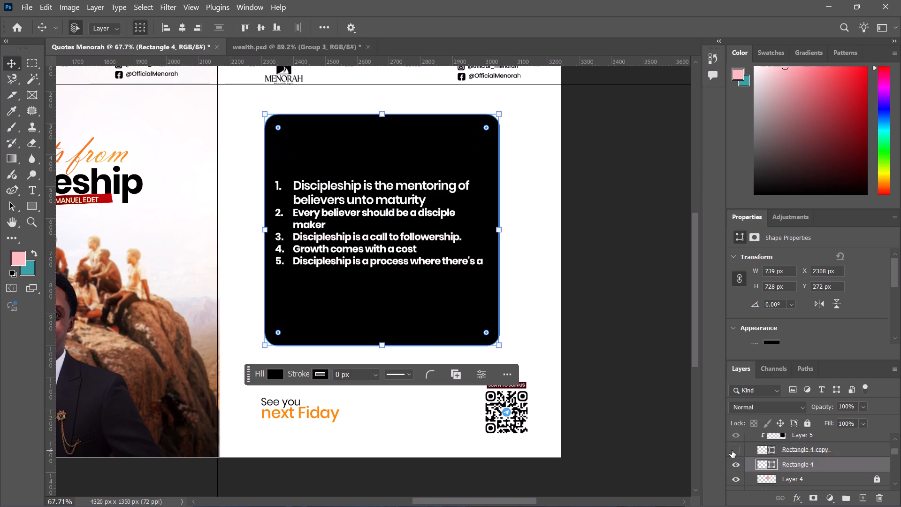
{"action": "left_click", "coordinate": [732, 451]}
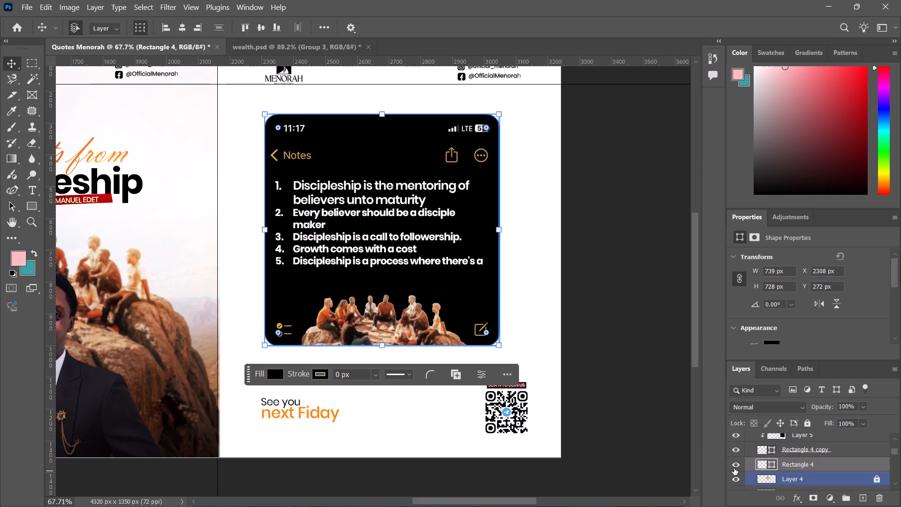
{"action": "left_click", "coordinate": [734, 468]}
{"action": "left_click", "coordinate": [734, 468]}
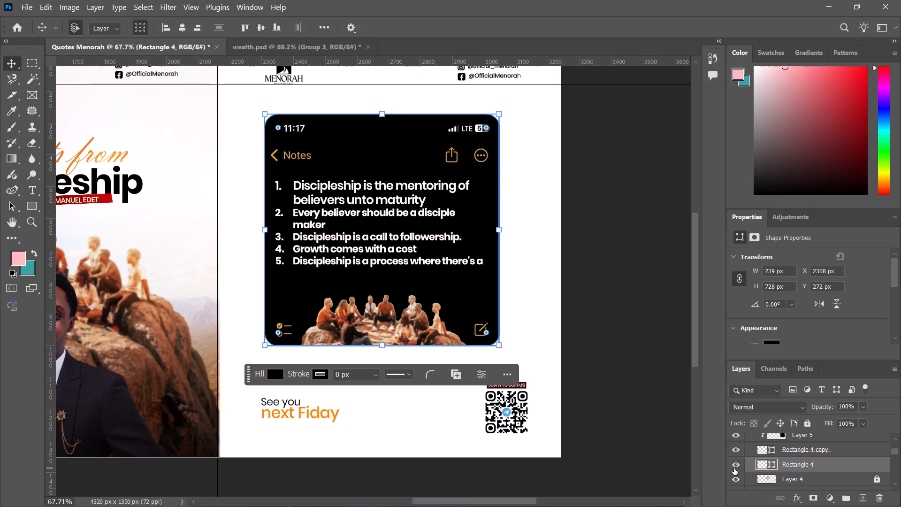
{"action": "left_click", "coordinate": [734, 468]}
{"action": "left_click", "coordinate": [734, 468]}
{"action": "scroll", "coordinate": [800, 487], "scroll_direction": "down", "scroll_amount": 1}
{"action": "left_click", "coordinate": [608, 266]}
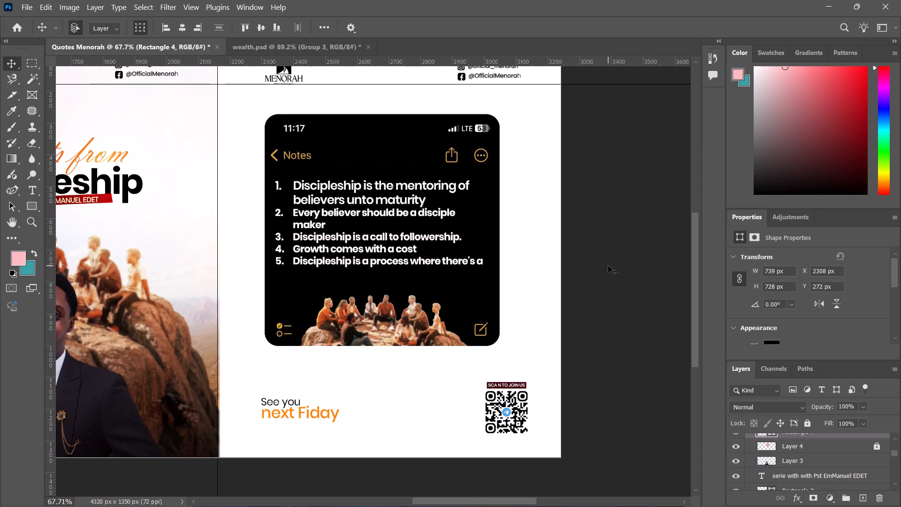
{"action": "scroll", "coordinate": [745, 434], "scroll_direction": "up", "scroll_amount": 1}
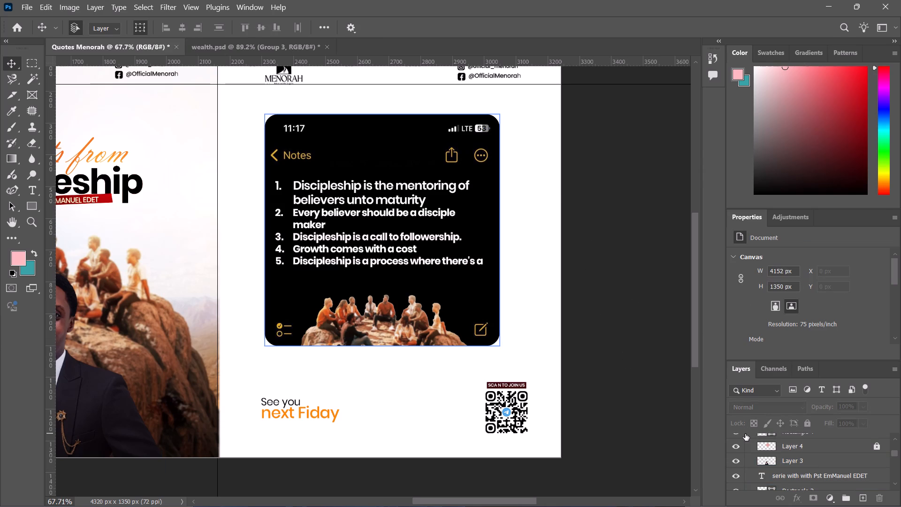
{"action": "scroll", "coordinate": [745, 434], "scroll_direction": "up", "scroll_amount": 1}
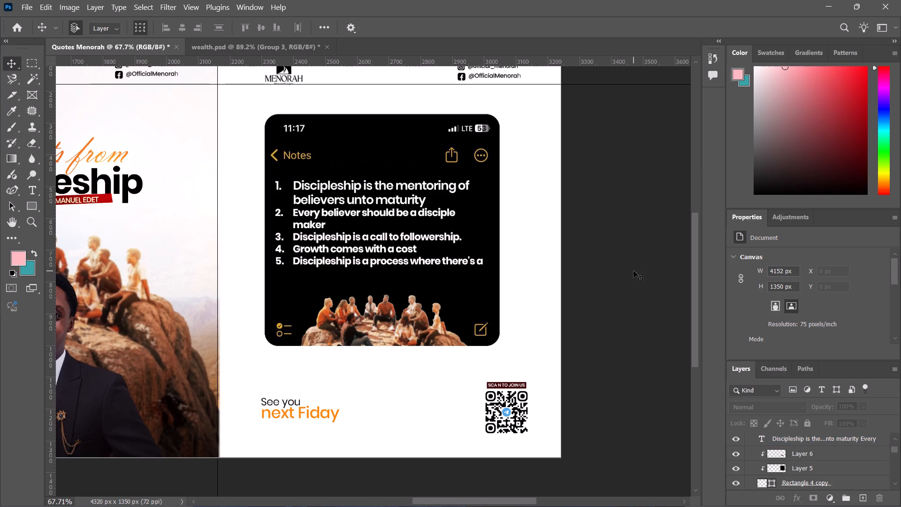
Shrink Artboard 1 from its left edge to the cover's left edge, making it 2159 px wide at X 1081 px.
{"action": "scroll", "coordinate": [634, 271], "scroll_direction": "down", "scroll_amount": 6, "text": "ctrl+alt"}
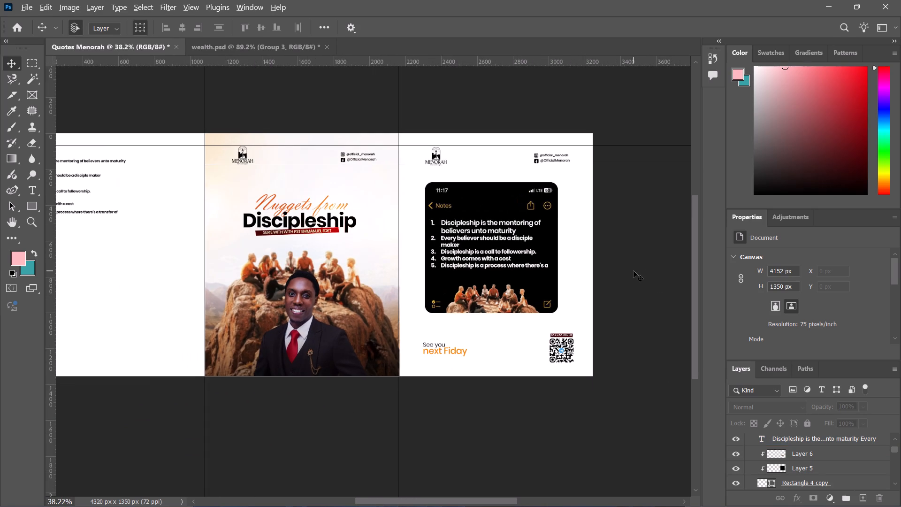
{"action": "scroll", "coordinate": [634, 271], "scroll_direction": "down", "scroll_amount": 2, "text": "ctrl+alt"}
{"action": "scroll", "coordinate": [634, 271], "scroll_direction": "up", "scroll_amount": 4, "text": "ctrl+alt"}
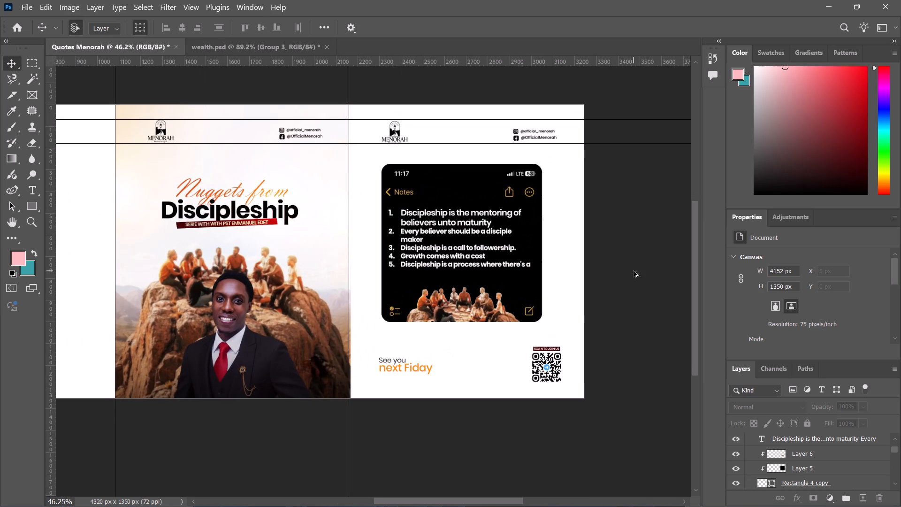
{"action": "scroll", "coordinate": [634, 271], "scroll_direction": "down", "scroll_amount": 4, "text": "ctrl+alt"}
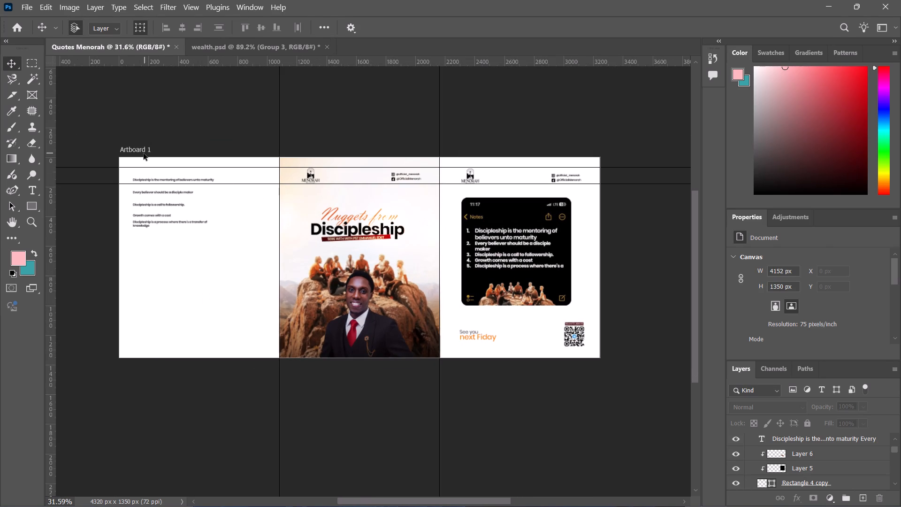
{"action": "left_click", "coordinate": [145, 149]}
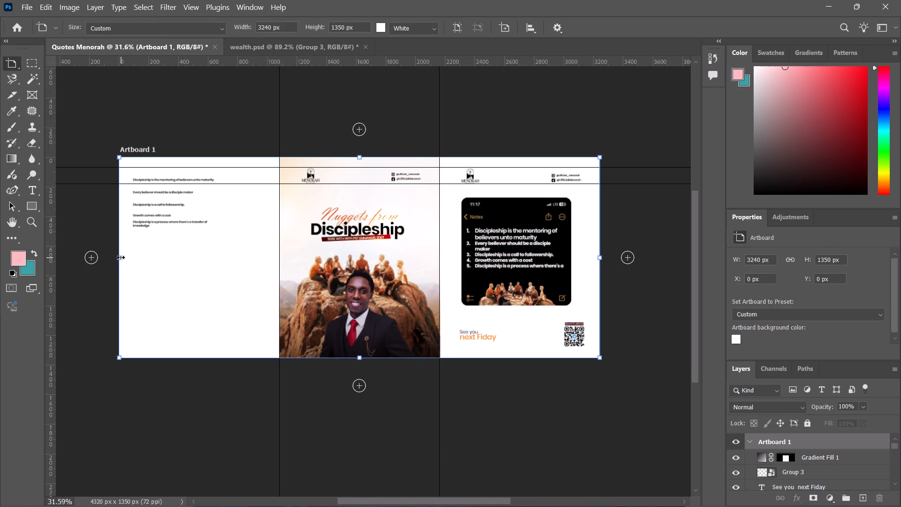
{"action": "left_click", "coordinate": [119, 256]}
{"action": "left_click_drag", "start_coordinate": [119, 256], "coordinate": [127, 255]}
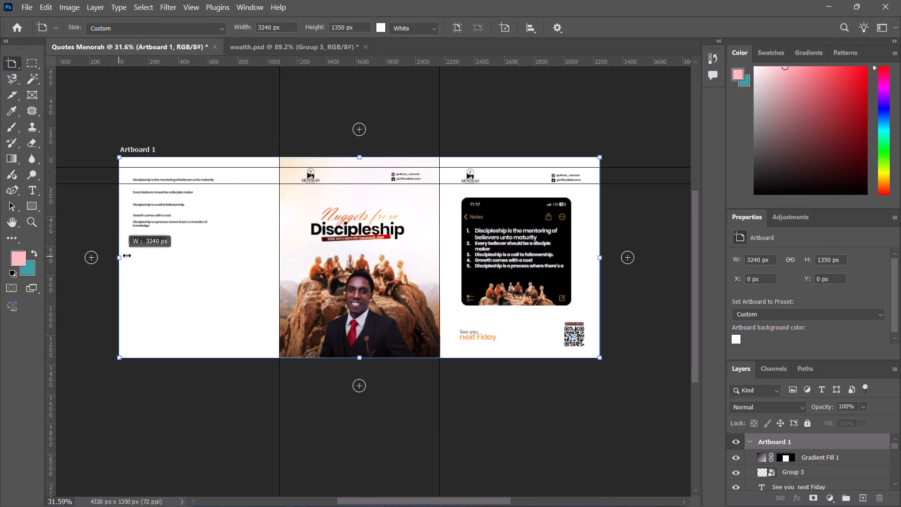
{"action": "left_click_drag", "start_coordinate": [127, 255], "coordinate": [279, 265]}
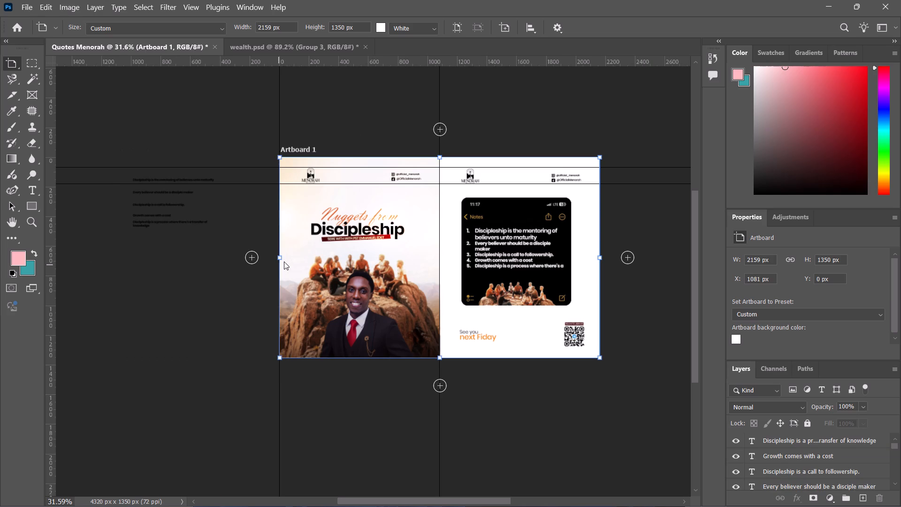
Select the stray quote text layers outside the artboard beside the cover and delete them.
{"action": "right_click", "coordinate": [14, 63]}
{"action": "left_click", "coordinate": [63, 62]}
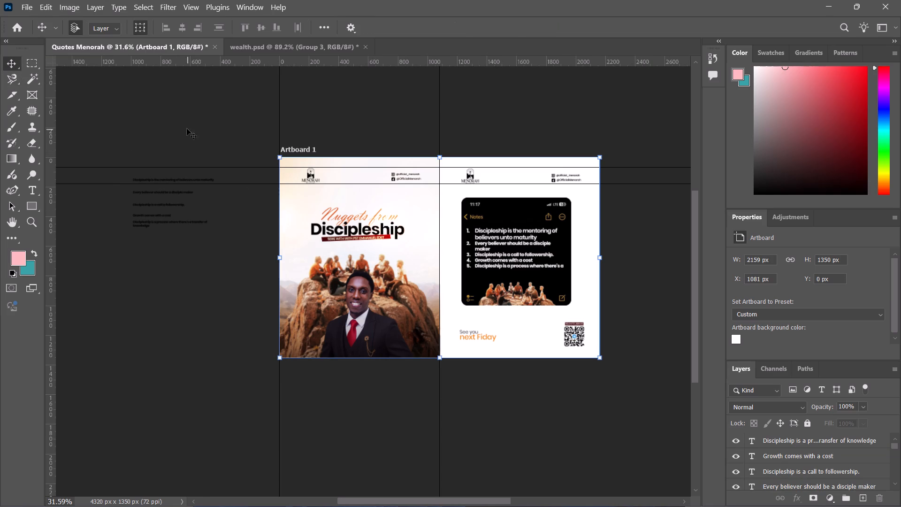
{"action": "left_click_drag", "start_coordinate": [154, 128], "coordinate": [160, 295]}
{"action": "key", "text": "BackSpace"}
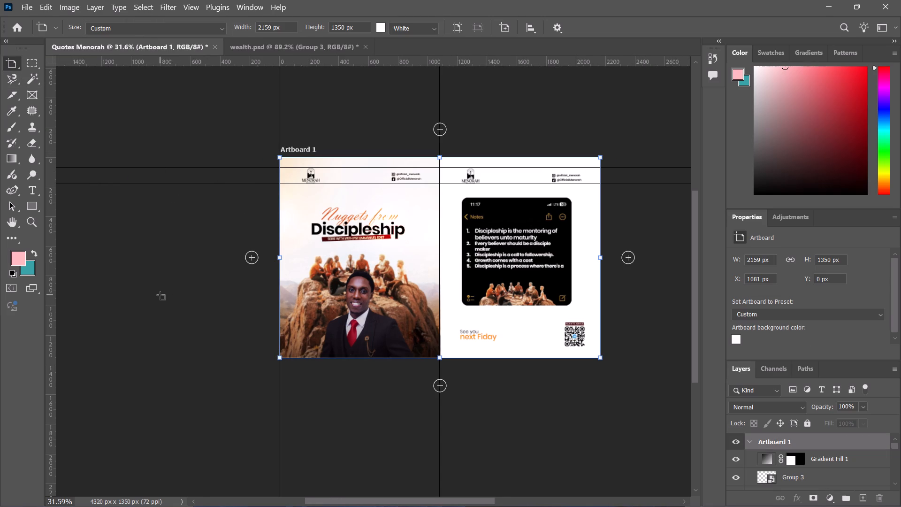
{"action": "key", "text": "ctrl+0"}
{"action": "scroll", "coordinate": [337, 244], "scroll_direction": "down", "scroll_amount": 3, "text": "ctrl+alt"}
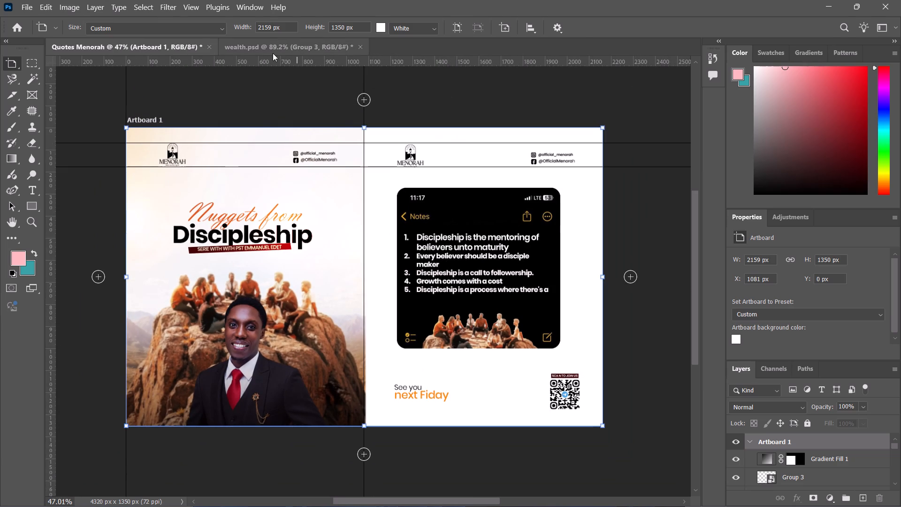
Remove the two horizontal guides around the page headers and the vertical guide at the cover's left edge.
{"action": "right_click", "coordinate": [9, 60]}
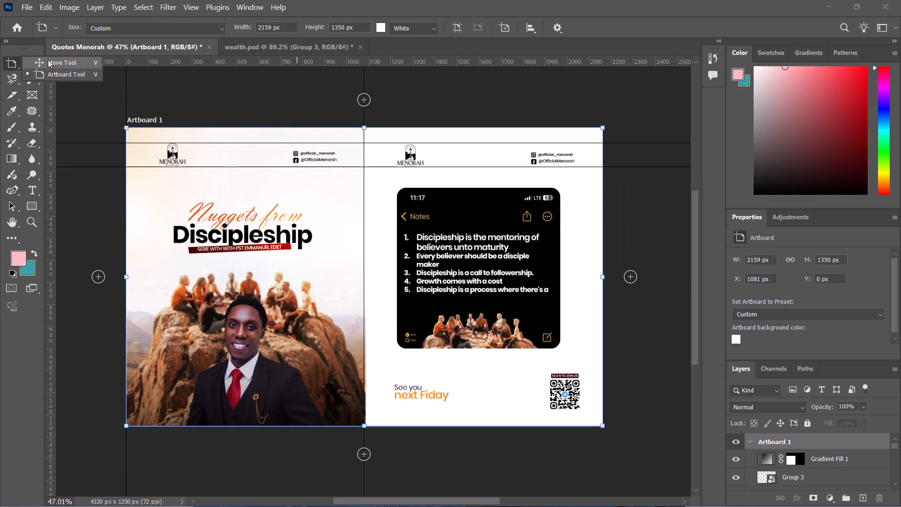
{"action": "left_click", "coordinate": [48, 60]}
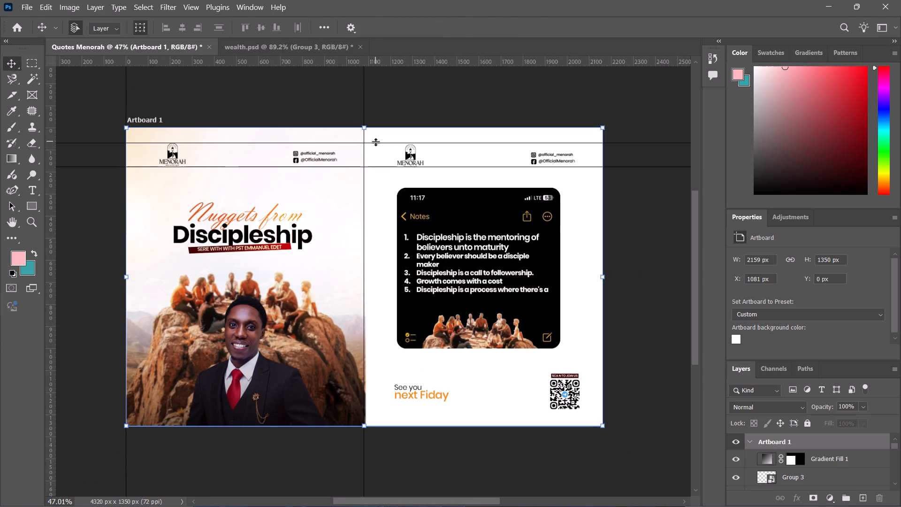
{"action": "left_click_drag", "start_coordinate": [375, 142], "coordinate": [413, 0]}
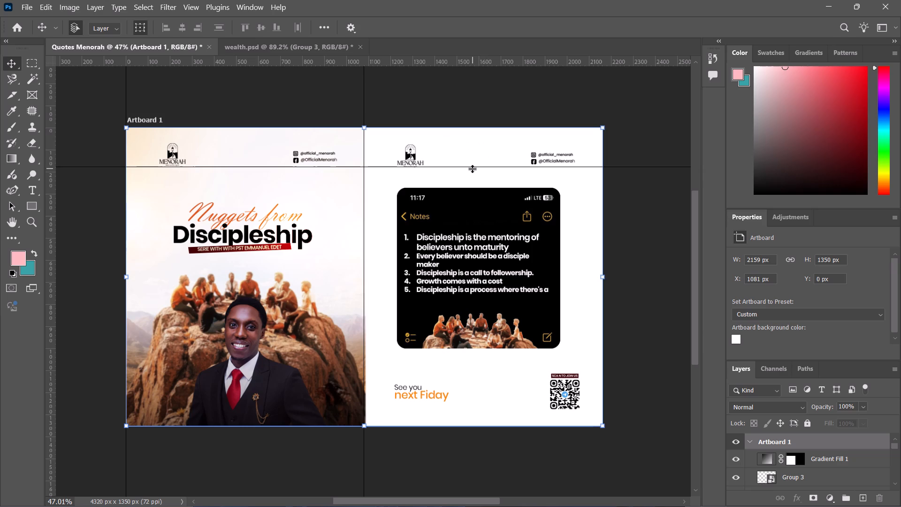
{"action": "scroll", "coordinate": [486, 88], "scroll_direction": "up", "scroll_amount": 1, "text": "ctrl"}
{"action": "scroll", "coordinate": [486, 88], "scroll_direction": "up", "scroll_amount": 1}
{"action": "left_click_drag", "start_coordinate": [462, 186], "coordinate": [474, 28]}
{"action": "left_click", "coordinate": [495, 146]}
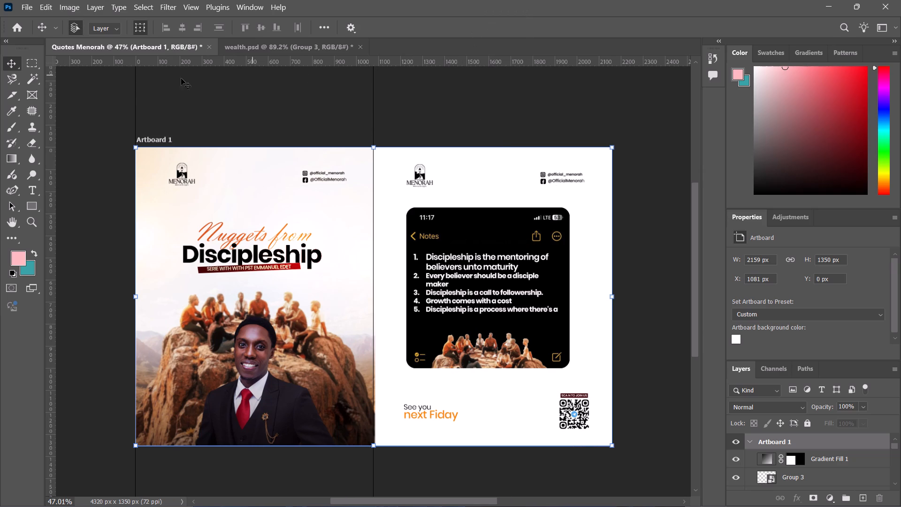
{"action": "left_click", "coordinate": [133, 87]}
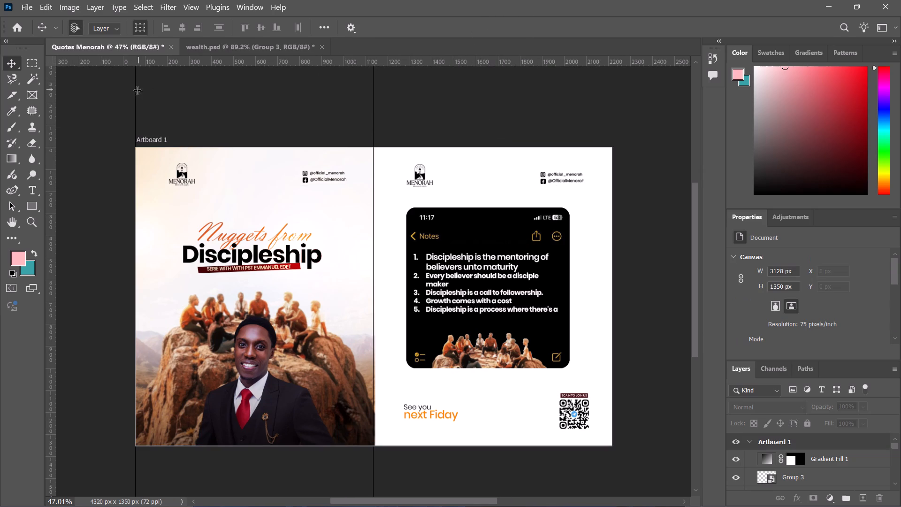
{"action": "left_click_drag", "start_coordinate": [135, 90], "coordinate": [0, 68]}
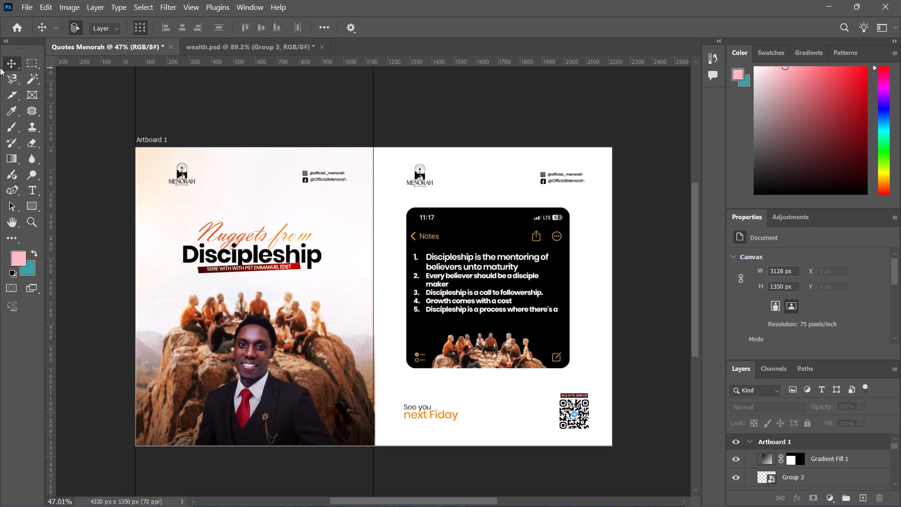
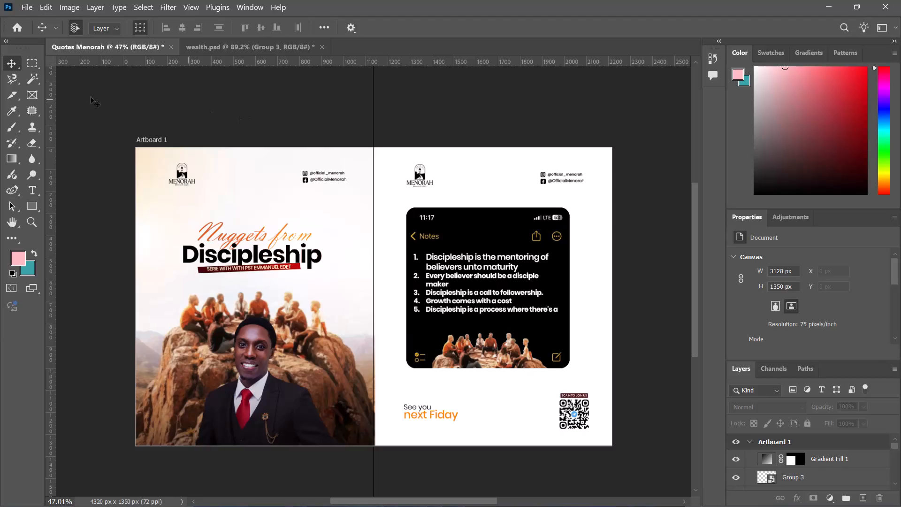
Duplicate the Rectangle 4 copy shape layer behind the black notes card.
{"action": "scroll", "coordinate": [532, 261], "scroll_direction": "up", "scroll_amount": 5, "text": "ctrl+alt"}
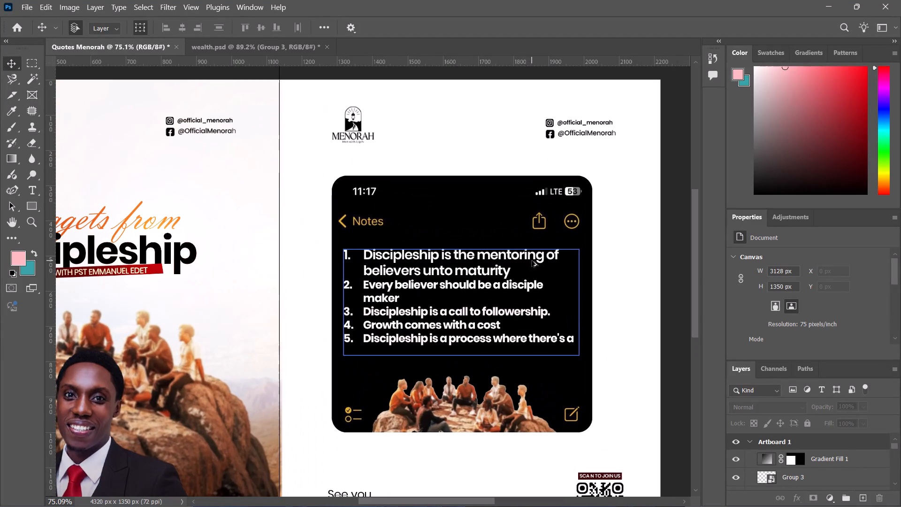
{"action": "left_click", "coordinate": [485, 213]}
{"action": "scroll", "coordinate": [809, 463], "scroll_direction": "down", "scroll_amount": 1}
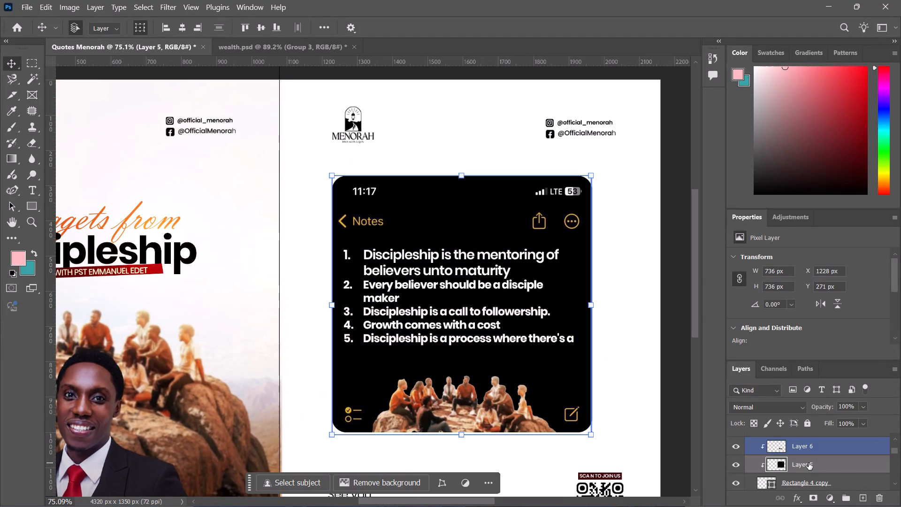
{"action": "scroll", "coordinate": [809, 463], "scroll_direction": "down", "scroll_amount": 2}
{"action": "left_click", "coordinate": [847, 481]}
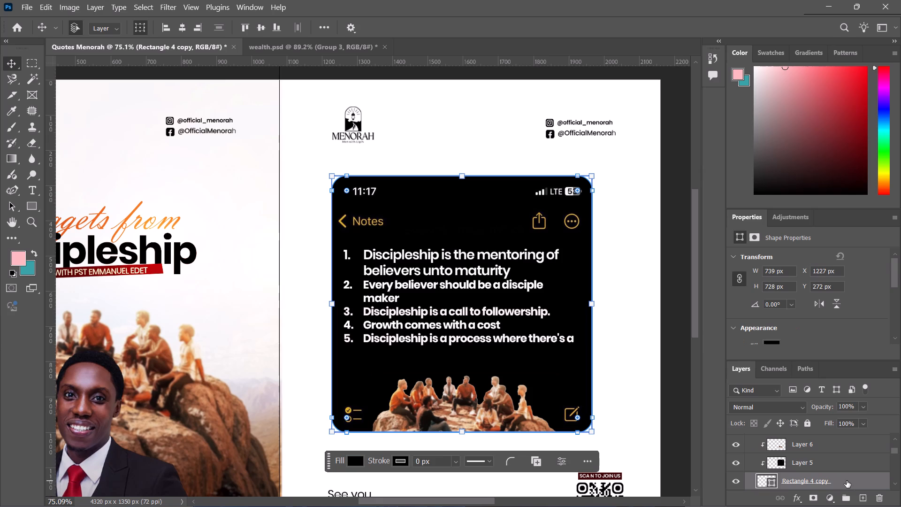
{"action": "key", "text": "ctrl+j"}
Nudge the lower Rectangle 4 copy shape right and down to X 1234 px, Y 279 px as an offset behind the notes card.
{"action": "scroll", "coordinate": [835, 470], "scroll_direction": "down", "scroll_amount": 1}
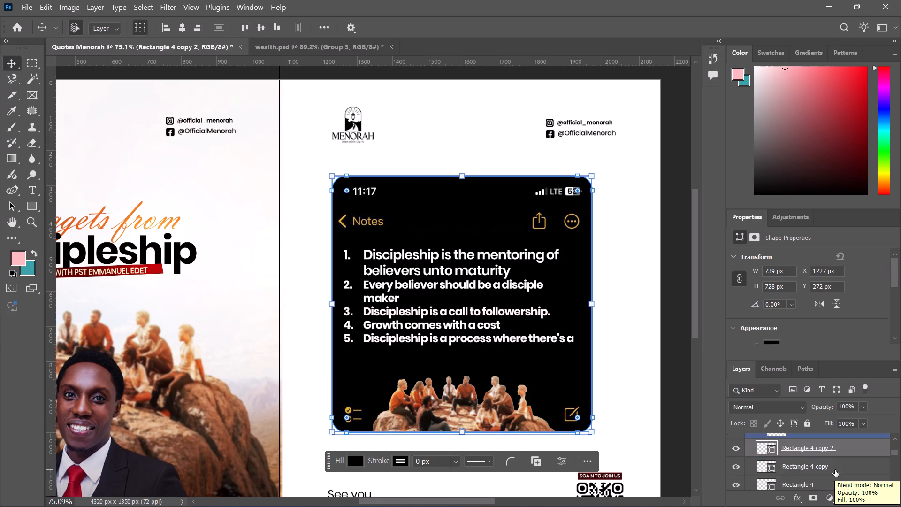
{"action": "scroll", "coordinate": [835, 470], "scroll_direction": "down", "scroll_amount": 1}
{"action": "left_click", "coordinate": [835, 470]}
{"action": "key", "text": "Right"}
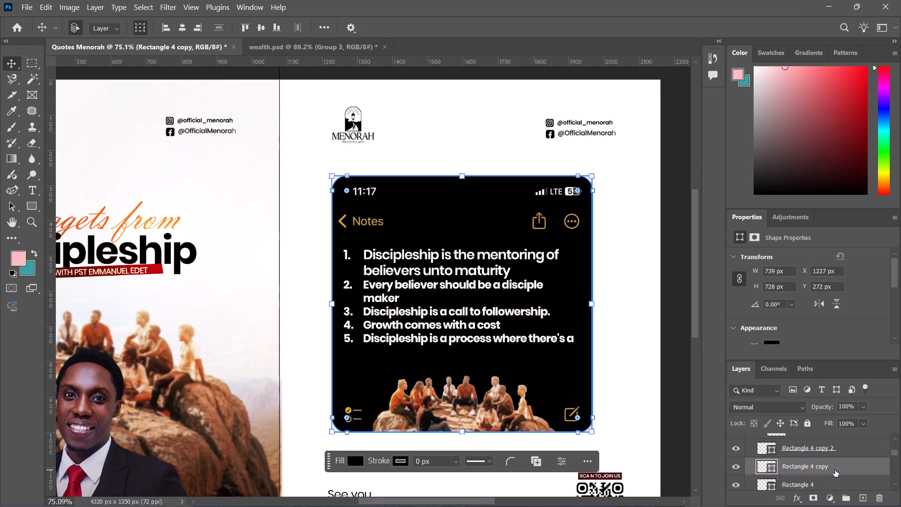
{"action": "key", "text": "Right"}
{"action": "key", "text": "Right"}
{"action": "key", "text": "Down"}
{"action": "key", "text": "Down"}
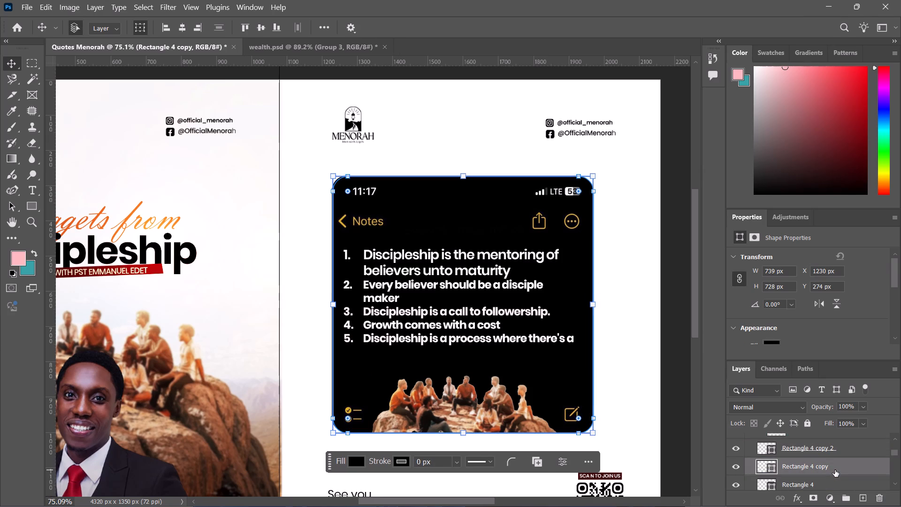
{"action": "key", "text": "Down"}
{"action": "key", "text": "Right"}
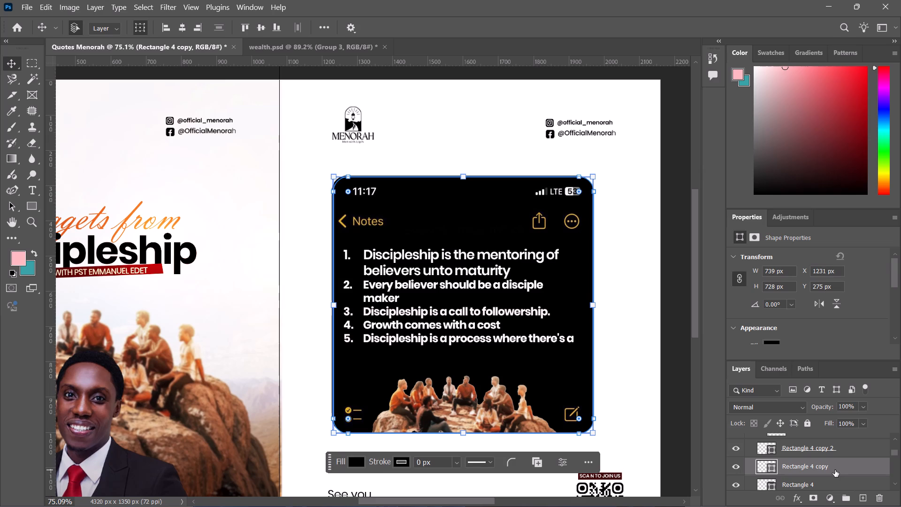
{"action": "key", "text": "Right"}
{"action": "key", "text": "Down"}
{"action": "key", "text": "Down"}
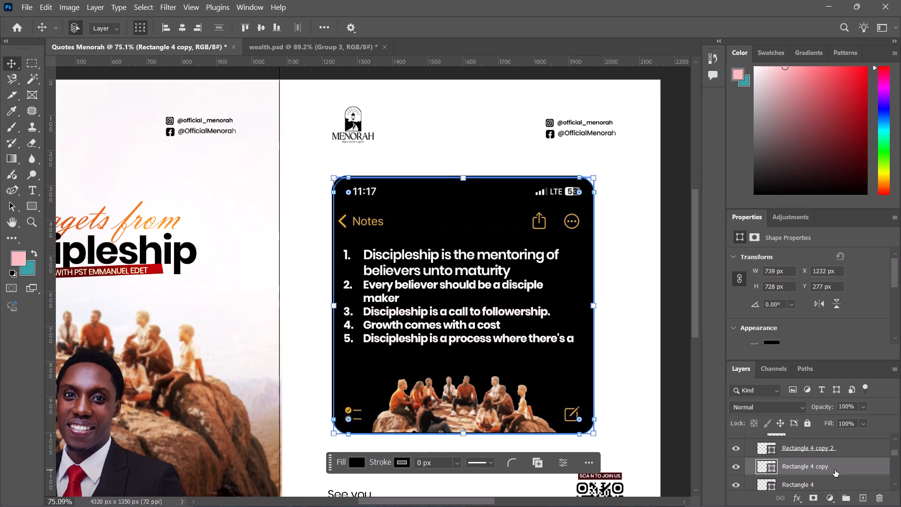
{"action": "key", "text": "Right"}
{"action": "key", "text": "Right"}
{"action": "key", "text": "Down"}
{"action": "key", "text": "Down"}
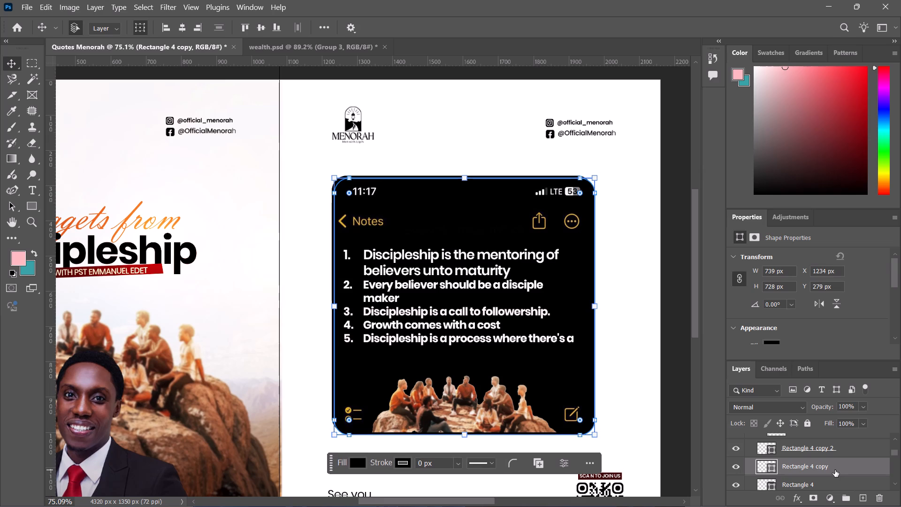
Fill the offset Rectangle 4 copy shape with the recently used dark maroon colour.
{"action": "left_click", "coordinate": [357, 465]}
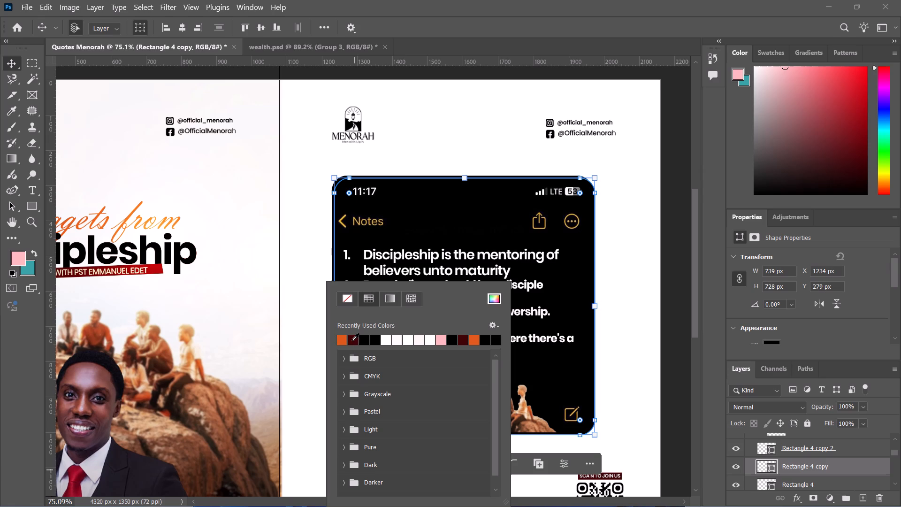
{"action": "left_click", "coordinate": [352, 340]}
{"action": "key", "text": "Return"}
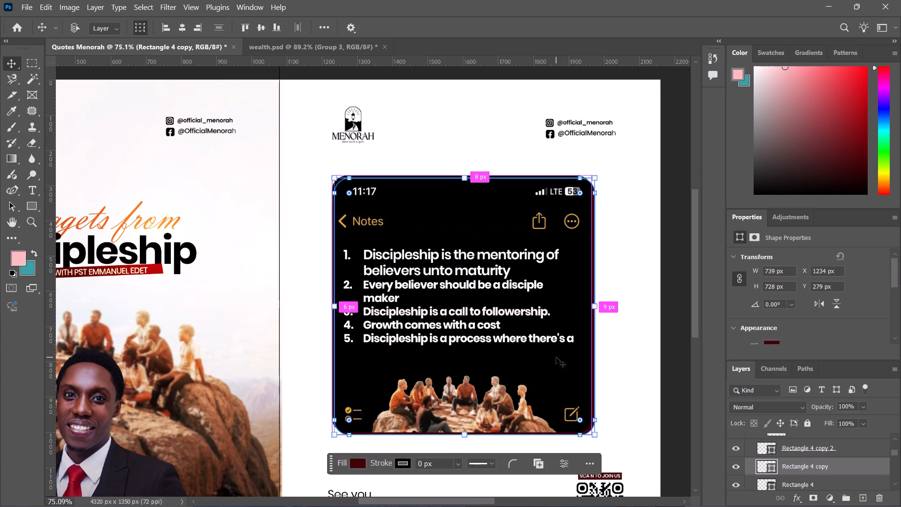
Duplicate the maroon rectangle and nudge the lower copy, Rectangle 4 copy, right and down to X 1242 px, Y 288 px.
{"action": "key", "text": "ctrl+j"}
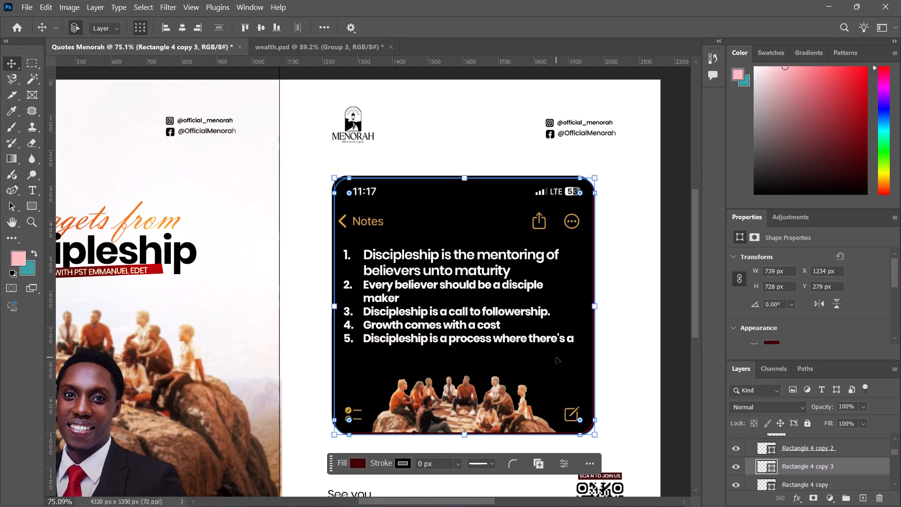
{"action": "left_click", "coordinate": [834, 483]}
{"action": "key", "text": "Right"}
{"action": "key", "text": "Right"}
{"action": "key", "text": "Right"}
{"action": "key", "text": "Right"}
{"action": "key", "text": "Right"}
{"action": "key", "text": "Right"}
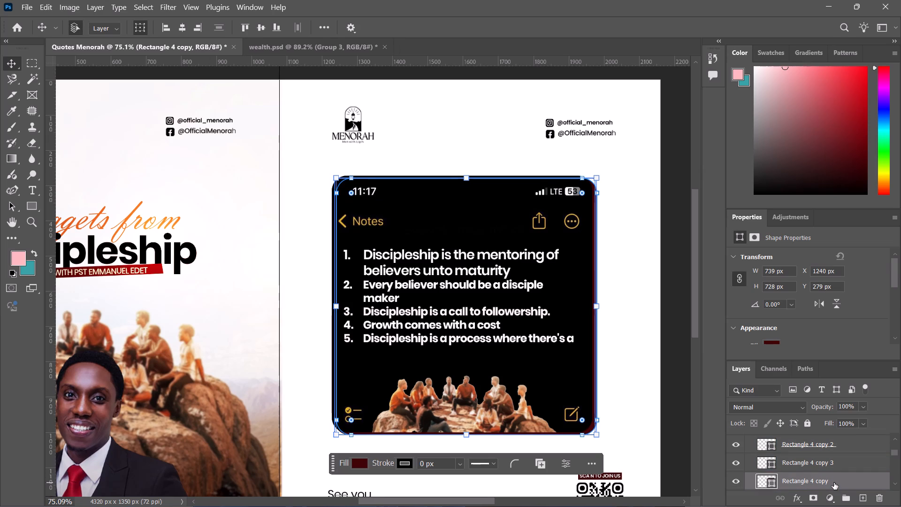
{"action": "key", "text": "Right"}
{"action": "key", "text": "Right"}
{"action": "key", "text": "Down"}
{"action": "key", "text": "Down"}
{"action": "key", "text": "Down"}
{"action": "key", "text": "Down"}
{"action": "key", "text": "Down"}
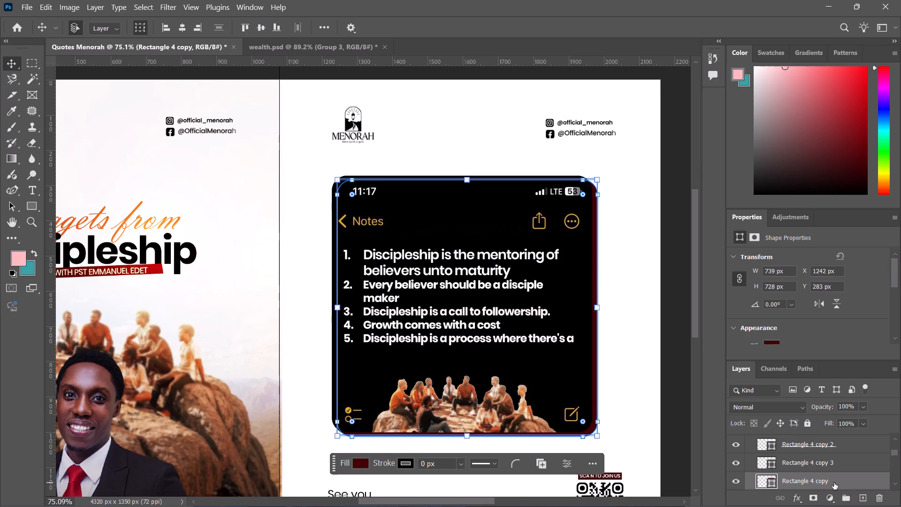
{"action": "key", "text": "Down"}
{"action": "key", "text": "Down"}
{"action": "key", "text": "Down"}
{"action": "key", "text": "Down"}
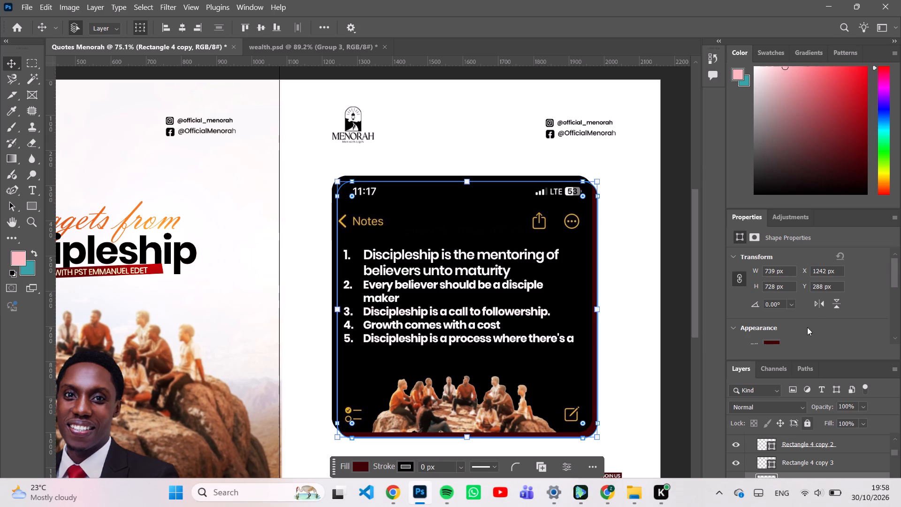
Fill the lowest offset rectangle with the recently used orange colour and deselect it.
{"action": "left_click", "coordinate": [361, 464]}
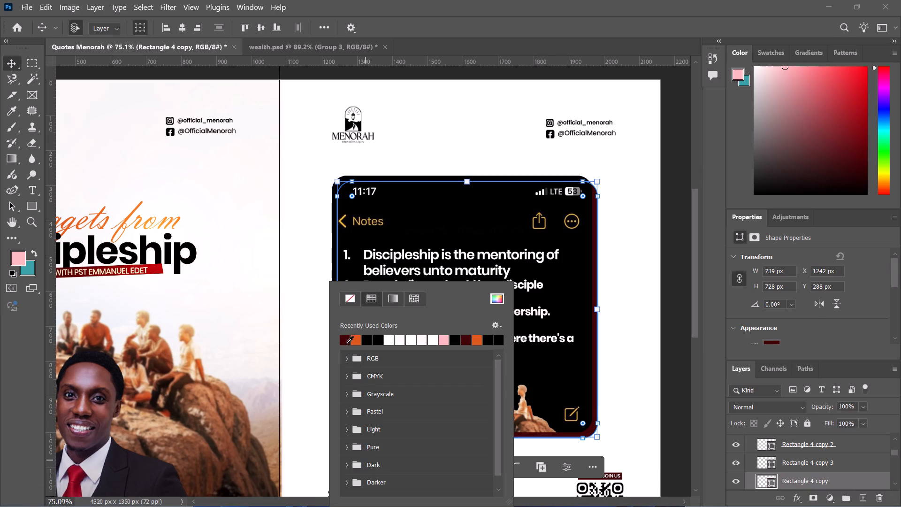
{"action": "left_click", "coordinate": [354, 342]}
{"action": "left_click", "coordinate": [632, 191]}
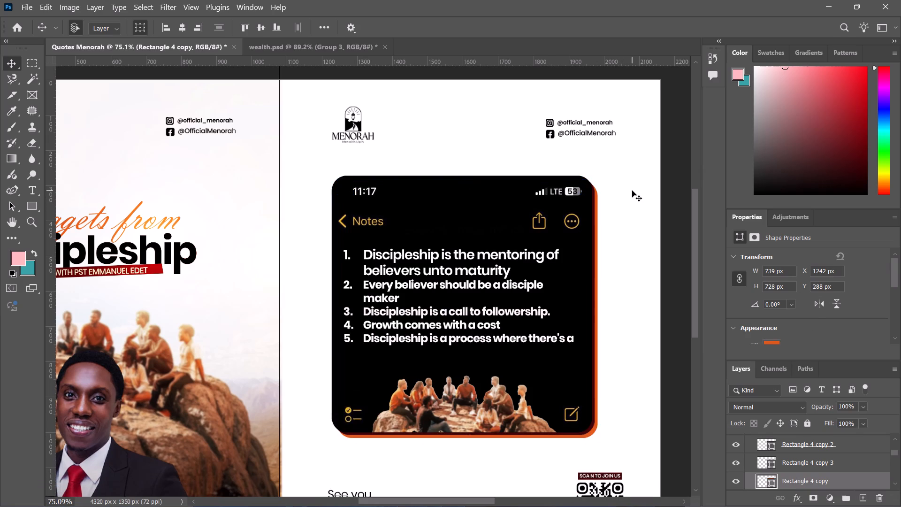
{"action": "left_click", "coordinate": [667, 141]}
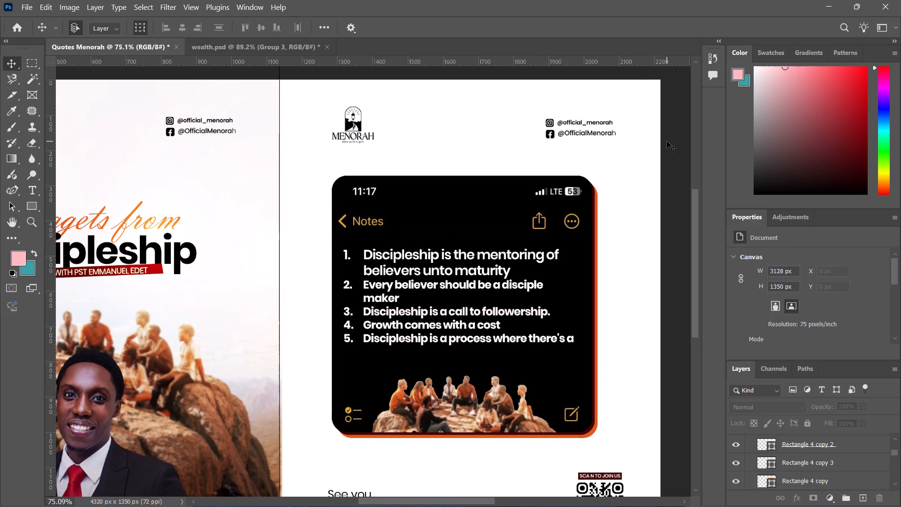
Nudge the maroon rectangle behind the notes card further right and down to X 1238 px and about Y 285 px.
{"action": "scroll", "coordinate": [667, 141], "scroll_direction": "down", "scroll_amount": 7, "text": "ctrl+alt"}
{"action": "scroll", "coordinate": [667, 141], "scroll_direction": "up", "scroll_amount": 1}
{"action": "scroll", "coordinate": [667, 141], "scroll_direction": "right", "scroll_amount": 5}
{"action": "scroll", "coordinate": [526, 187], "scroll_direction": "up", "scroll_amount": 14, "text": "ctrl+alt"}
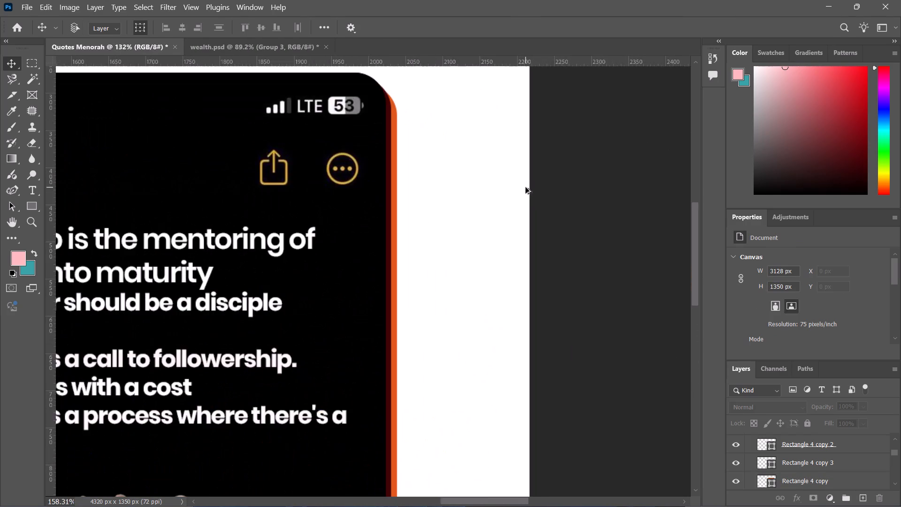
{"action": "scroll", "coordinate": [526, 187], "scroll_direction": "up", "scroll_amount": 5, "text": "ctrl+alt"}
{"action": "scroll", "coordinate": [526, 187], "scroll_direction": "down", "scroll_amount": 2}
{"action": "scroll", "coordinate": [526, 187], "scroll_direction": "down", "scroll_amount": 4, "text": "ctrl+alt"}
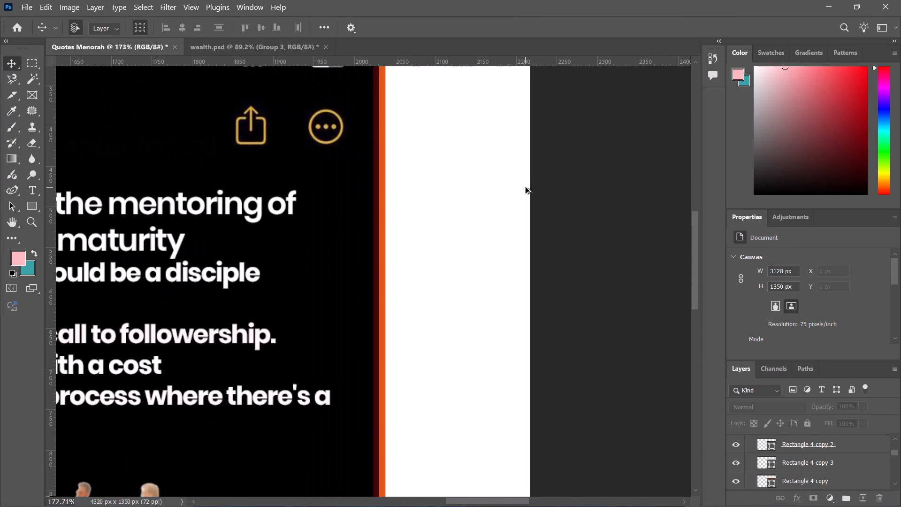
{"action": "left_click", "coordinate": [375, 201]}
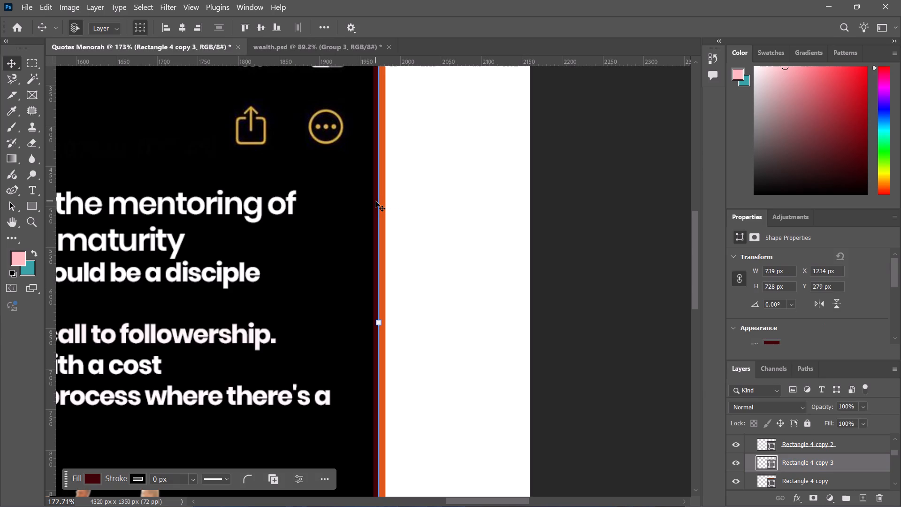
{"action": "key", "text": "Right"}
{"action": "key", "text": "Right"}
{"action": "key", "text": "Right"}
{"action": "key", "text": "Right"}
{"action": "key", "text": "Down"}
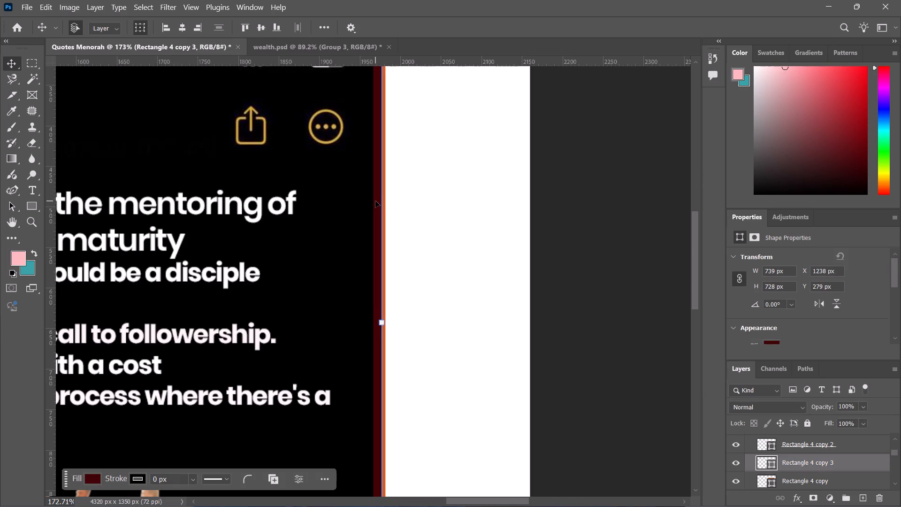
{"action": "key", "text": "Down"}
{"action": "key", "text": "Down"}
{"action": "key", "text": "Down"}
{"action": "key", "text": "Down"}
{"action": "key", "text": "Down"}
{"action": "left_click", "coordinate": [501, 172]}
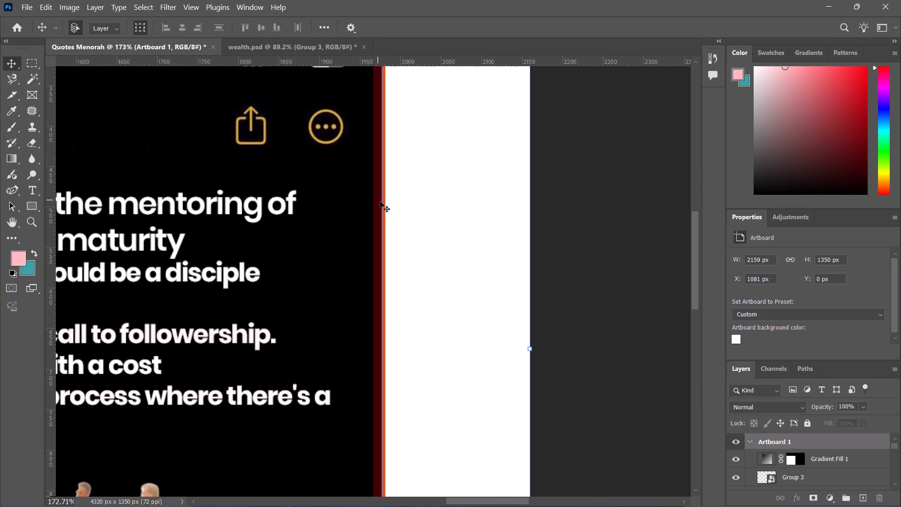
Nudge the orange rectangle further right and down to X 1246 px and about Y 293 px, then deselect it.
{"action": "left_click", "coordinate": [385, 203]}
{"action": "key", "text": "Right"}
{"action": "key", "text": "Right"}
{"action": "key", "text": "Right"}
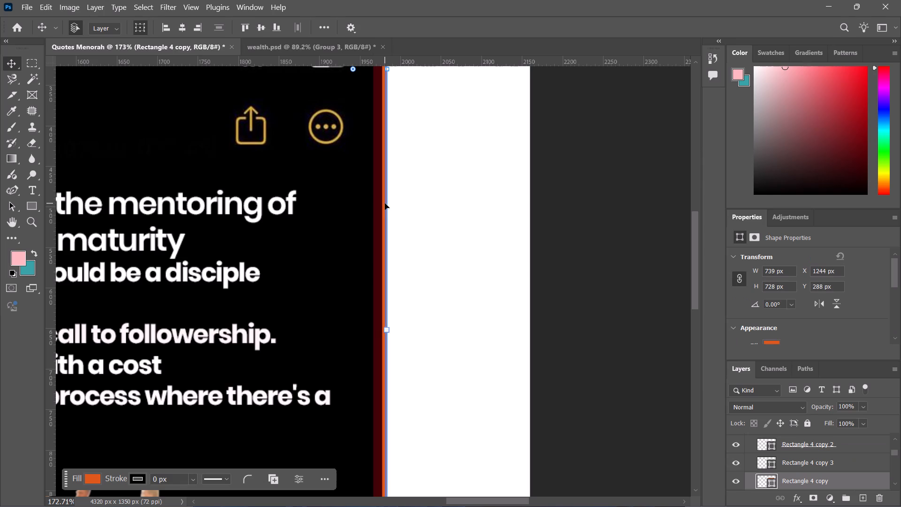
{"action": "key", "text": "Right"}
{"action": "key", "text": "Down"}
{"action": "key", "text": "Down"}
{"action": "key", "text": "Down"}
{"action": "key", "text": "Down"}
{"action": "key", "text": "Down"}
{"action": "scroll", "coordinate": [385, 203], "scroll_direction": "down", "scroll_amount": 3}
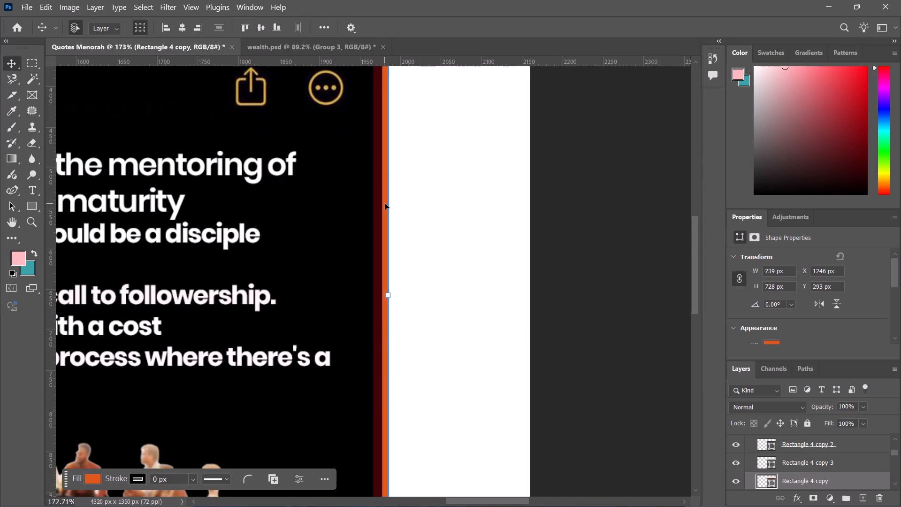
{"action": "scroll", "coordinate": [385, 203], "scroll_direction": "down", "scroll_amount": 7}
{"action": "key", "text": "Up"}
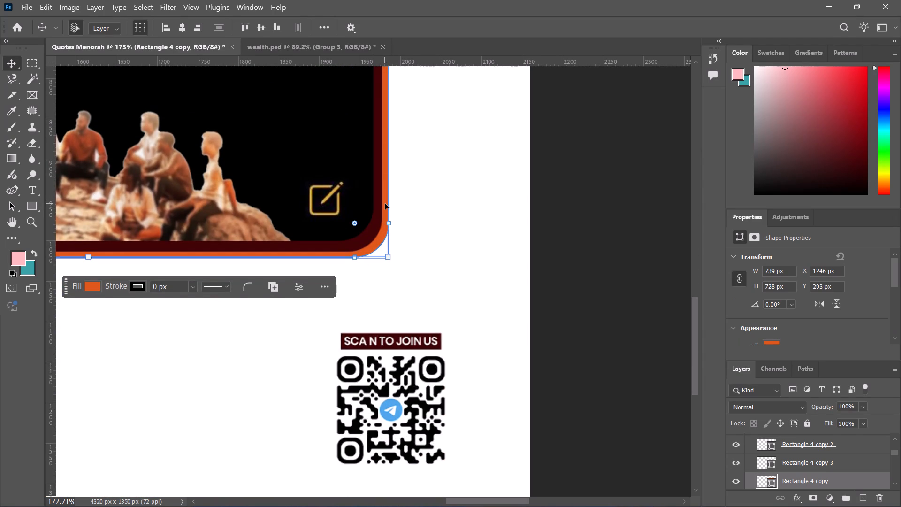
{"action": "left_click", "coordinate": [646, 200]}
{"action": "key", "text": "ctrl+0"}
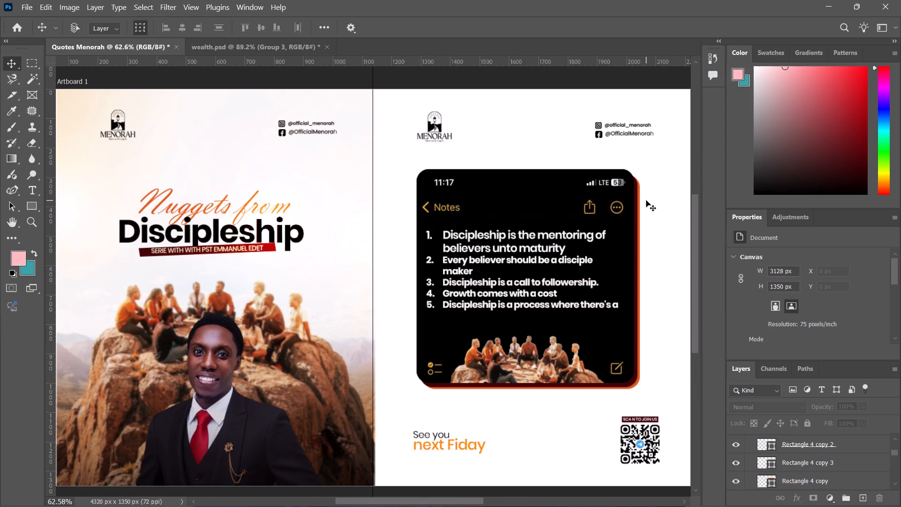
{"action": "scroll", "coordinate": [646, 200], "scroll_direction": "down", "scroll_amount": 3, "text": "ctrl+alt"}
{"action": "left_click", "coordinate": [551, 94]}
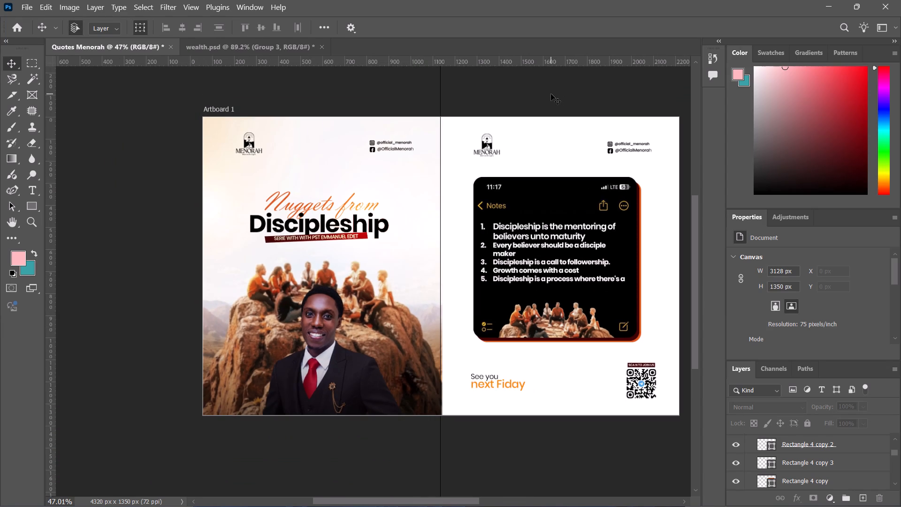
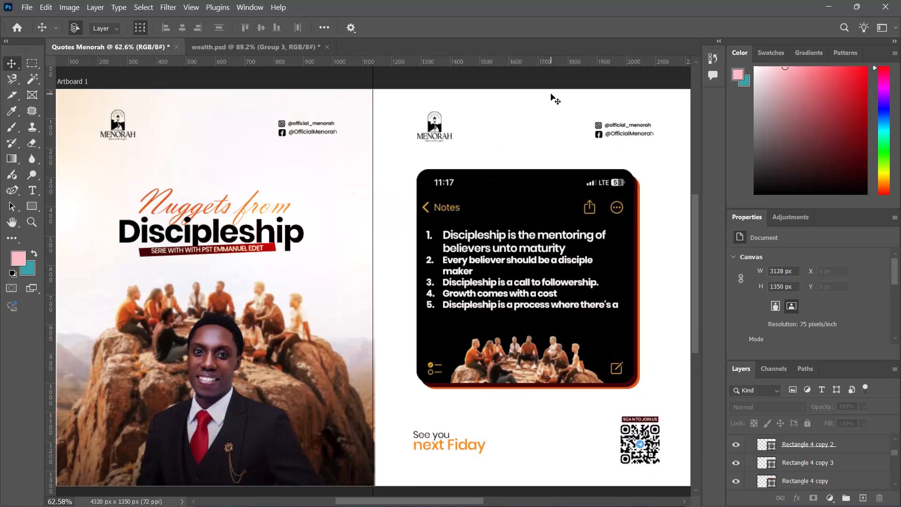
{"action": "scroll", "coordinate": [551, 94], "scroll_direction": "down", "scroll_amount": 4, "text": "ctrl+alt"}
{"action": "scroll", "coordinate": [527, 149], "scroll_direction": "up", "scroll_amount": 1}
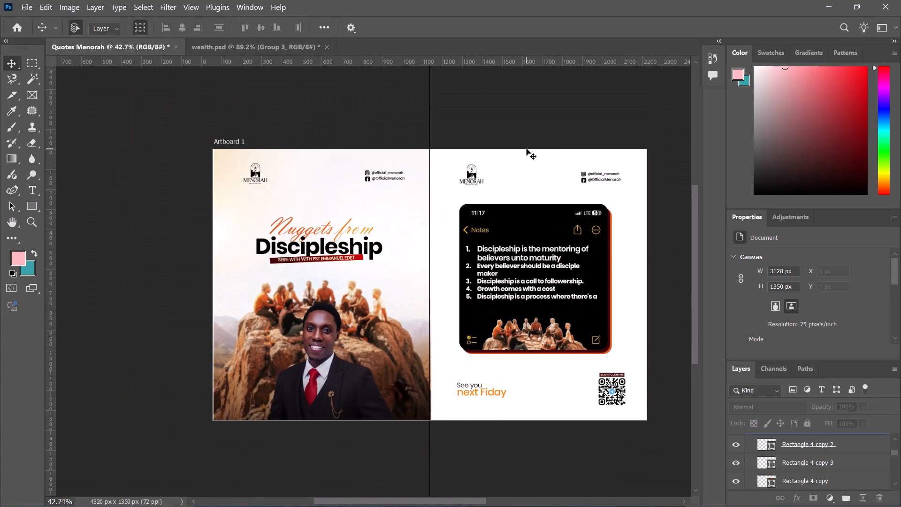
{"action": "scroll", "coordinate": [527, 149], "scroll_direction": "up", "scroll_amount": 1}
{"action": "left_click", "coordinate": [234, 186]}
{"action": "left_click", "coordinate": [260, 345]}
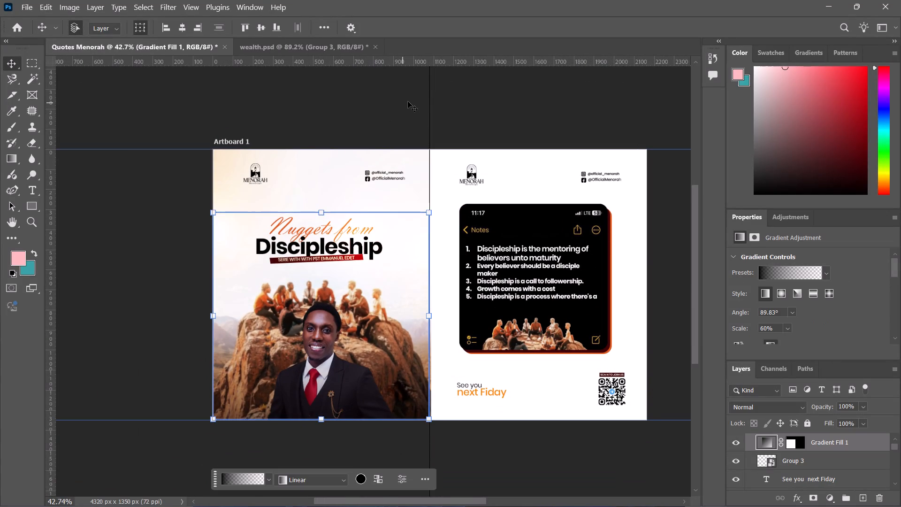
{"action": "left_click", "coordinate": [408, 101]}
On a new top layer, paint soft 600 px dabs of pale peach sampled from the cover's upper-left corner around the notes slide and cover rocks.
{"action": "key", "text": "b"}
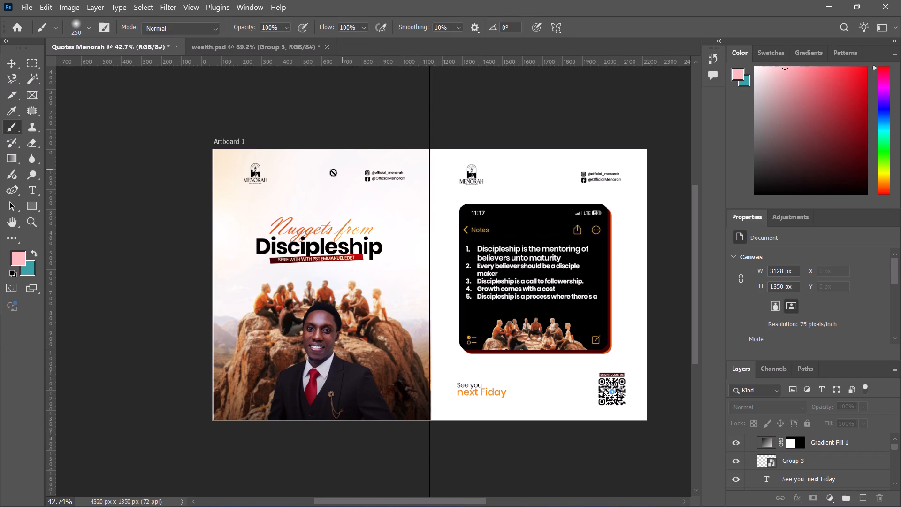
{"action": "scroll", "coordinate": [820, 437], "scroll_direction": "up", "scroll_amount": 12}
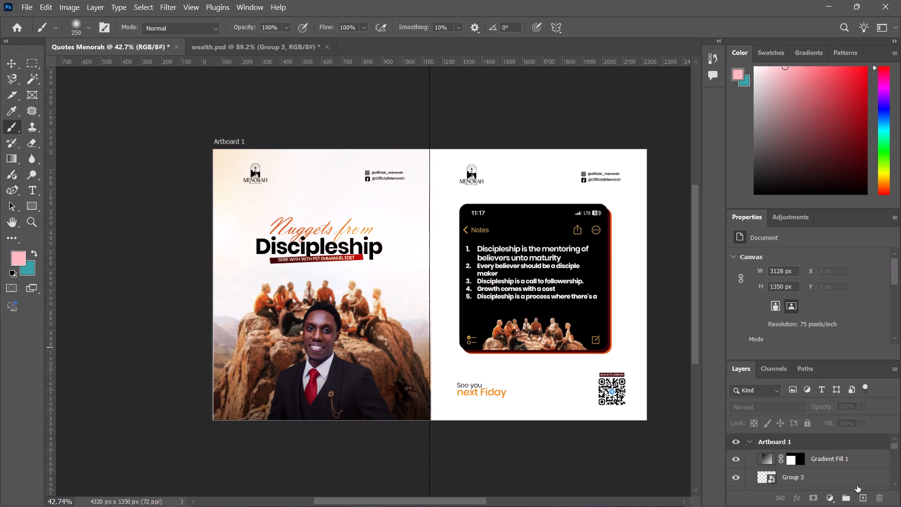
{"action": "left_click", "coordinate": [867, 500]}
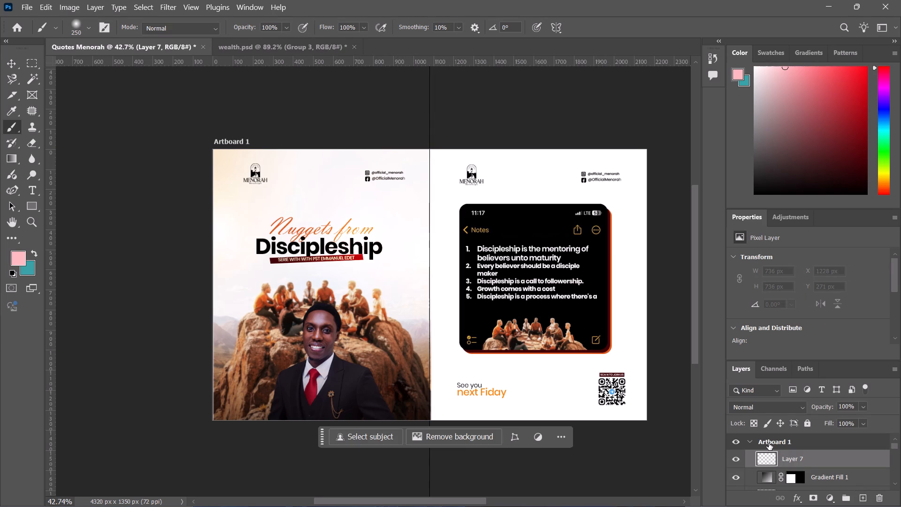
{"action": "key", "text": "b"}
{"action": "type", "text": "]]]]"}
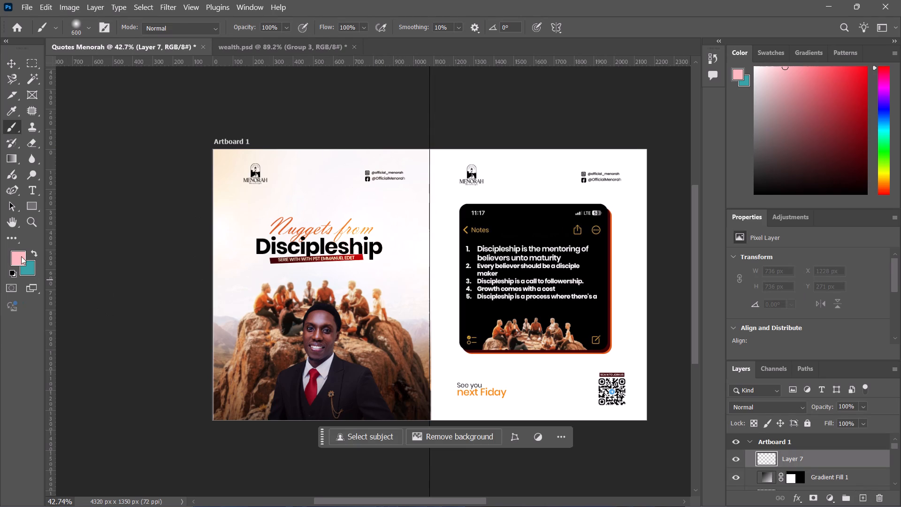
{"action": "left_click", "coordinate": [13, 253]}
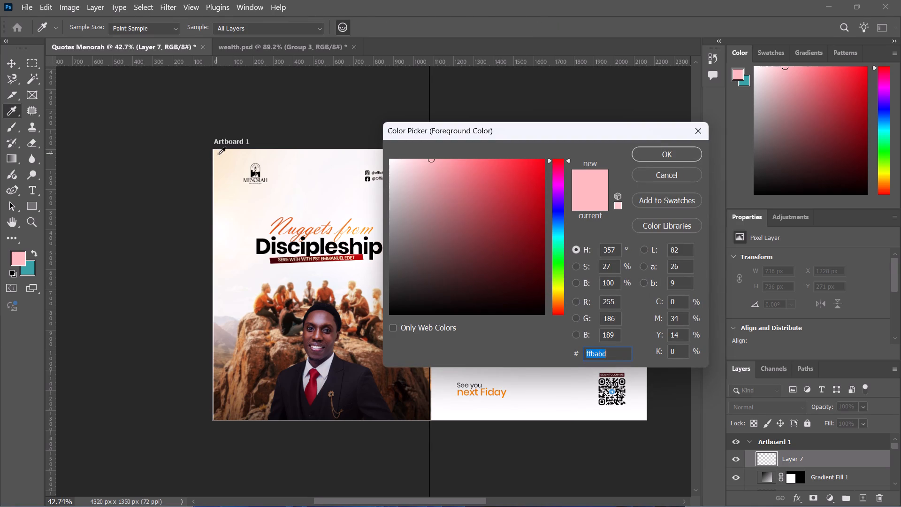
{"action": "left_click", "coordinate": [219, 154]}
{"action": "left_click", "coordinate": [638, 154]}
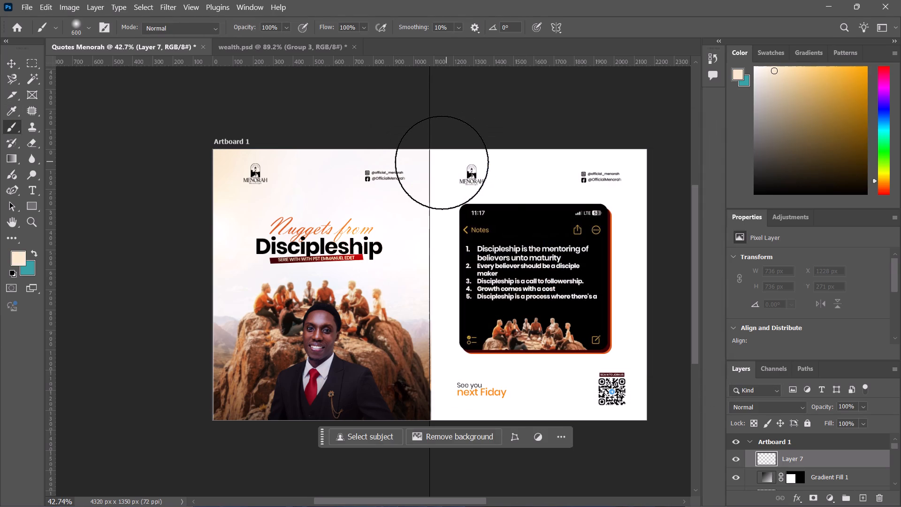
{"action": "left_click", "coordinate": [441, 162]}
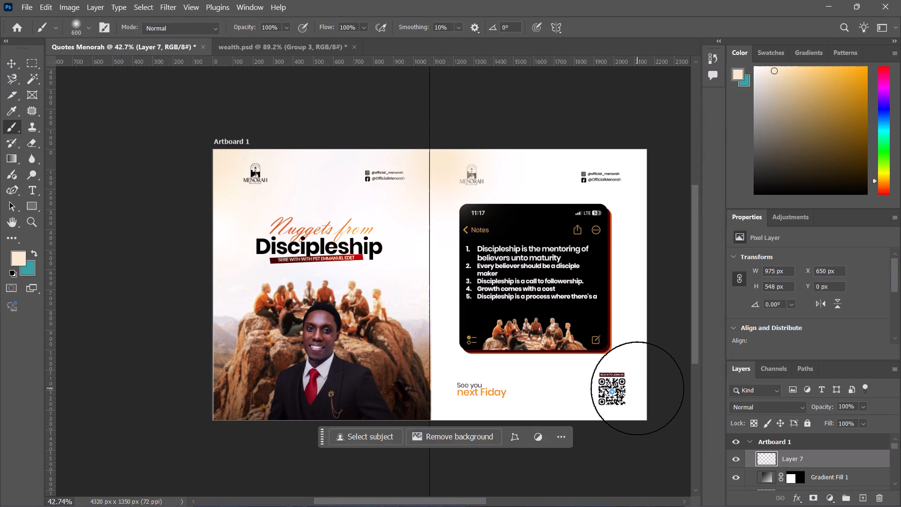
{"action": "left_click", "coordinate": [637, 388]}
{"action": "left_click", "coordinate": [678, 257]}
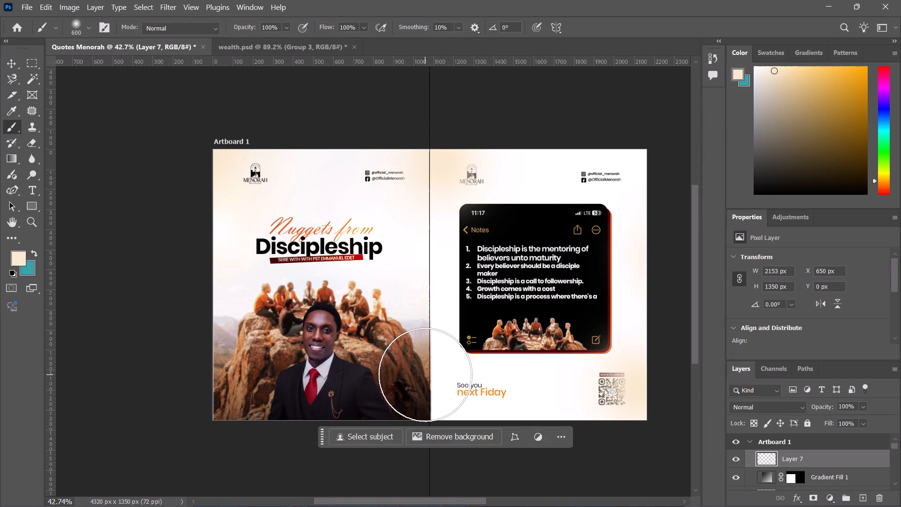
{"action": "left_click", "coordinate": [395, 352]}
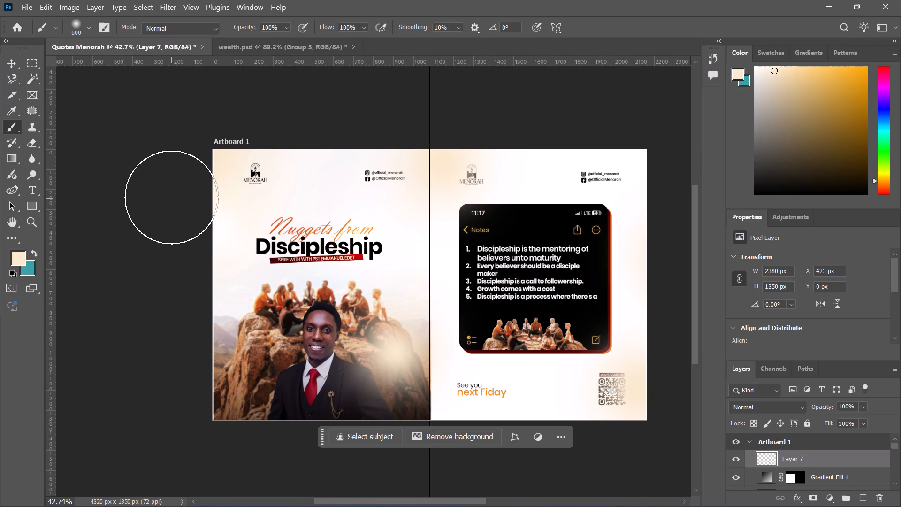
Move Layer 7 with the peach glows down the layer stack to directly above the locked Layer 1.
{"action": "left_click", "coordinate": [8, 69]}
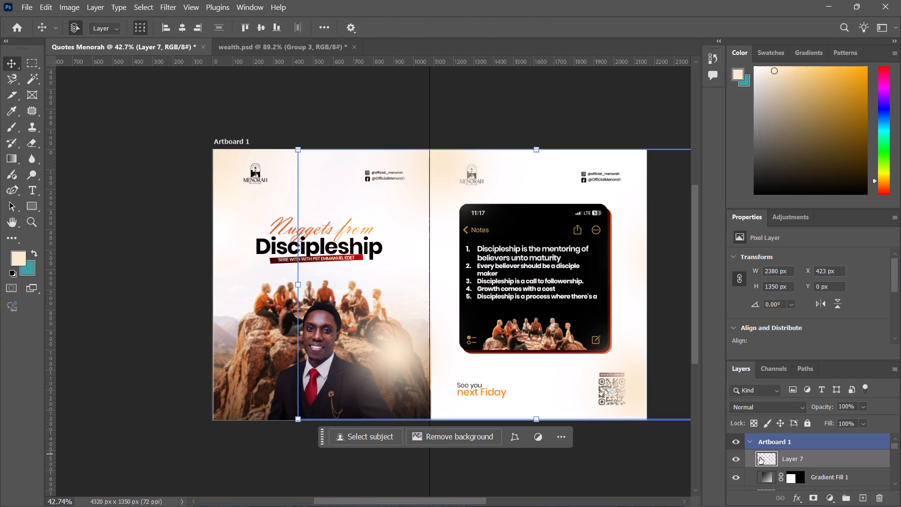
{"action": "left_click_drag", "start_coordinate": [768, 461], "coordinate": [781, 506]}
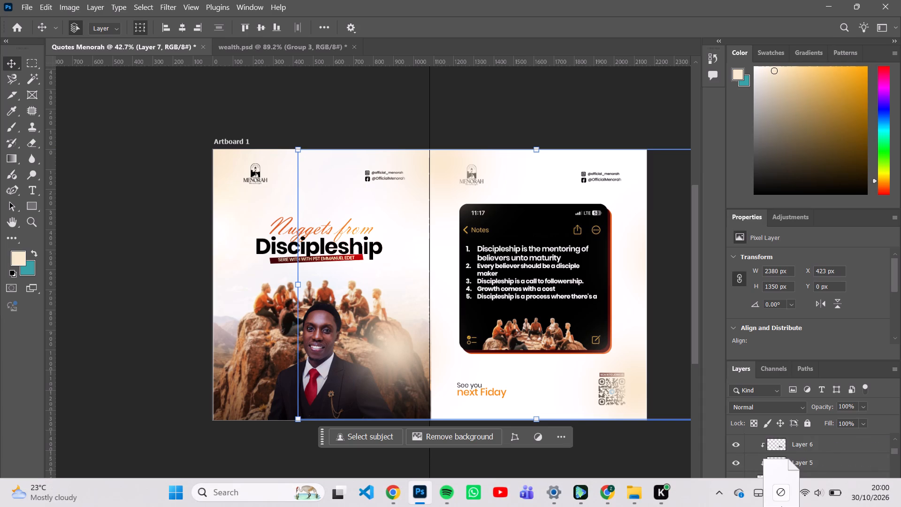
{"action": "left_click_drag", "start_coordinate": [781, 506], "coordinate": [782, 506]}
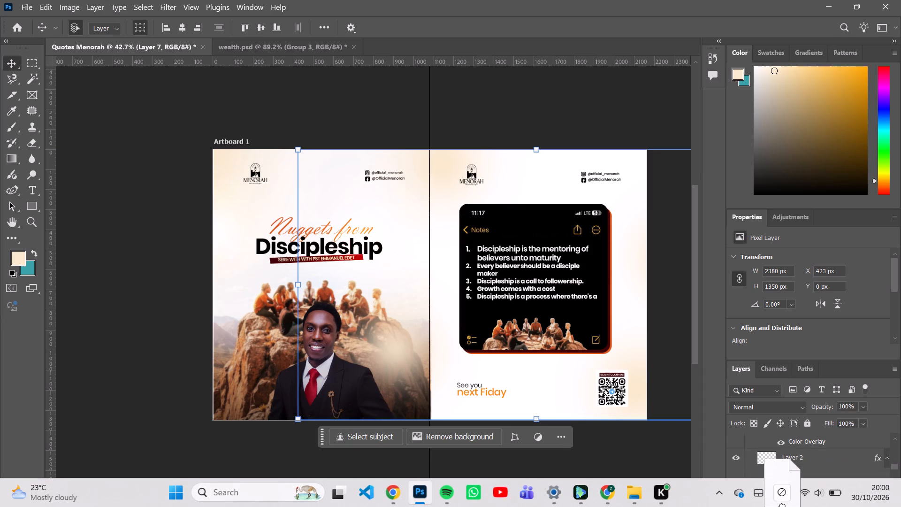
{"action": "left_click_drag", "start_coordinate": [782, 506], "coordinate": [788, 506]}
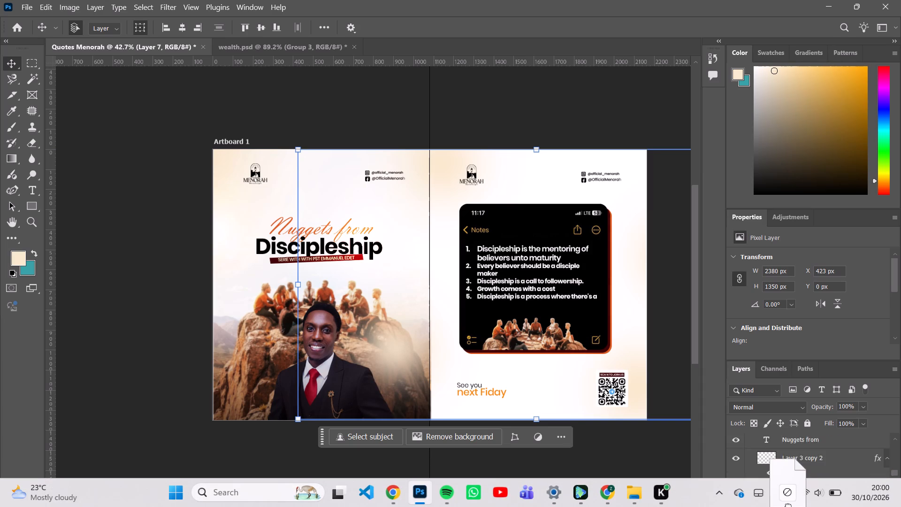
{"action": "left_click_drag", "start_coordinate": [788, 506], "coordinate": [790, 482]}
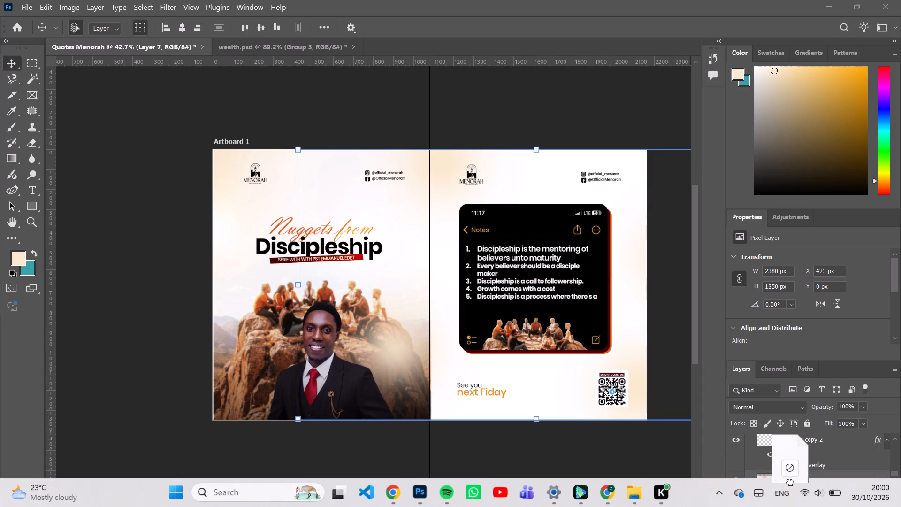
{"action": "left_click_drag", "start_coordinate": [790, 482], "coordinate": [794, 506]}
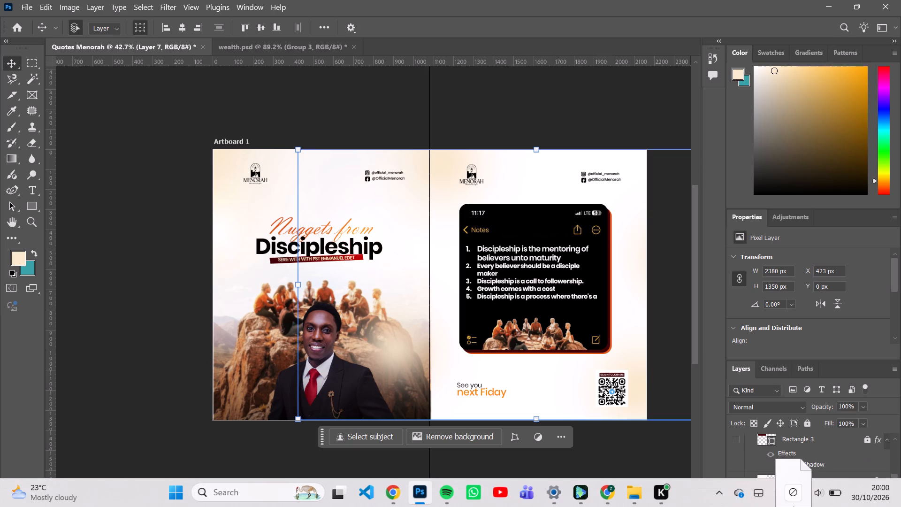
{"action": "left_click_drag", "start_coordinate": [794, 506], "coordinate": [789, 462]}
{"action": "scroll", "coordinate": [789, 462], "scroll_direction": "down", "scroll_amount": 1}
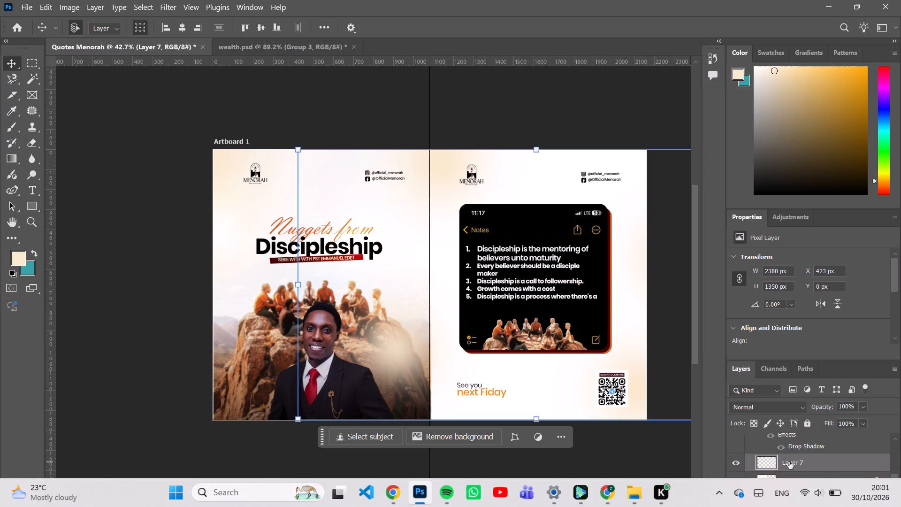
{"action": "scroll", "coordinate": [789, 462], "scroll_direction": "down", "scroll_amount": 1}
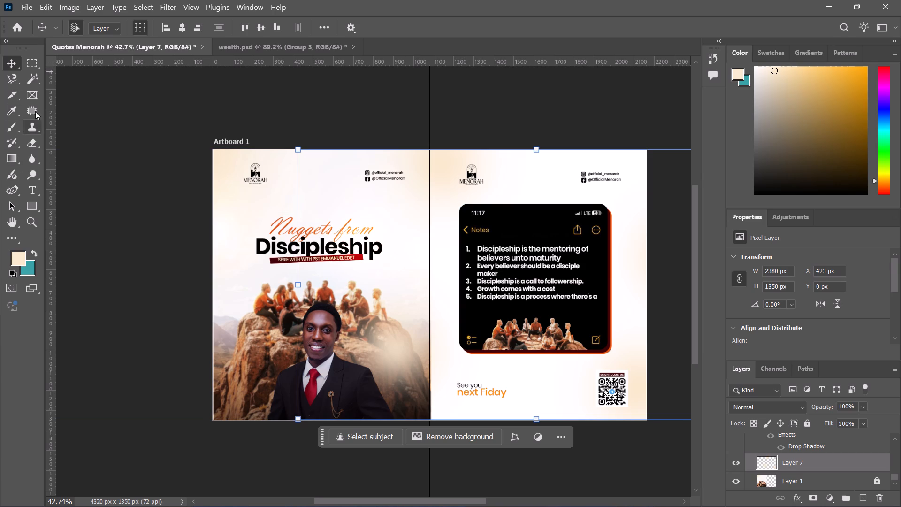
Erase the peach glow over the cover's rocks from Layer 7 using a rectangular selection of about 702 × 654 px, then deselect.
{"action": "left_click", "coordinate": [31, 67]}
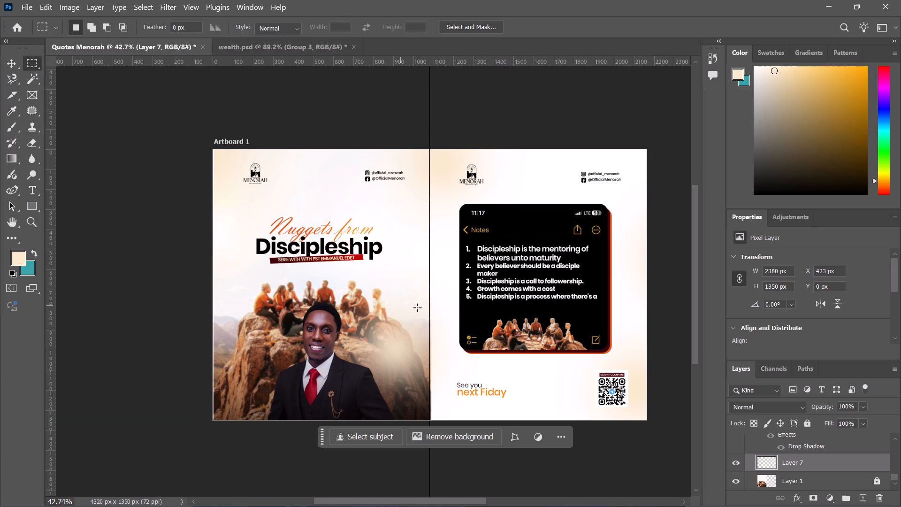
{"action": "right_click_drag", "start_coordinate": [429, 303], "coordinate": [409, 433]}
{"action": "right_click_drag", "start_coordinate": [409, 433], "coordinate": [405, 429]}
{"action": "left_click_drag", "start_coordinate": [430, 289], "coordinate": [353, 396]}
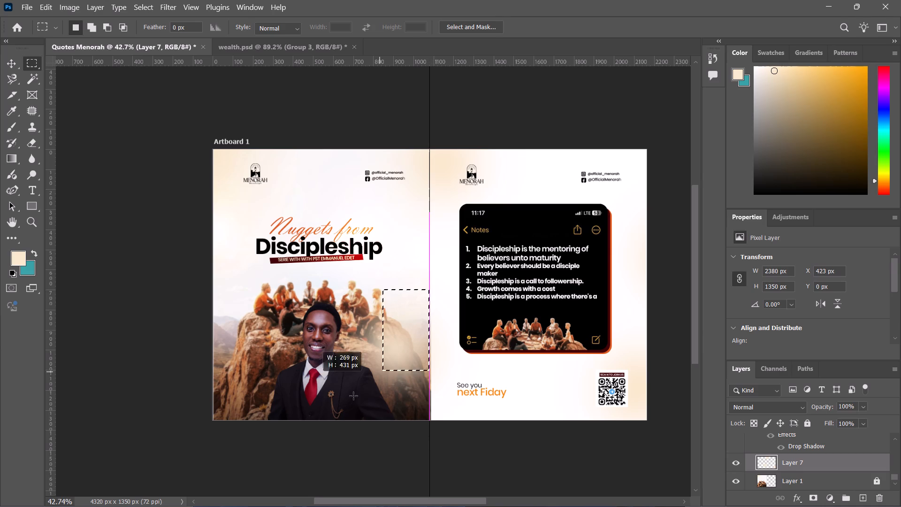
{"action": "left_click_drag", "start_coordinate": [353, 396], "coordinate": [289, 422]}
{"action": "key", "text": "BackSpace"}
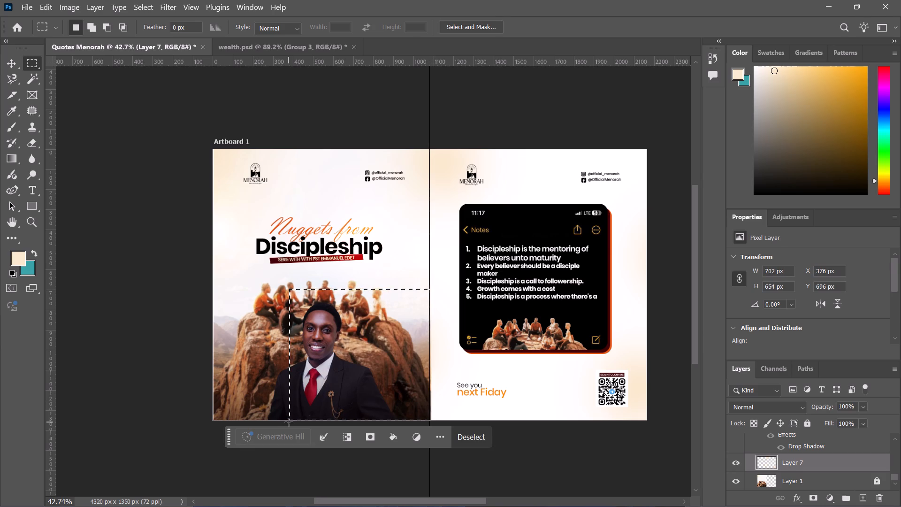
{"action": "left_click", "coordinate": [474, 440]}
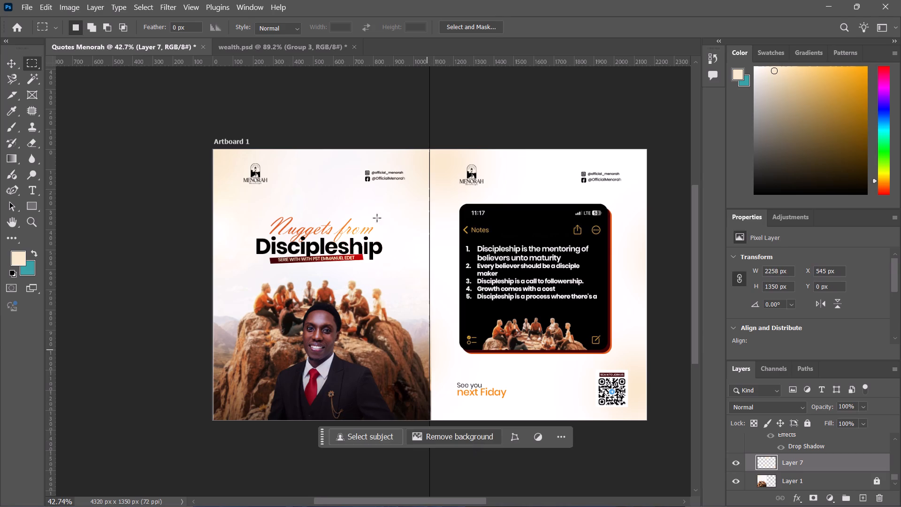
{"action": "left_click", "coordinate": [17, 68]}
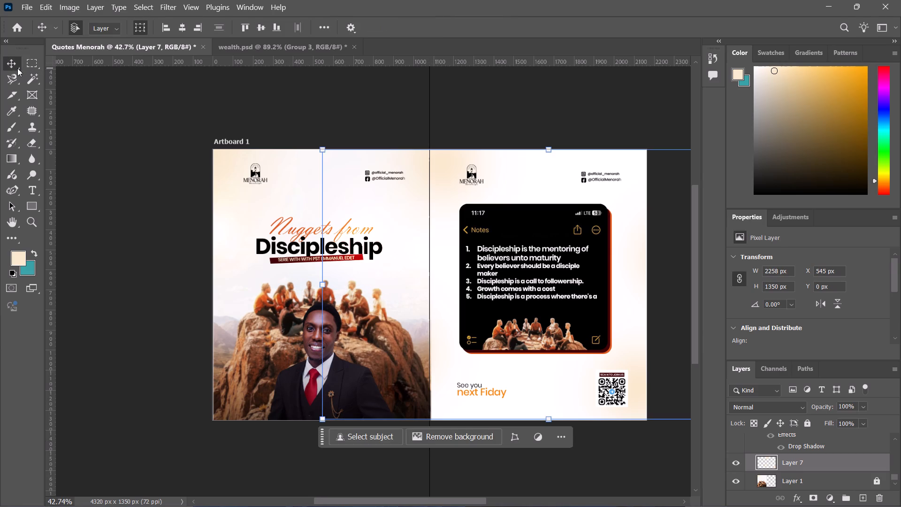
{"action": "left_click", "coordinate": [302, 120]}
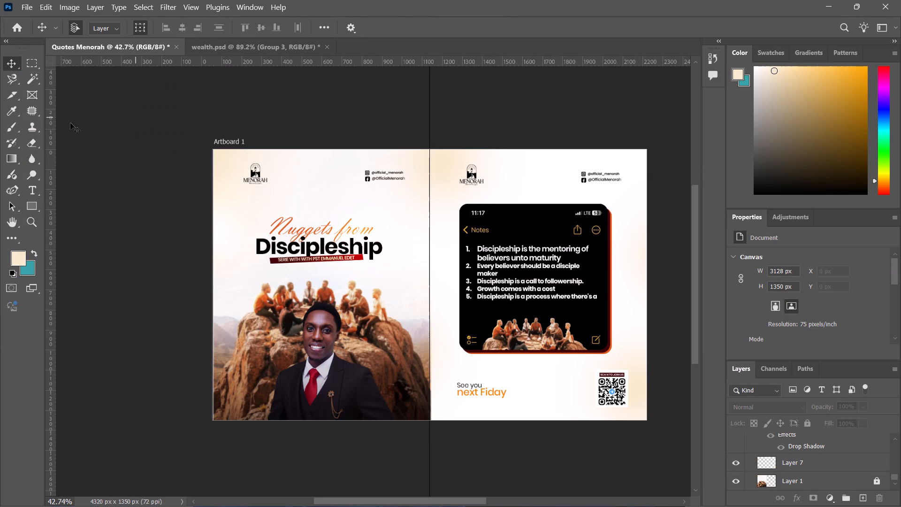
Slice the canvas from the guides using the Slice tool, splitting it at the boundary between the two slides.
{"action": "left_click", "coordinate": [12, 89]}
{"action": "right_click", "coordinate": [12, 89]}
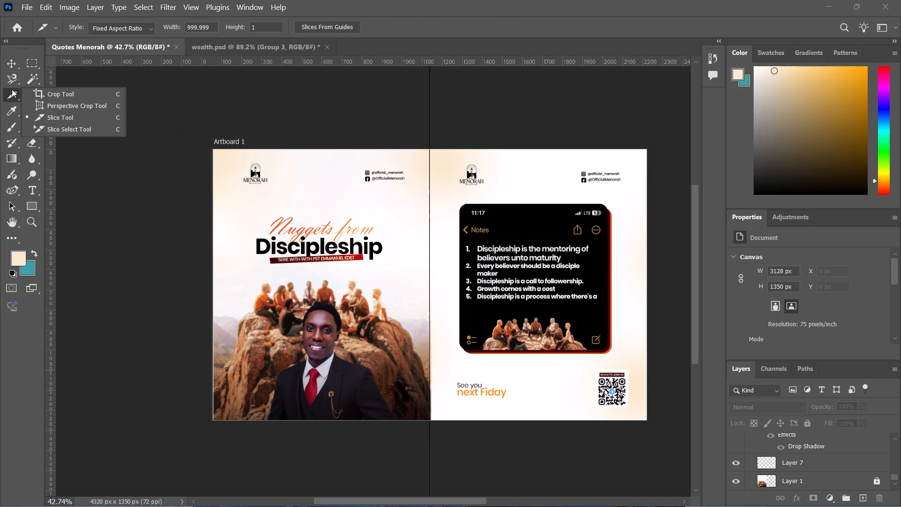
{"action": "left_click", "coordinate": [50, 118]}
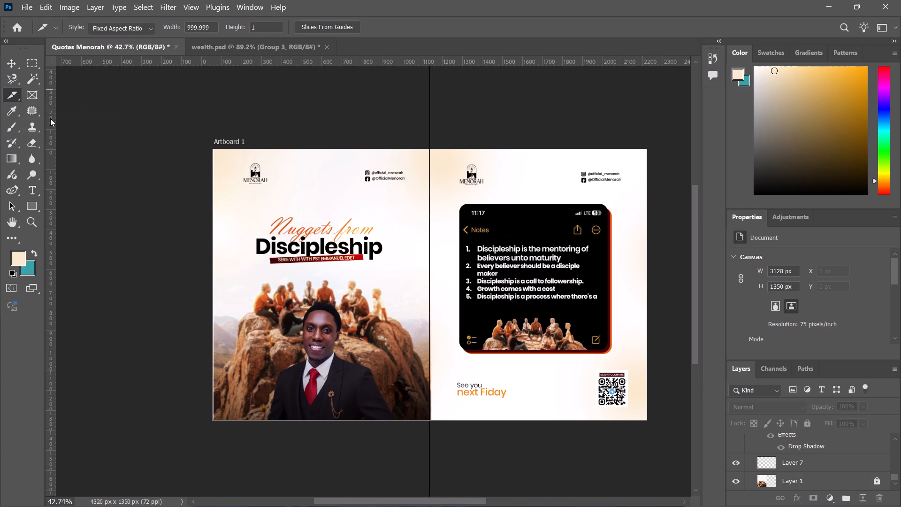
{"action": "left_click", "coordinate": [136, 27]}
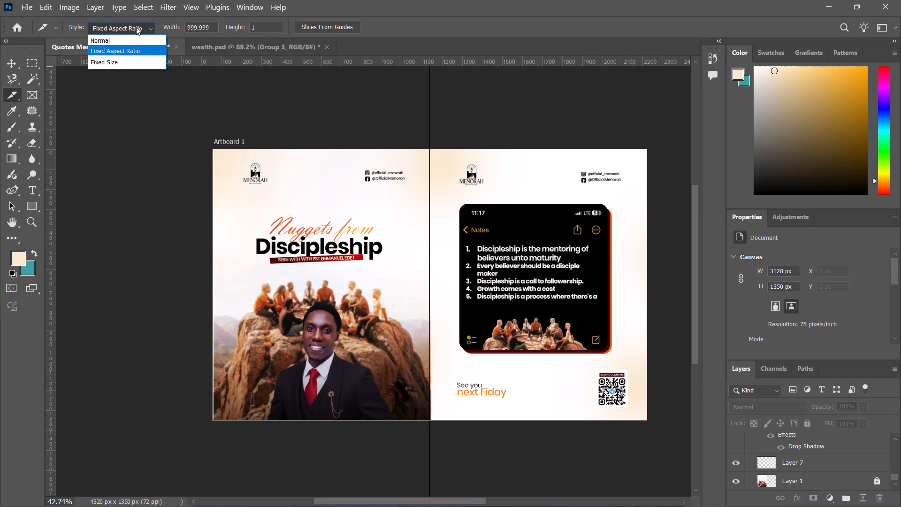
{"action": "left_click", "coordinate": [136, 27]}
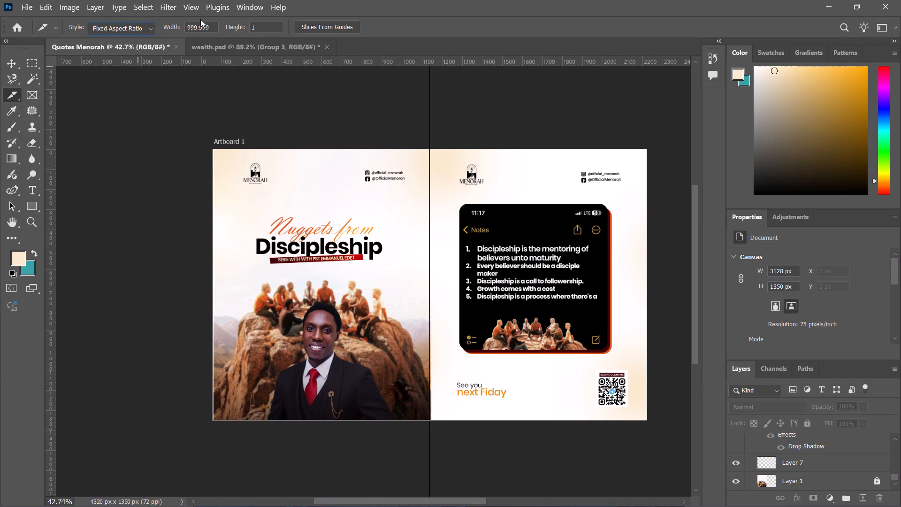
{"action": "left_click", "coordinate": [208, 28]}
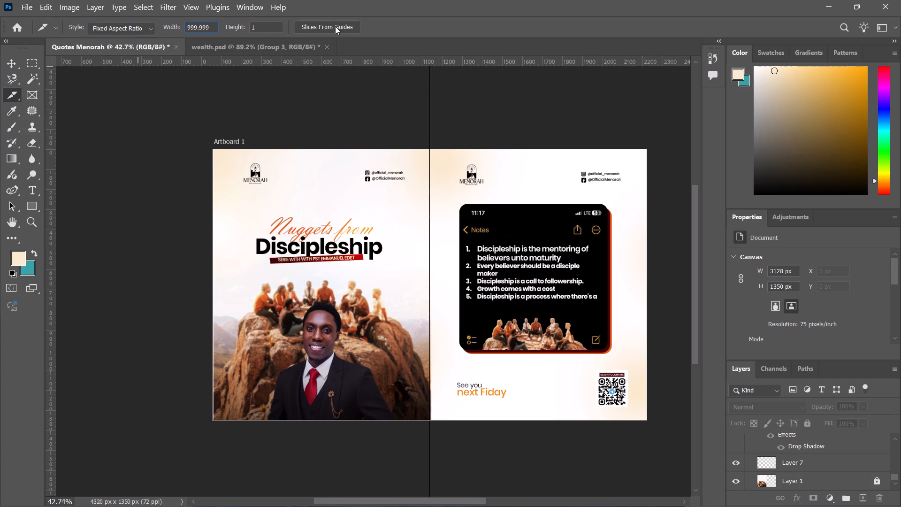
{"action": "left_click", "coordinate": [335, 26]}
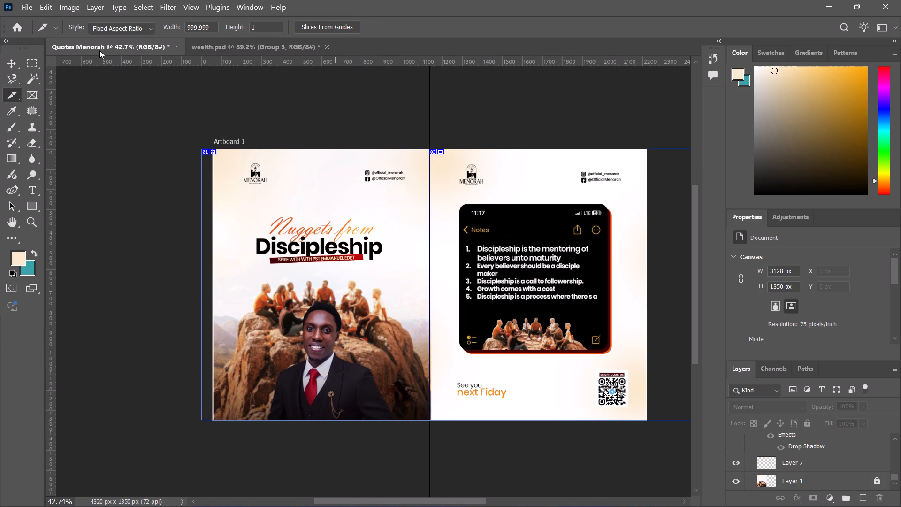
{"action": "left_click", "coordinate": [14, 58]}
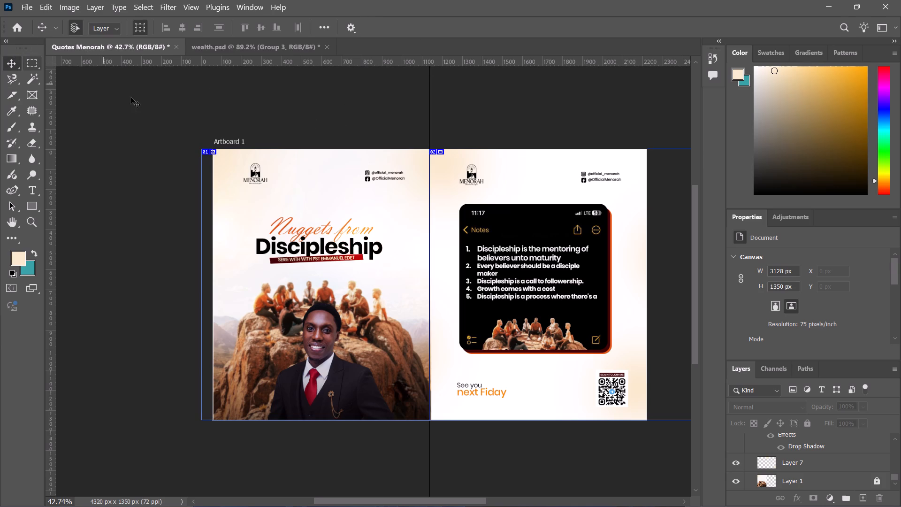
Undo the guide-based slices and step back through the glow erasing over the cover's rocks and Layer 7's reordering.
{"action": "left_click", "coordinate": [134, 99]}
{"action": "scroll", "coordinate": [134, 99], "scroll_direction": "down", "scroll_amount": 3, "text": "ctrl"}
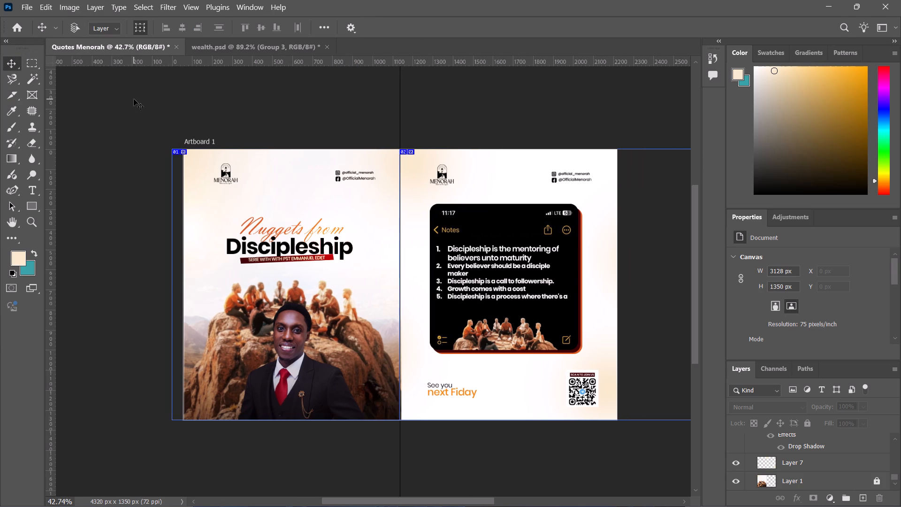
{"action": "scroll", "coordinate": [134, 99], "scroll_direction": "down", "scroll_amount": 3, "text": "ctrl"}
{"action": "scroll", "coordinate": [134, 99], "scroll_direction": "left", "scroll_amount": 18}
{"action": "scroll", "coordinate": [134, 99], "scroll_direction": "right", "scroll_amount": 11}
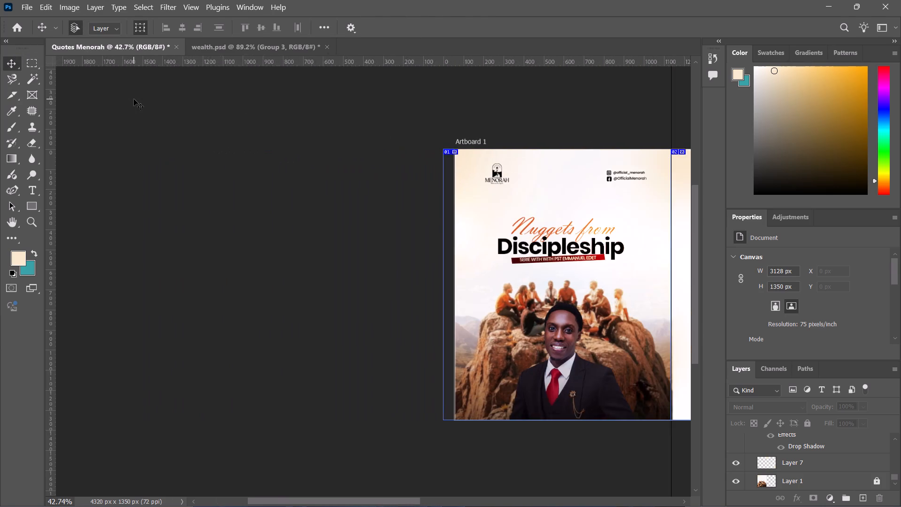
{"action": "scroll", "coordinate": [134, 99], "scroll_direction": "right", "scroll_amount": 9}
{"action": "key", "text": "ctrl+z"}
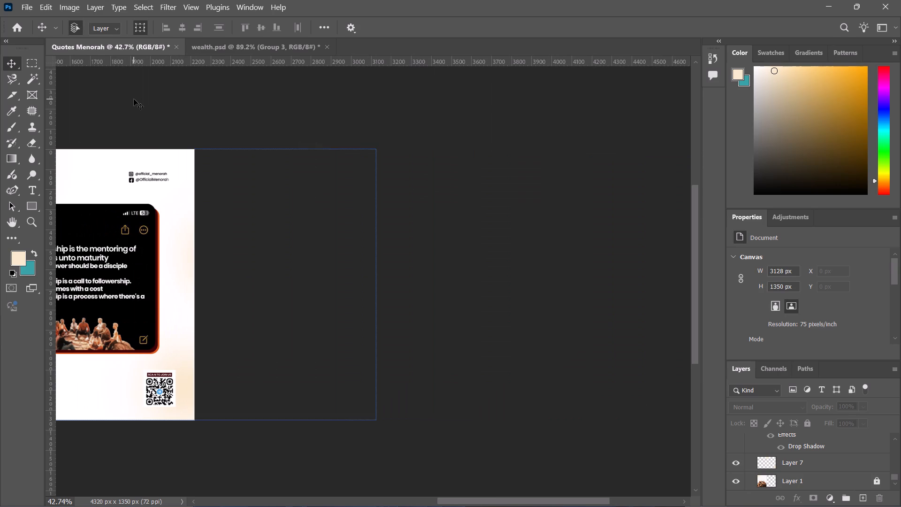
{"action": "scroll", "coordinate": [134, 99], "scroll_direction": "right", "scroll_amount": 5}
{"action": "key", "text": "ctrl+z"}
{"action": "scroll", "coordinate": [134, 99], "scroll_direction": "right", "scroll_amount": 9}
{"action": "scroll", "coordinate": [134, 99], "scroll_direction": "left", "scroll_amount": 10}
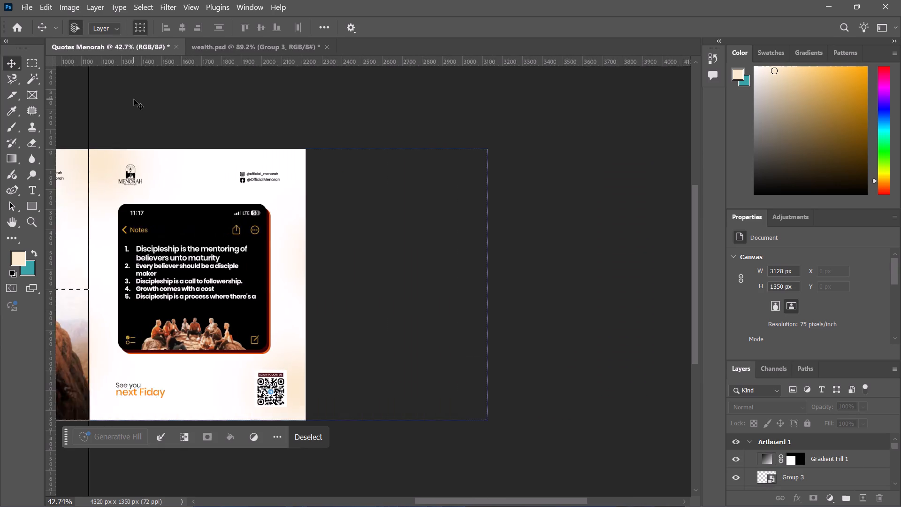
{"action": "scroll", "coordinate": [134, 99], "scroll_direction": "left", "scroll_amount": 5}
{"action": "key", "text": "ctrl+z"}
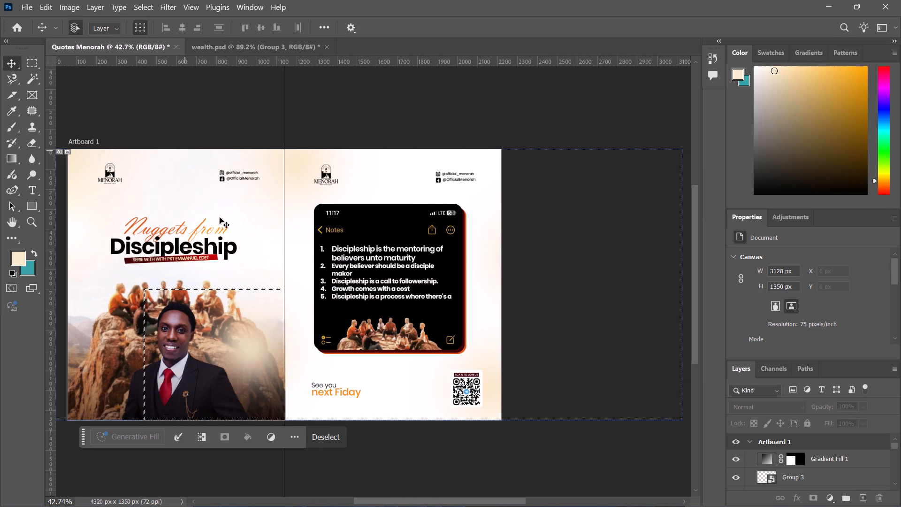
{"action": "key", "text": "ctrl+z"}
{"action": "scroll", "coordinate": [295, 369], "scroll_direction": "right", "scroll_amount": 1}
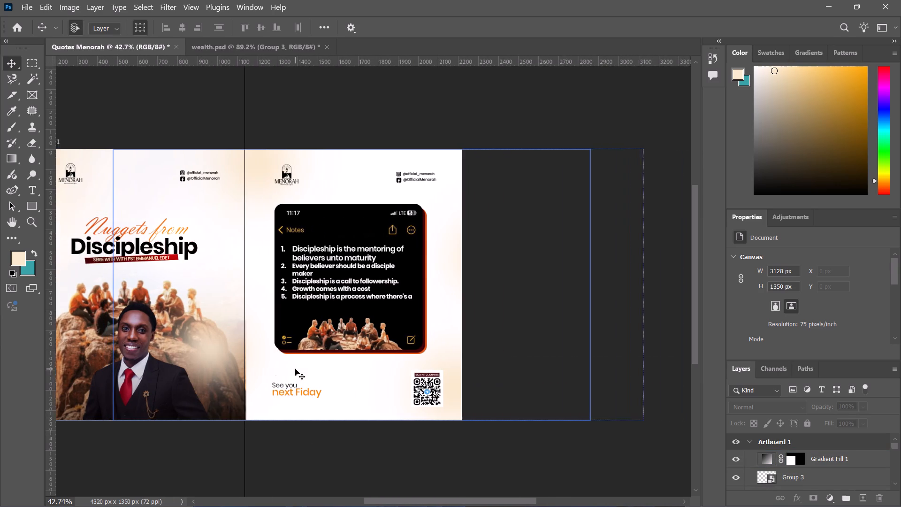
{"action": "scroll", "coordinate": [295, 369], "scroll_direction": "left", "scroll_amount": 16}
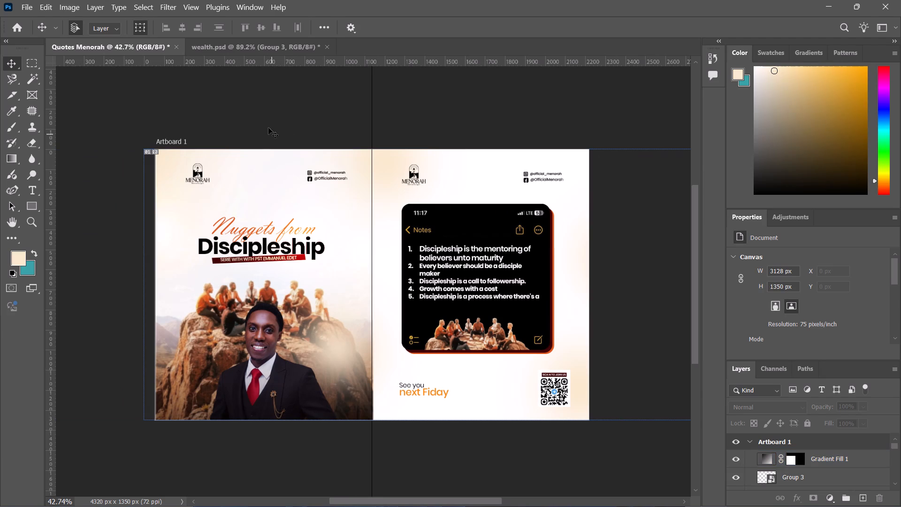
{"action": "left_click", "coordinate": [268, 128]}
{"action": "key", "text": "ctrl+z"}
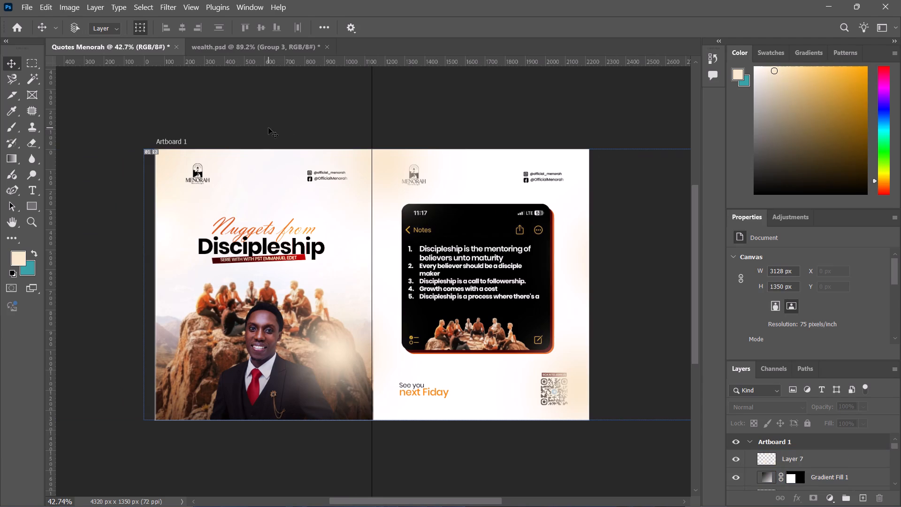
Redo Layer 7's move down the stack and the glow erasing over the cover's rocks, then clear the rectangular selection.
{"action": "key", "text": "ctrl+shift+z"}
{"action": "key", "text": "ctrl+shift+z"}
{"action": "key", "text": "ctrl+shift+z"}
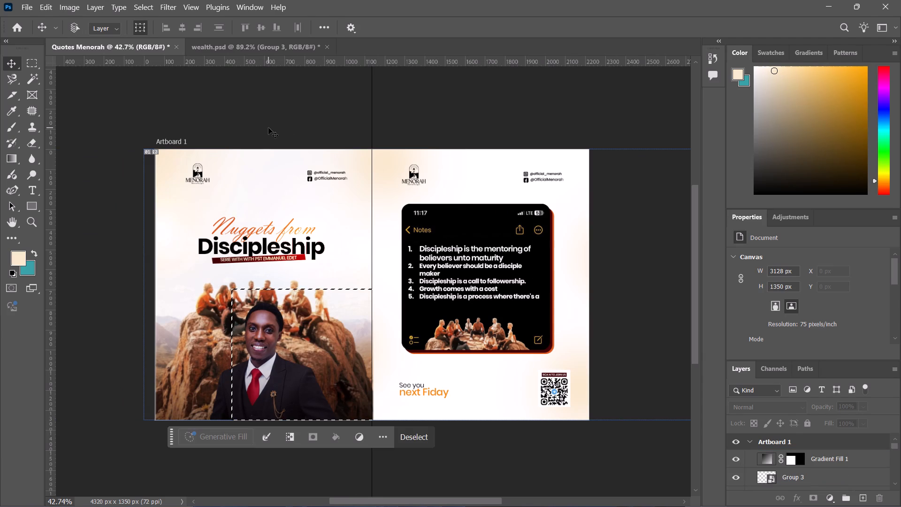
{"action": "left_click", "coordinate": [408, 436]}
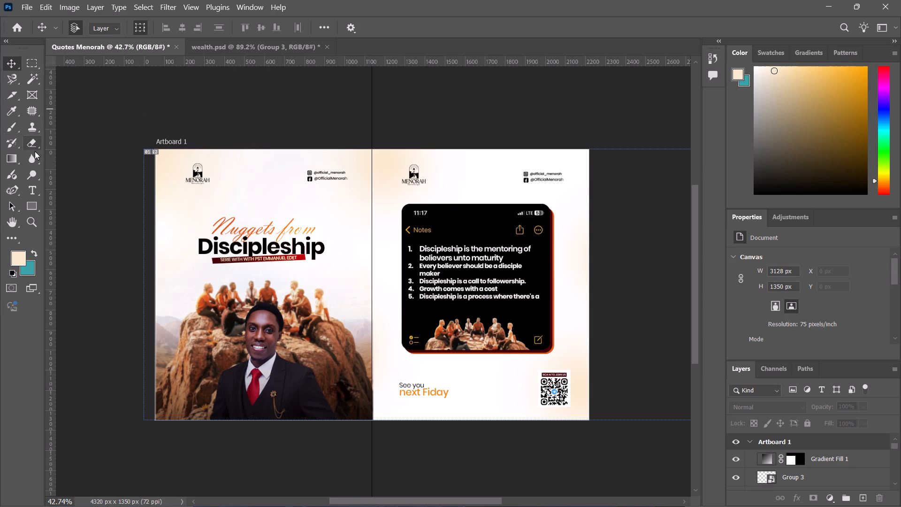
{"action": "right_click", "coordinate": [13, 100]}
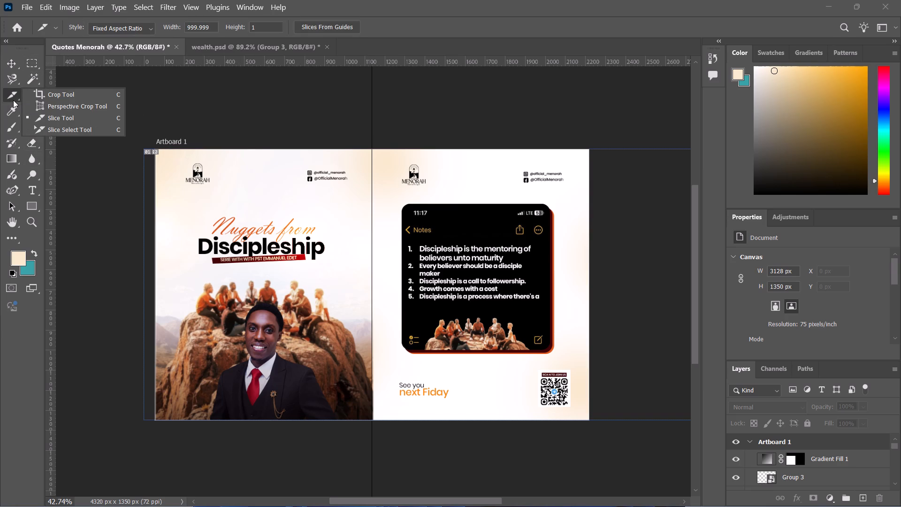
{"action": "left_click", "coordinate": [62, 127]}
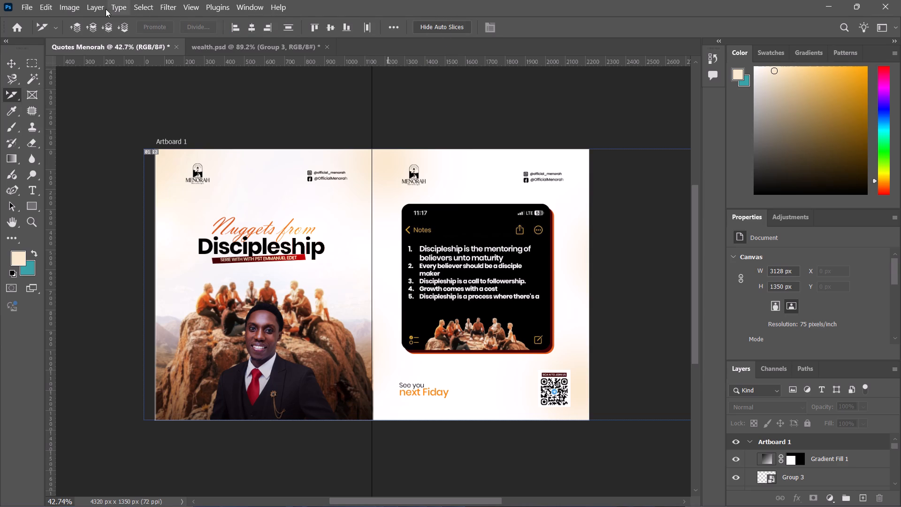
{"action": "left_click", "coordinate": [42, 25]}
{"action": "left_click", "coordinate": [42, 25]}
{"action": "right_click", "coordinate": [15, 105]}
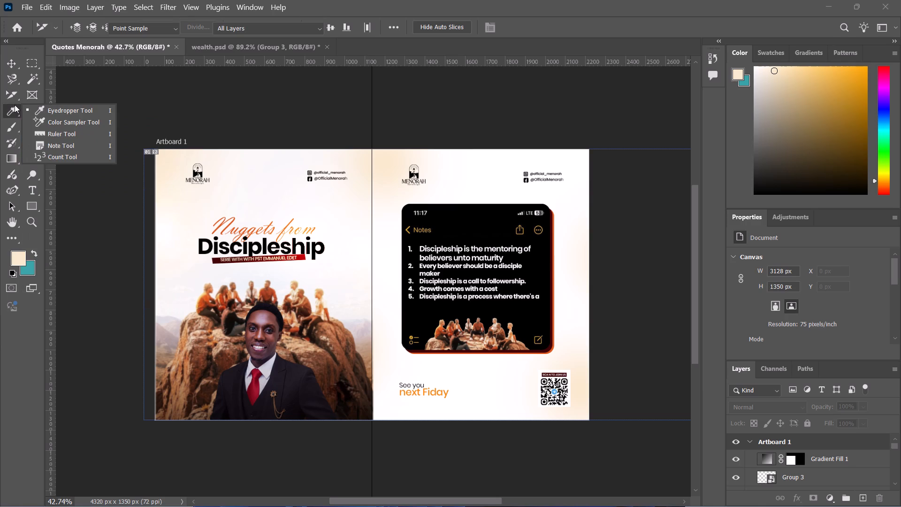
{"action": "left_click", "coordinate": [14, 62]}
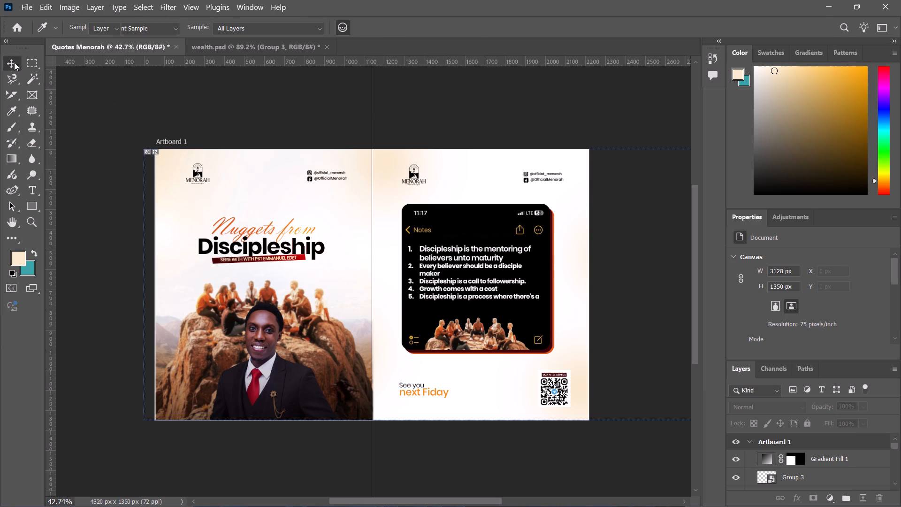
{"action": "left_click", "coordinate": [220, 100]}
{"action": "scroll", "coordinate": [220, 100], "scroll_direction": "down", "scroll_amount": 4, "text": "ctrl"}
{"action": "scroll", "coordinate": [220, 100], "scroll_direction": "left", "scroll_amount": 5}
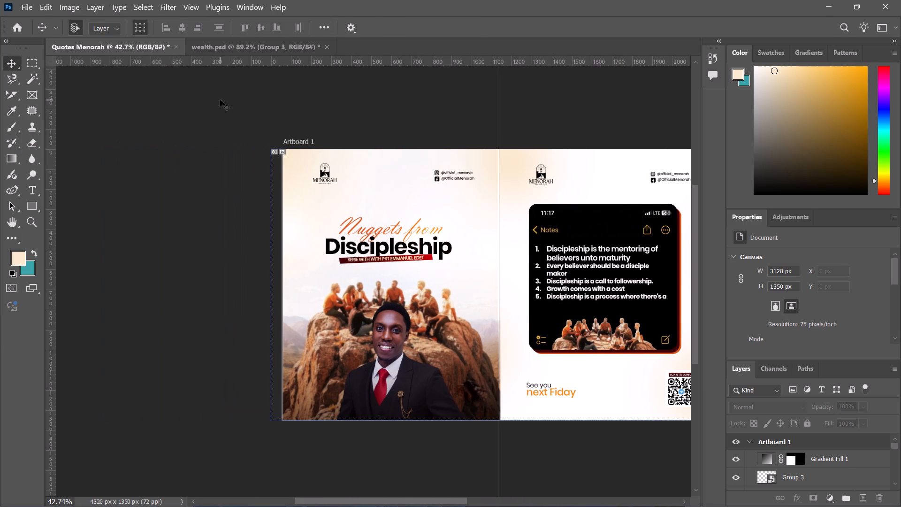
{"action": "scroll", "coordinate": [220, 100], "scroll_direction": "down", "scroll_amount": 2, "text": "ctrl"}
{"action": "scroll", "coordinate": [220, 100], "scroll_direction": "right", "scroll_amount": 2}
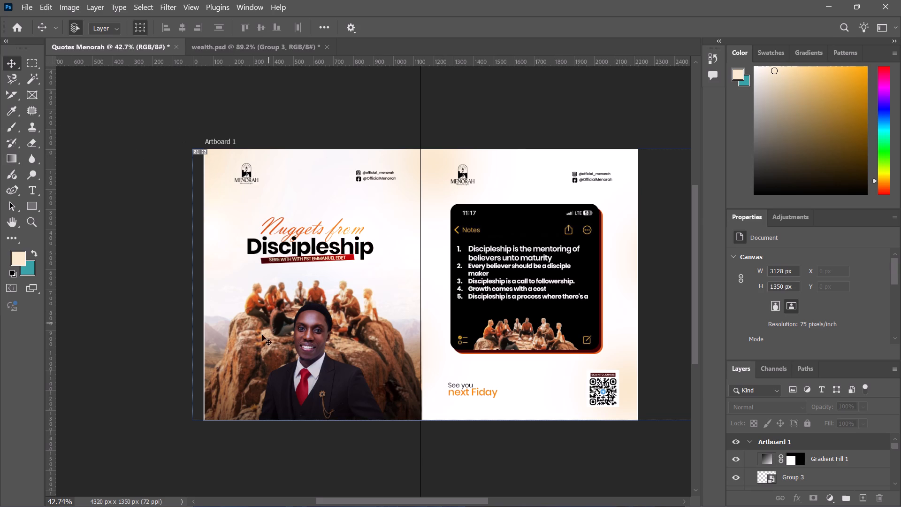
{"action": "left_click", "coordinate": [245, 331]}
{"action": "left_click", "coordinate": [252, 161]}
Draw a slice by hand along the guide at the boundary between the cover and notes slides using the Slice tool.
{"action": "left_click", "coordinate": [10, 100]}
{"action": "right_click", "coordinate": [10, 100]}
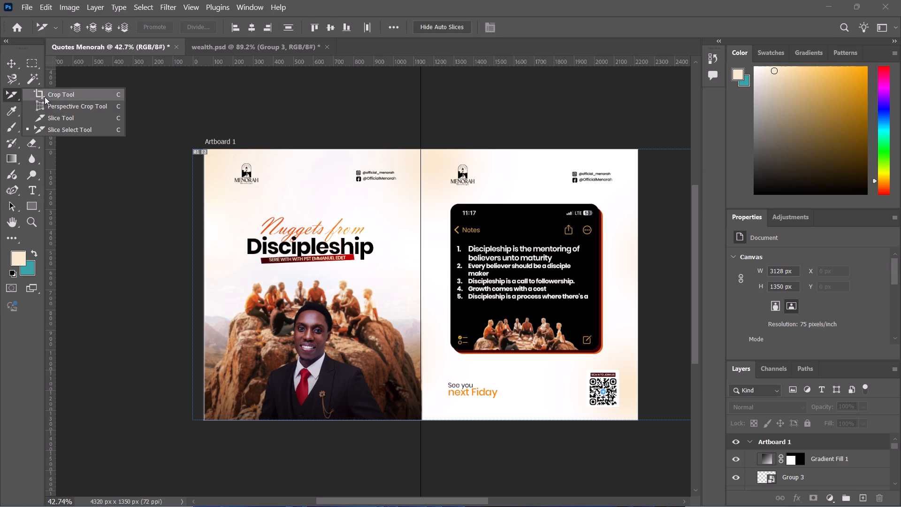
{"action": "left_click", "coordinate": [47, 118]}
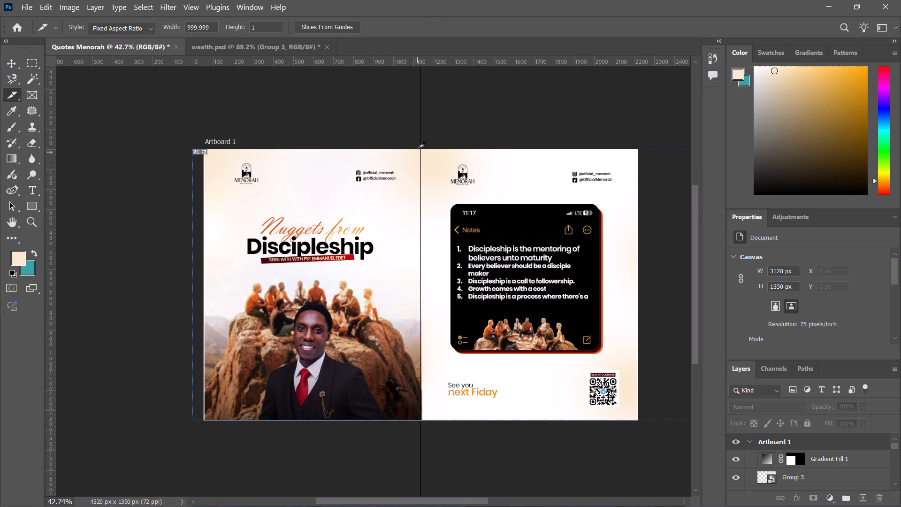
{"action": "left_click_drag", "start_coordinate": [422, 123], "coordinate": [422, 125]}
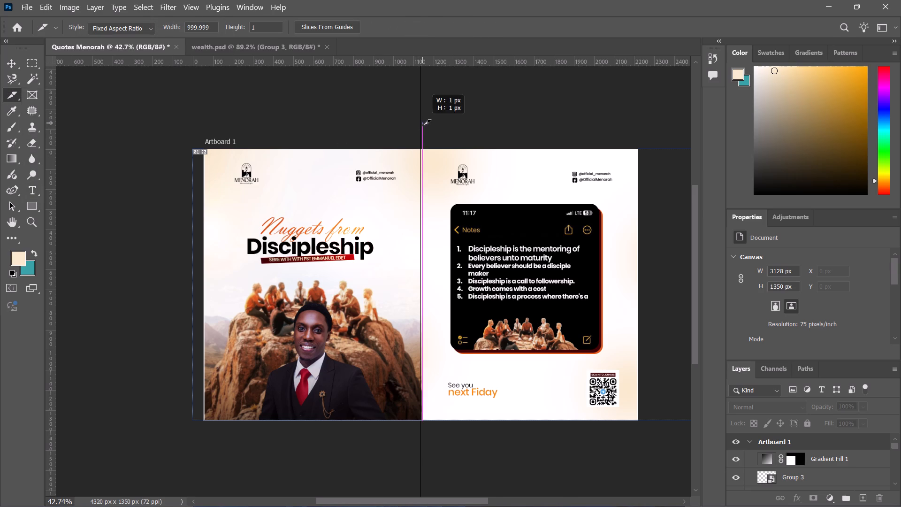
{"action": "left_click_drag", "start_coordinate": [422, 125], "coordinate": [423, 100]}
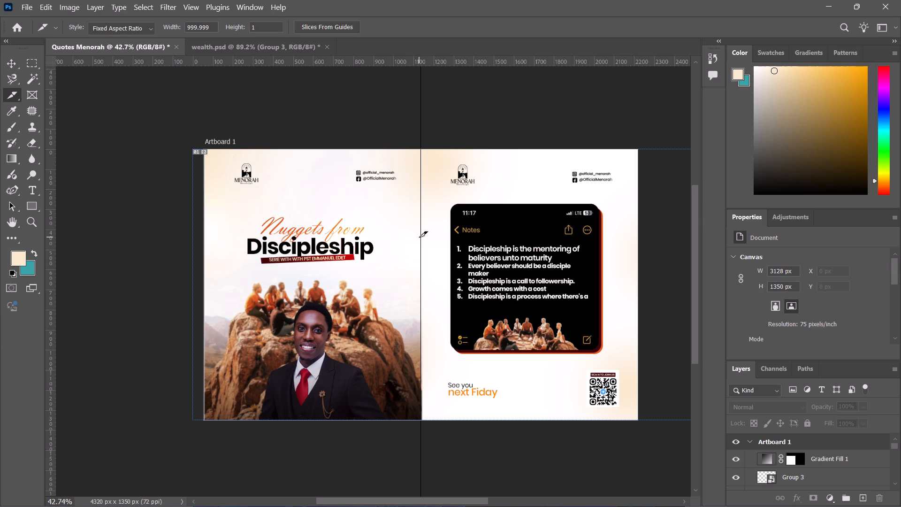
{"action": "left_click_drag", "start_coordinate": [421, 149], "coordinate": [412, 271]}
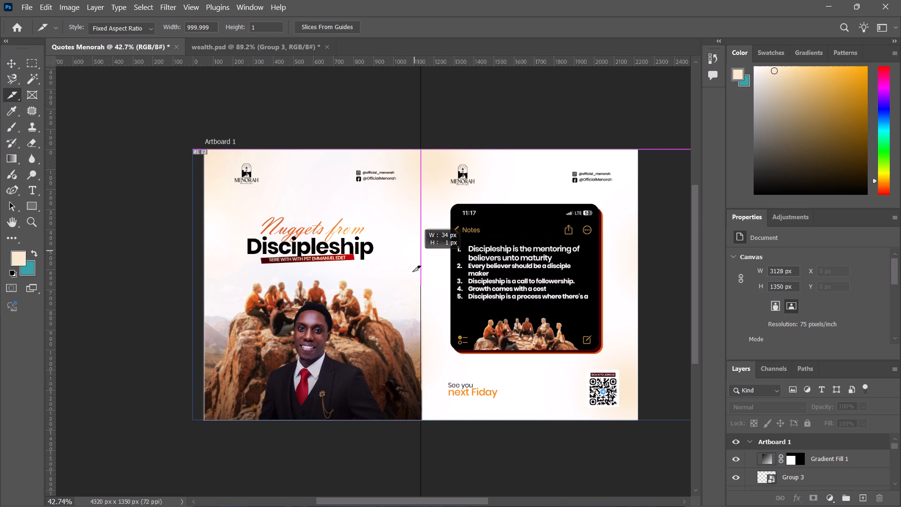
{"action": "left_click_drag", "start_coordinate": [412, 271], "coordinate": [418, 430]}
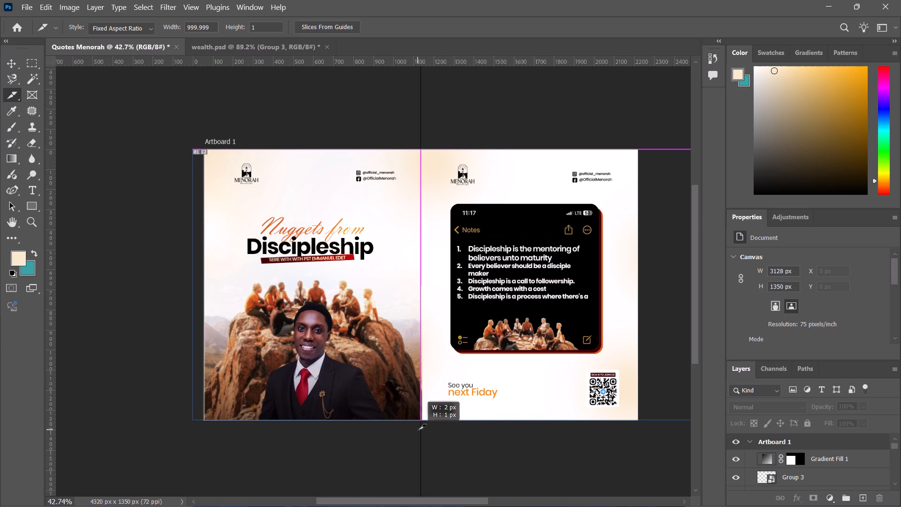
{"action": "left_click_drag", "start_coordinate": [418, 430], "coordinate": [421, 489]}
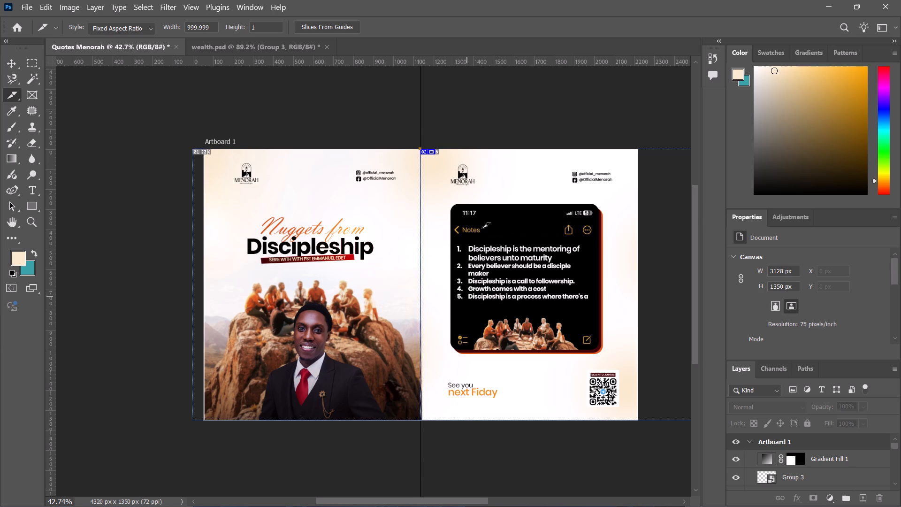
{"action": "left_click", "coordinate": [6, 61]}
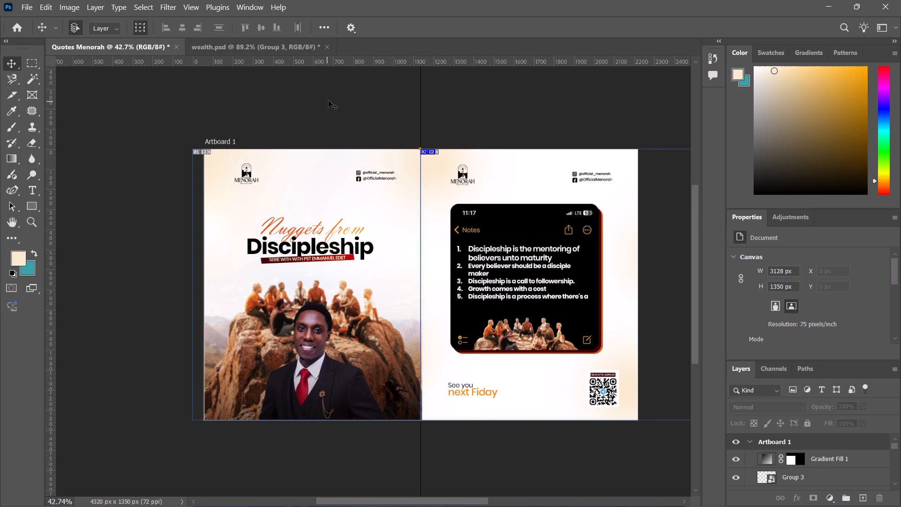
{"action": "left_click", "coordinate": [328, 100]}
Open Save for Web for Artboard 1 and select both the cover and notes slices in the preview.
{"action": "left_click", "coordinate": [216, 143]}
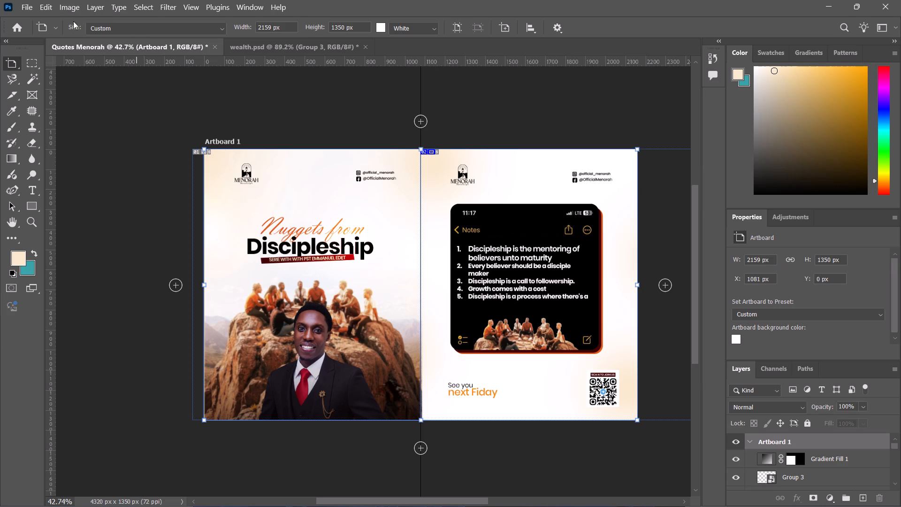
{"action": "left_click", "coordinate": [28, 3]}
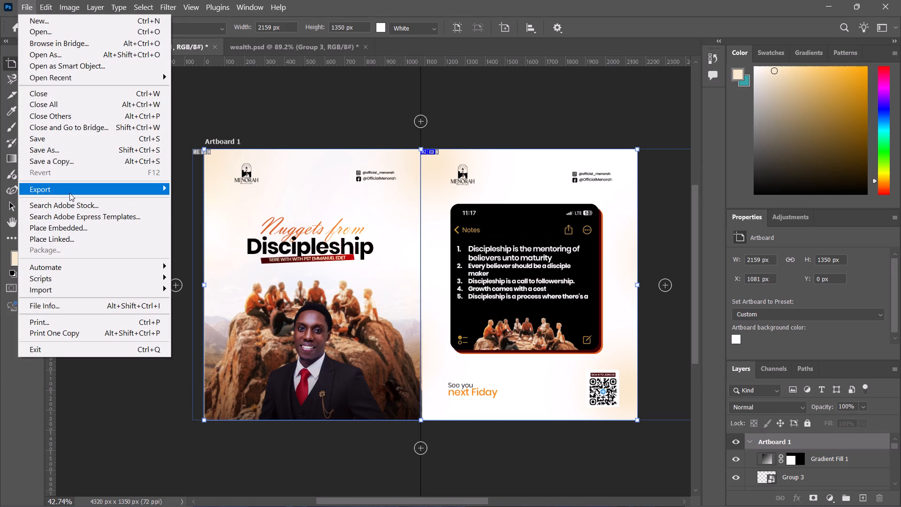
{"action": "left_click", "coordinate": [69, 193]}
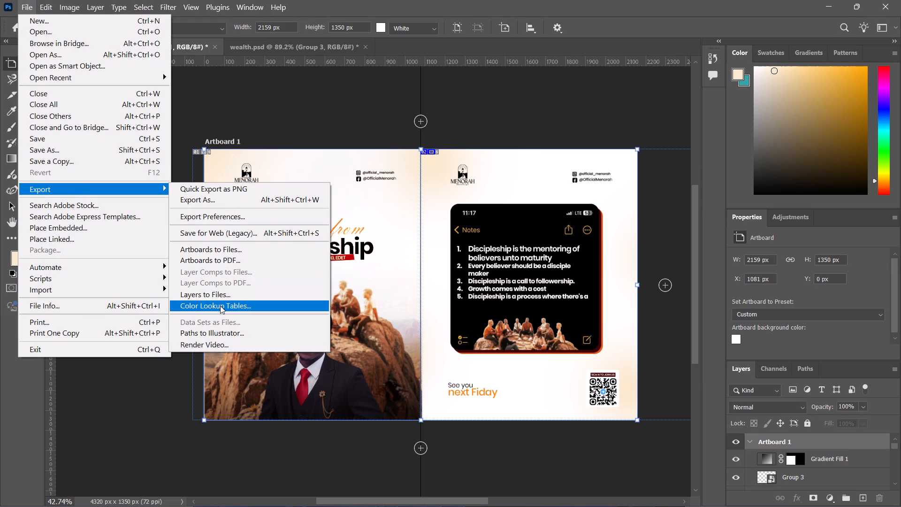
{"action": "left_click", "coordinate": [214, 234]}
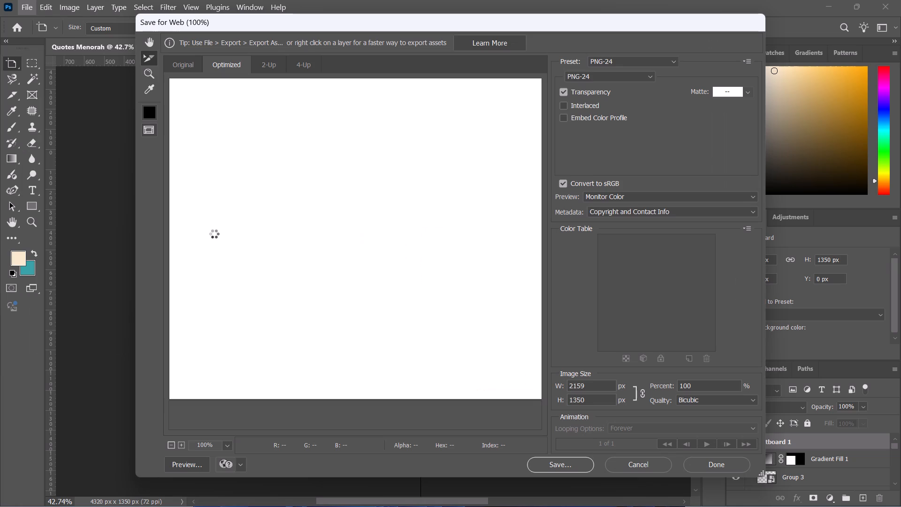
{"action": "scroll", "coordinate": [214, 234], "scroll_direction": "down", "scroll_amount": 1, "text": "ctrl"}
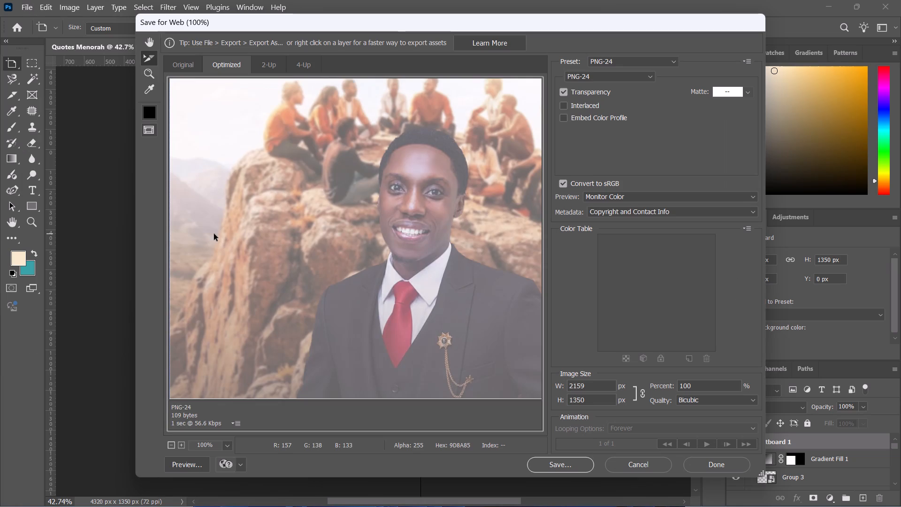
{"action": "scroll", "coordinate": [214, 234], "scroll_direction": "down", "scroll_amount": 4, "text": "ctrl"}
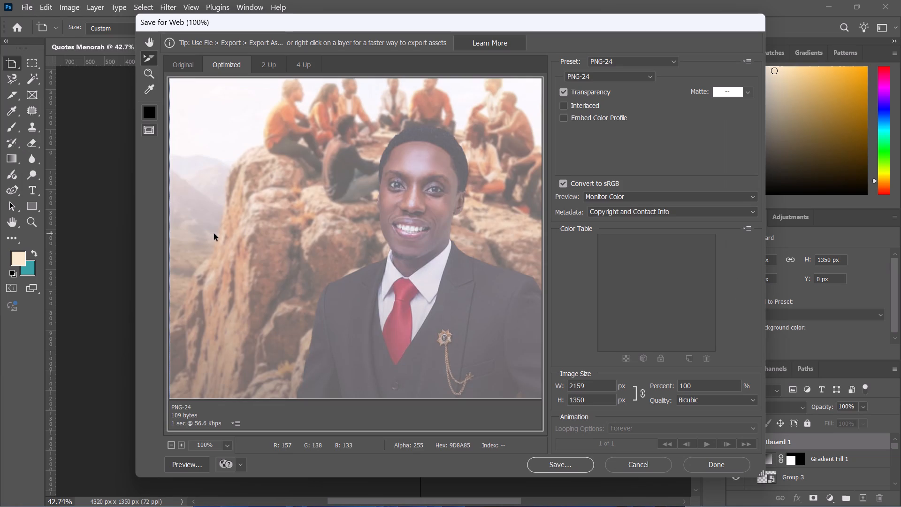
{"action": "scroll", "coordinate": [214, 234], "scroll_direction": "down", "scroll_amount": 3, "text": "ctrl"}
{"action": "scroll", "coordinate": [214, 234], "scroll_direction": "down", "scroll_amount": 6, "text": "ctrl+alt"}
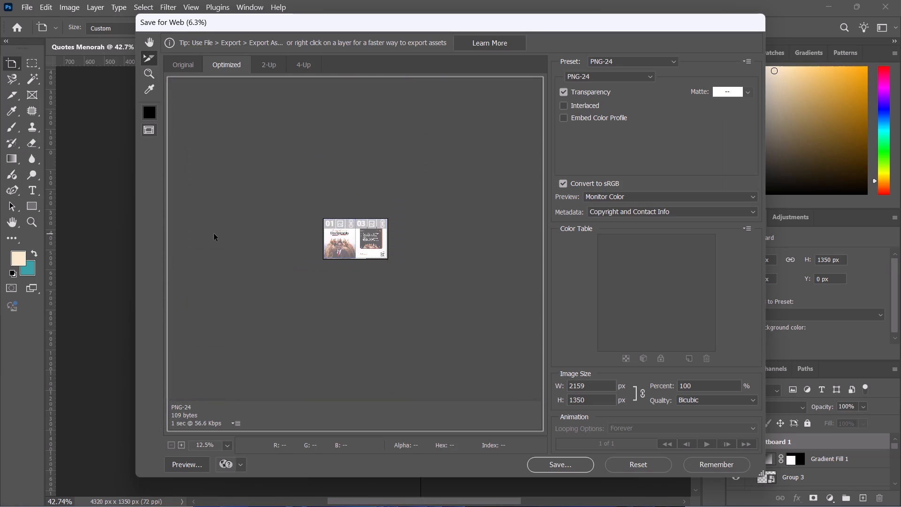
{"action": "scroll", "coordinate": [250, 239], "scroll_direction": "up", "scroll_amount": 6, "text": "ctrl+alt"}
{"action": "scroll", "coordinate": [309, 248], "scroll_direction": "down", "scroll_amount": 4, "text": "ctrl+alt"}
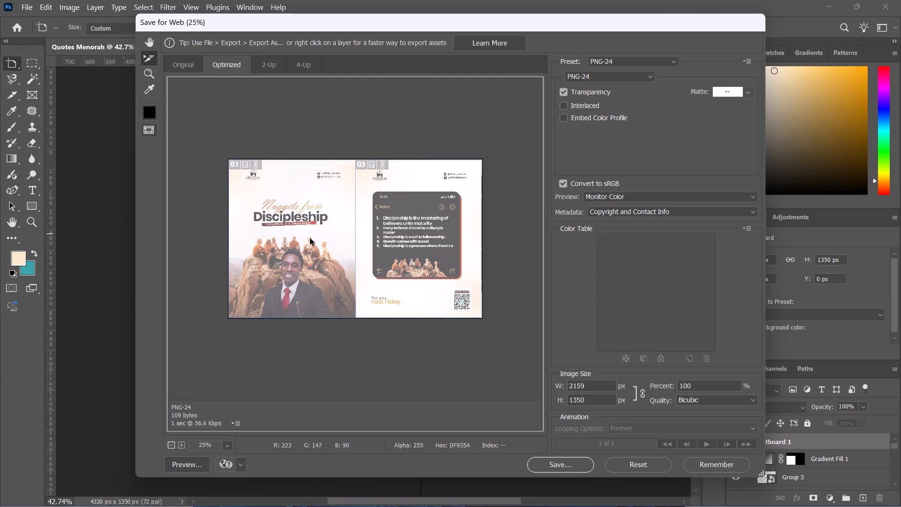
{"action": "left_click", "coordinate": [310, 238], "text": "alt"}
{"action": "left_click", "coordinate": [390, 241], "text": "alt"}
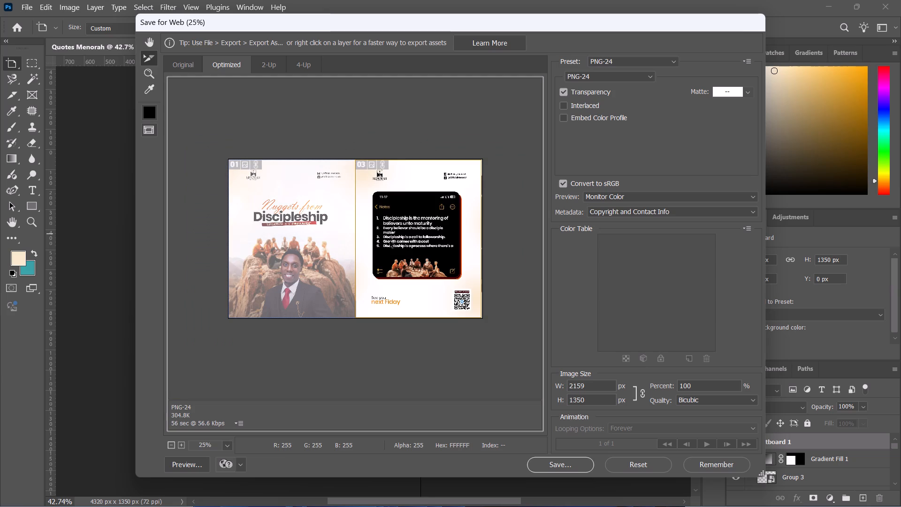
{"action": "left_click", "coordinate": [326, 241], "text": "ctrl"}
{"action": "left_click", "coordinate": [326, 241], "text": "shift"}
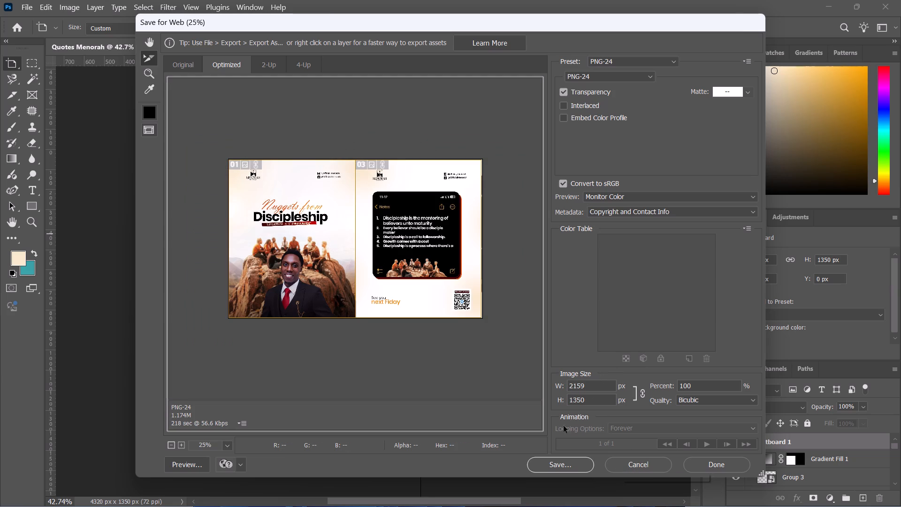
Examine the seam between the cover and notes slices up close in the export preview, then cancel Save for Web.
{"action": "scroll", "coordinate": [420, 263], "scroll_direction": "up", "scroll_amount": 6, "text": "ctrl+alt"}
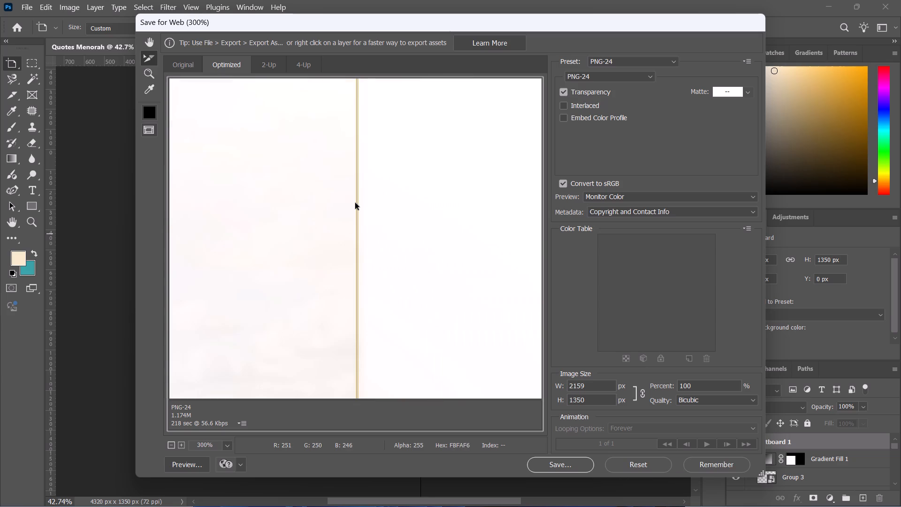
{"action": "scroll", "coordinate": [355, 203], "scroll_direction": "up", "scroll_amount": 4, "text": "ctrl+alt"}
{"action": "scroll", "coordinate": [355, 203], "scroll_direction": "up", "scroll_amount": 18}
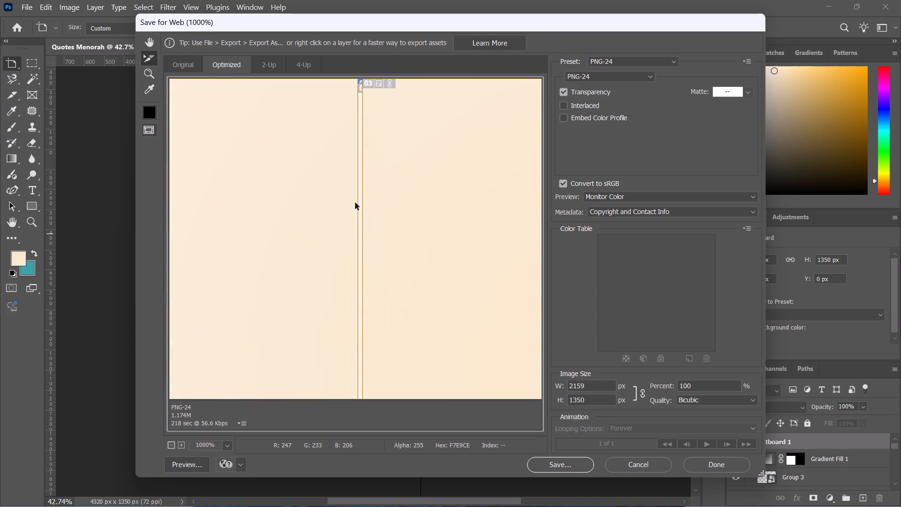
{"action": "scroll", "coordinate": [355, 203], "scroll_direction": "up", "scroll_amount": 5}
{"action": "key", "text": "ctrl+z"}
{"action": "key", "text": "ctrl+z"}
{"action": "key", "text": "ctrl+z"}
{"action": "left_click", "coordinate": [637, 466]}
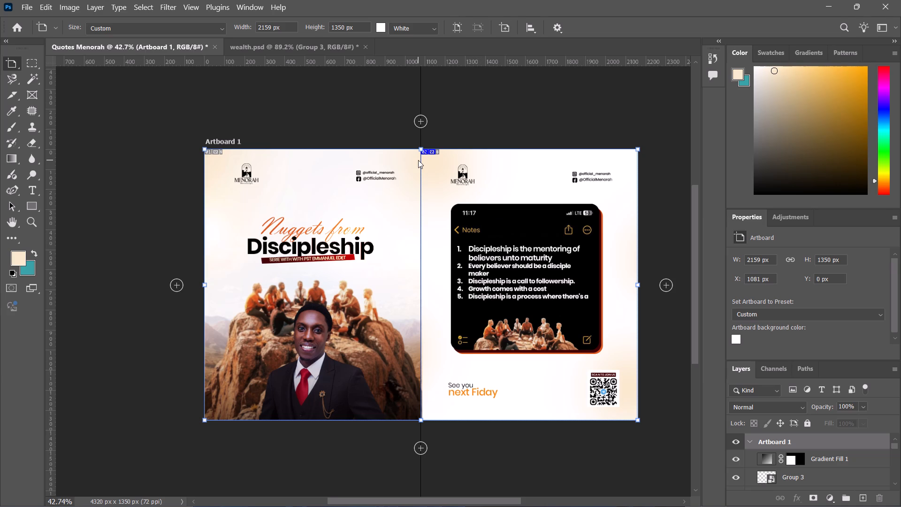
Undo the hand-drawn slice at the boundary between the cover and notes slides.
{"action": "scroll", "coordinate": [418, 160], "scroll_direction": "up", "scroll_amount": 15, "text": "ctrl+alt"}
{"action": "scroll", "coordinate": [418, 160], "scroll_direction": "up", "scroll_amount": 7, "text": "ctrl+alt"}
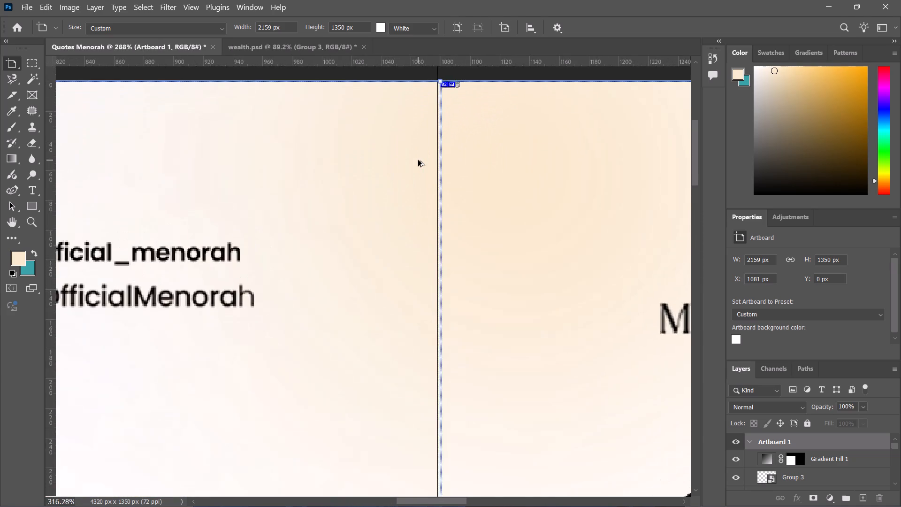
{"action": "scroll", "coordinate": [418, 160], "scroll_direction": "up", "scroll_amount": 7, "text": "ctrl+alt"}
{"action": "scroll", "coordinate": [320, 220], "scroll_direction": "down", "scroll_amount": 4, "text": "ctrl+alt"}
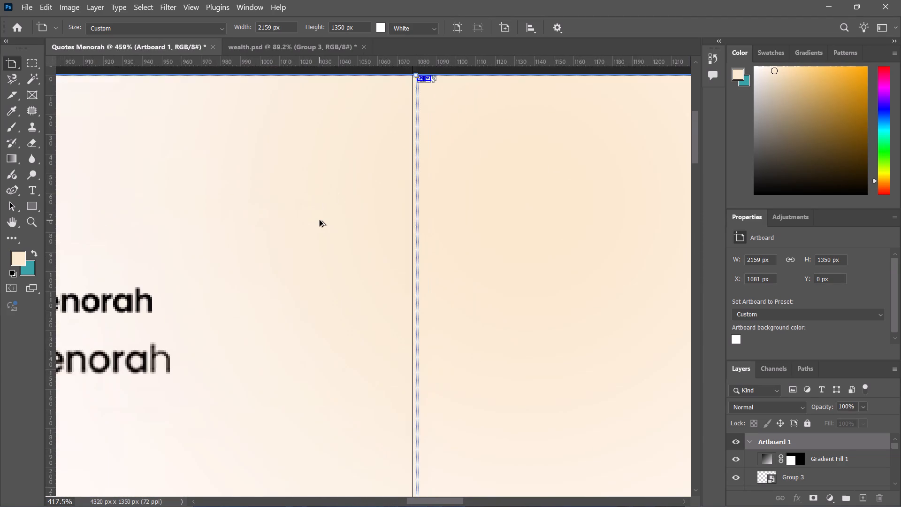
{"action": "scroll", "coordinate": [320, 220], "scroll_direction": "down", "scroll_amount": 4, "text": "ctrl+alt"}
{"action": "key", "text": "ctrl+z"}
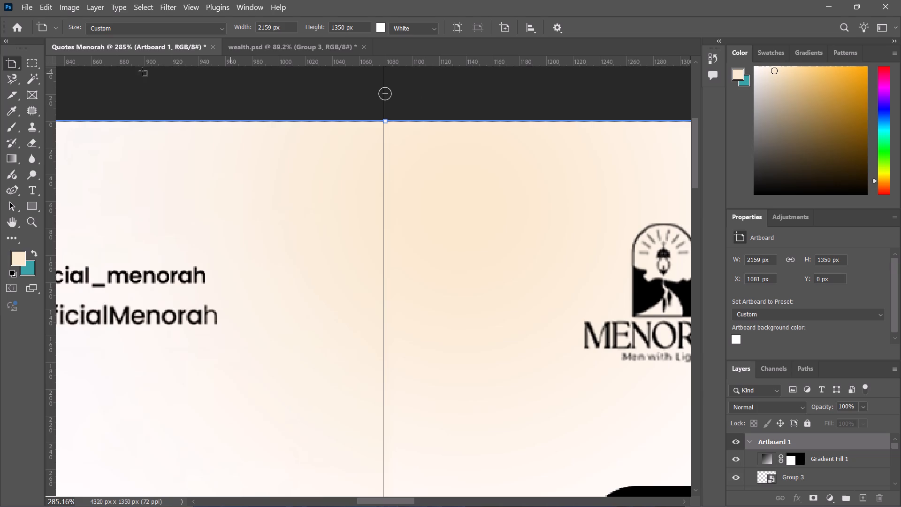
Nudge the vertical guide with the Move tool onto the artboard's top centre point between the two slides, then deselect the artboard.
{"action": "scroll", "coordinate": [119, 80], "scroll_direction": "down", "scroll_amount": 12, "text": "ctrl+alt"}
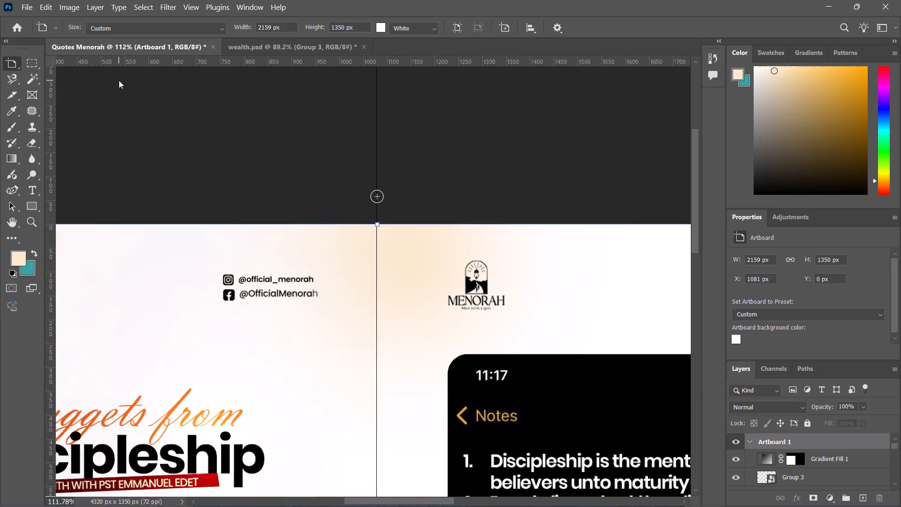
{"action": "scroll", "coordinate": [119, 80], "scroll_direction": "down", "scroll_amount": 11, "text": "ctrl+alt"}
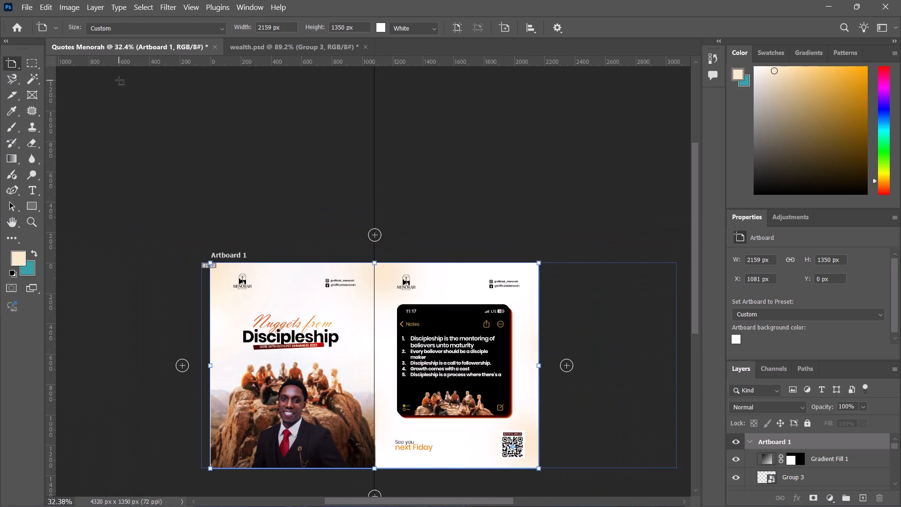
{"action": "right_click", "coordinate": [8, 60]}
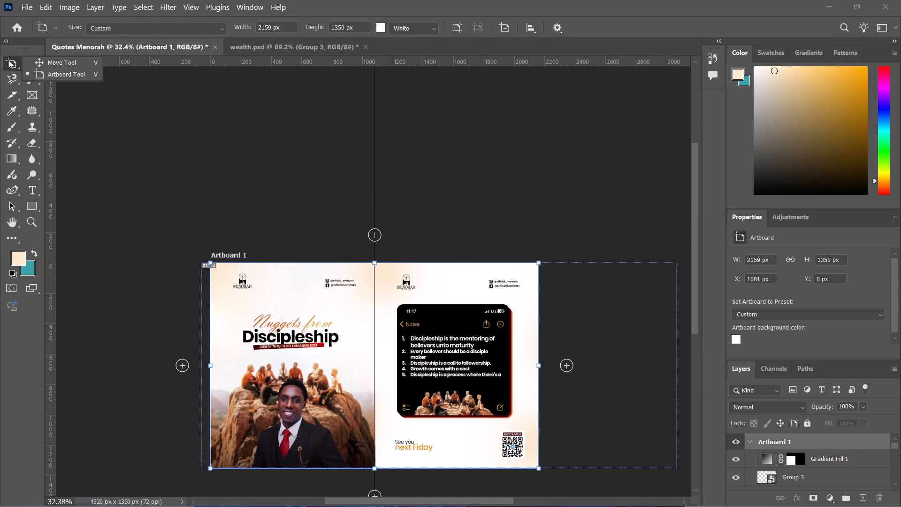
{"action": "left_click", "coordinate": [34, 65]}
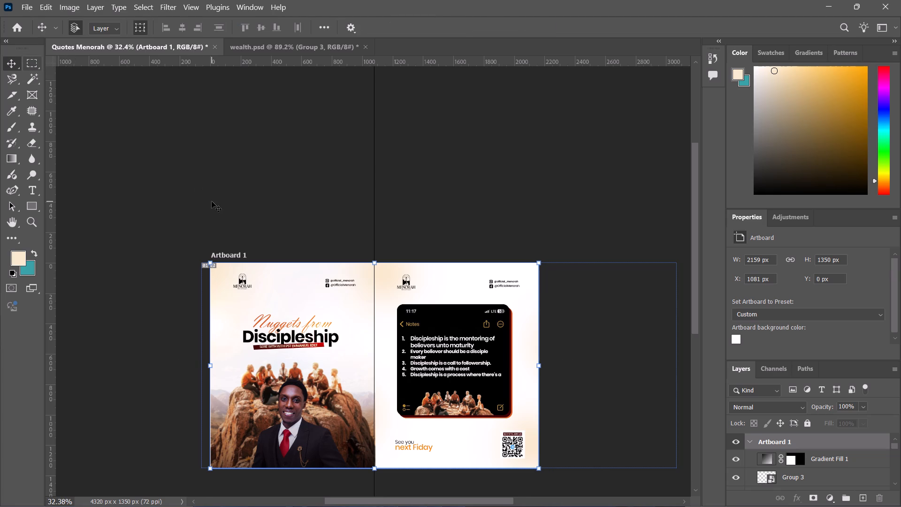
{"action": "scroll", "coordinate": [212, 201], "scroll_direction": "up", "scroll_amount": 5, "text": "ctrl"}
{"action": "scroll", "coordinate": [212, 201], "scroll_direction": "down", "scroll_amount": 5, "text": "ctrl"}
{"action": "scroll", "coordinate": [356, 206], "scroll_direction": "up", "scroll_amount": 18, "text": "ctrl+alt"}
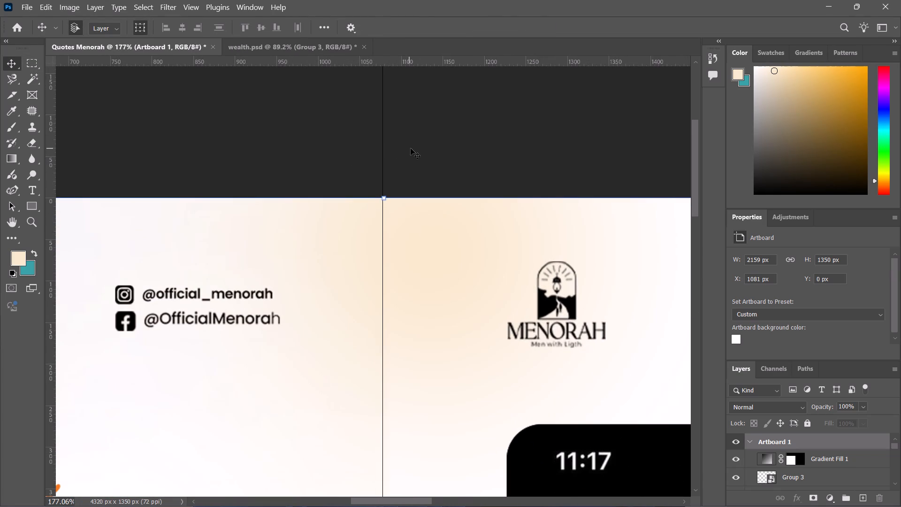
{"action": "left_click_drag", "start_coordinate": [382, 142], "coordinate": [382, 142]}
{"action": "left_click_drag", "start_coordinate": [382, 142], "coordinate": [387, 142]}
{"action": "left_click", "coordinate": [267, 152]}
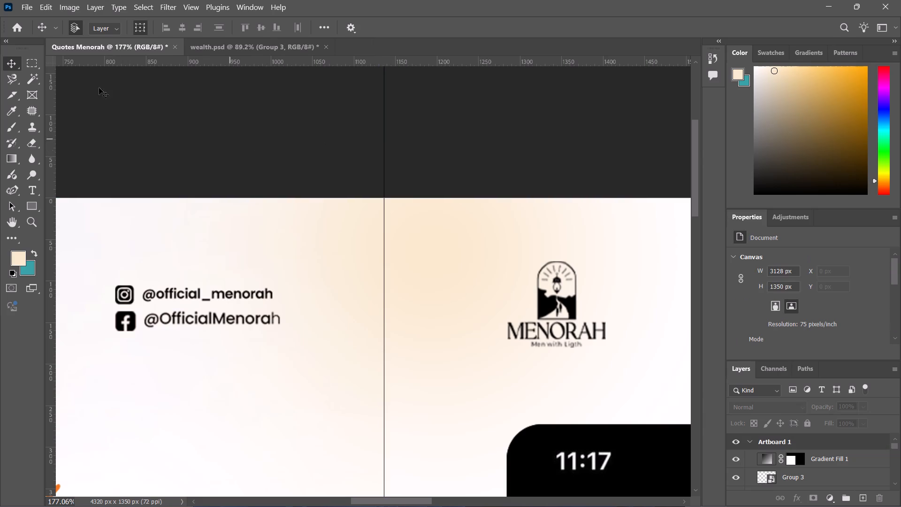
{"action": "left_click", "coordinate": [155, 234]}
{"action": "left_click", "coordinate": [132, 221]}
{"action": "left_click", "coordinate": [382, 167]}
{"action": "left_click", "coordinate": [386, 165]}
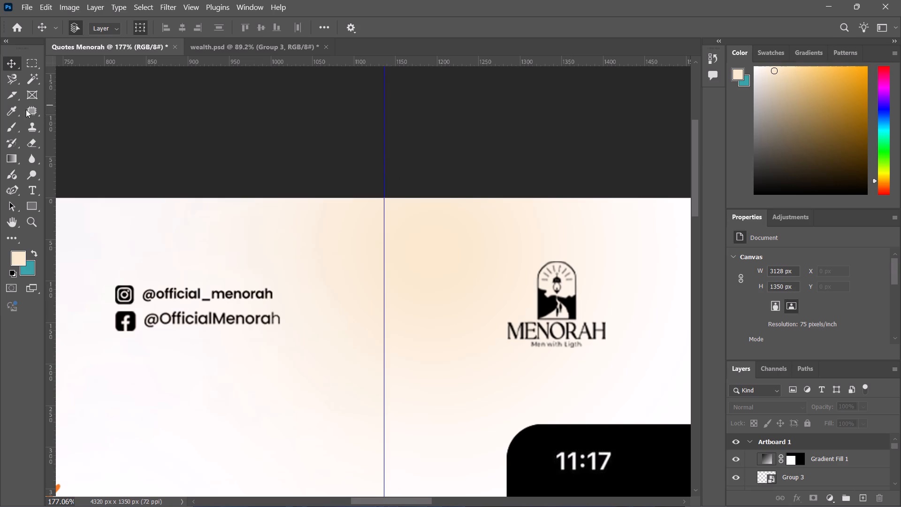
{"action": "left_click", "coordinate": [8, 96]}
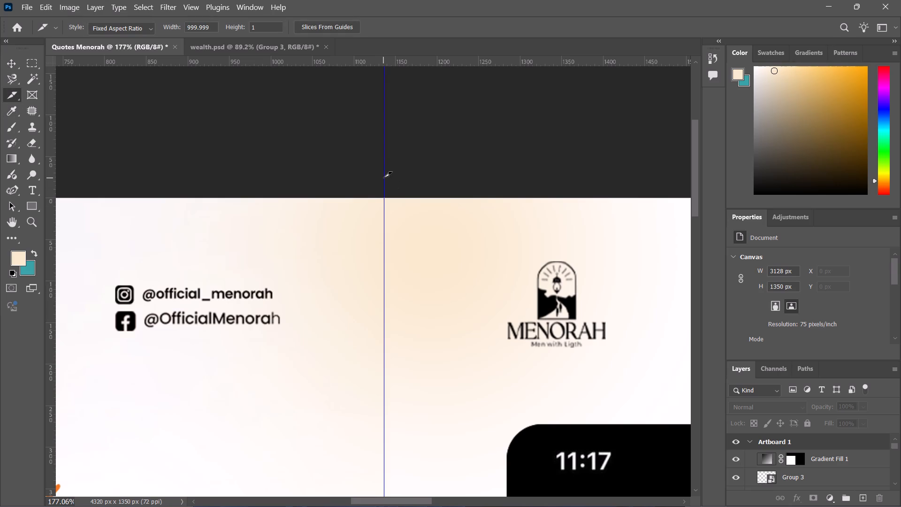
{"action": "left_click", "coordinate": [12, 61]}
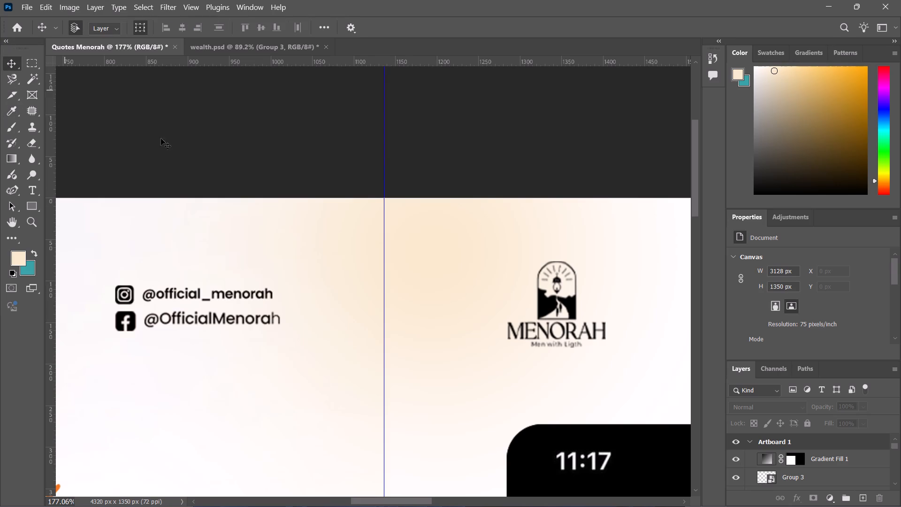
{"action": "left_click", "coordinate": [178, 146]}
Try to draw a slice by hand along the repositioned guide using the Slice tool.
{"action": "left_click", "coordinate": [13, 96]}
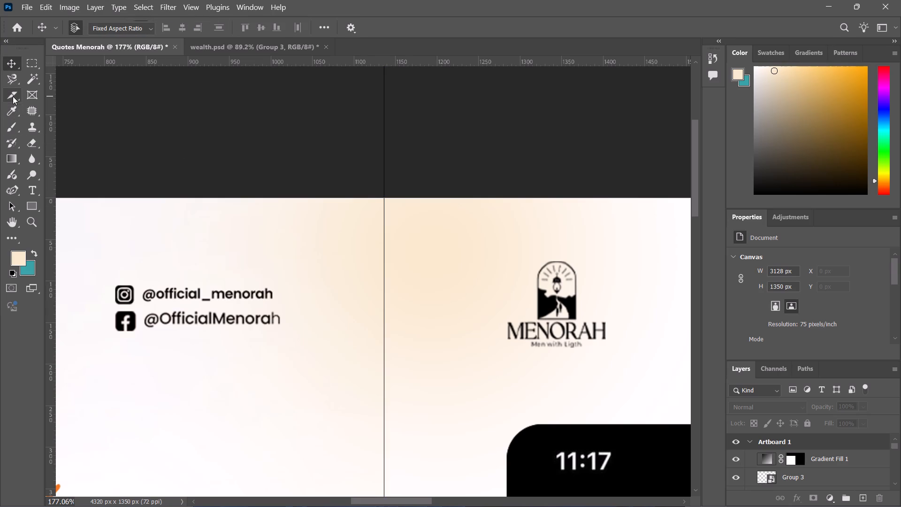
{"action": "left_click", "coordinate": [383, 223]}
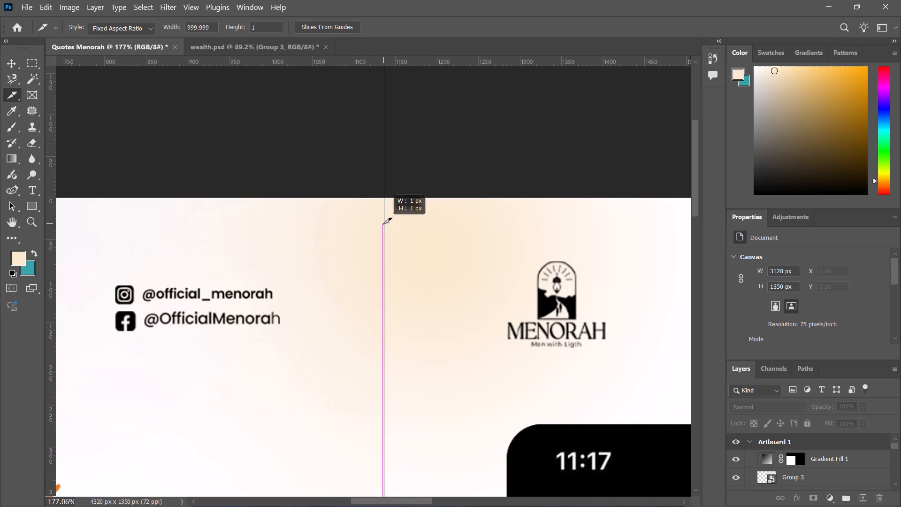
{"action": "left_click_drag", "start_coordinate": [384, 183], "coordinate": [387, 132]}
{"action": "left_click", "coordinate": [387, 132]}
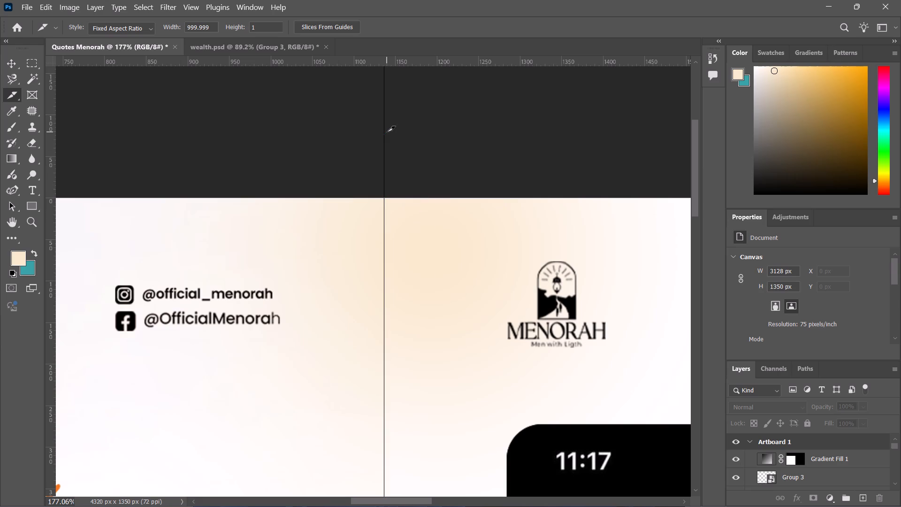
Slice the canvas from the guides so it splits at the realigned boundary between the cover and notes slides.
{"action": "left_click", "coordinate": [322, 23]}
{"action": "scroll", "coordinate": [369, 176], "scroll_direction": "down", "scroll_amount": 3, "text": "ctrl+alt"}
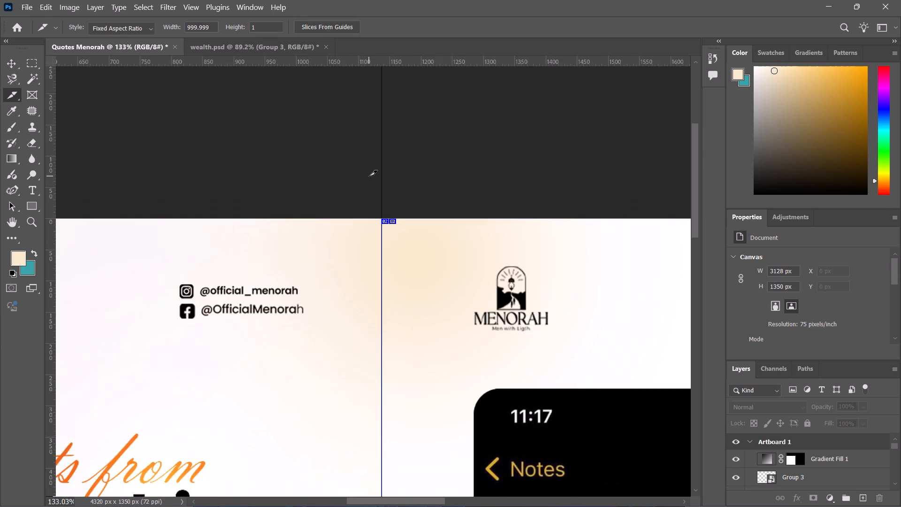
{"action": "scroll", "coordinate": [369, 176], "scroll_direction": "down", "scroll_amount": 4, "text": "ctrl+alt"}
{"action": "scroll", "coordinate": [369, 176], "scroll_direction": "up", "scroll_amount": 1, "text": "alt"}
{"action": "key", "text": "ctrl+0"}
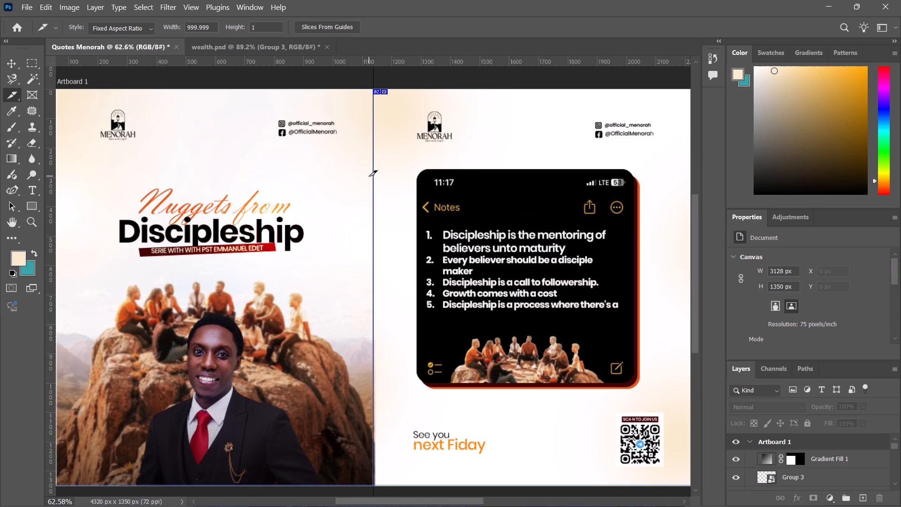
Bring the sliced carousel into Save for Web (Legacy) and select both the cover and notes slices in the preview.
{"action": "scroll", "coordinate": [369, 176], "scroll_direction": "down", "scroll_amount": 3, "text": "ctrl+alt"}
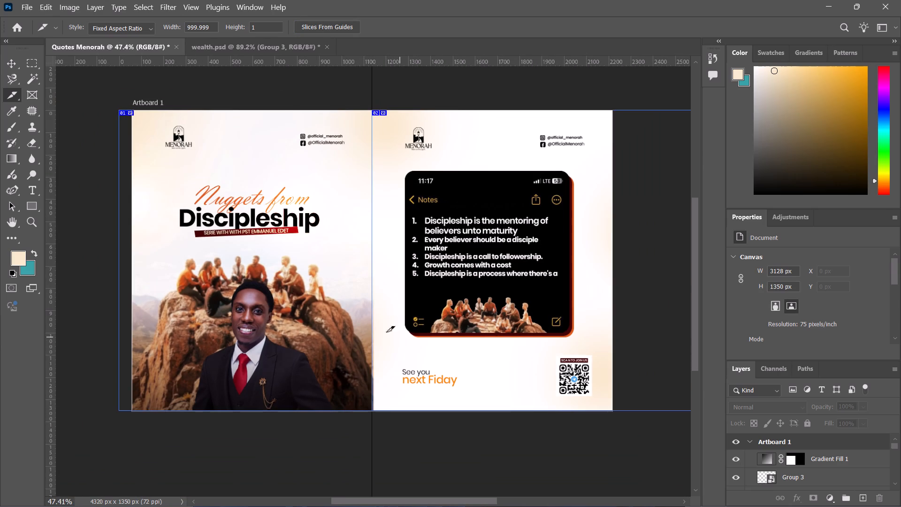
{"action": "left_click", "coordinate": [25, 5]}
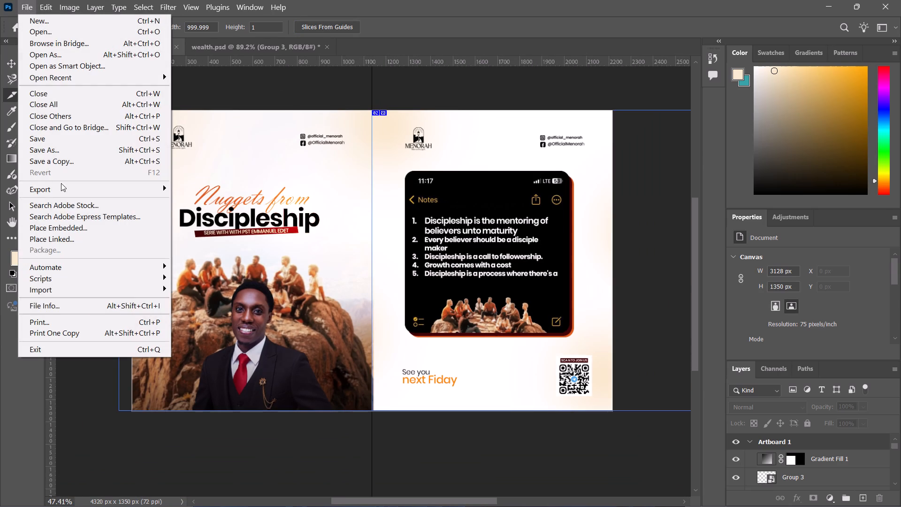
{"action": "left_click", "coordinate": [53, 191]}
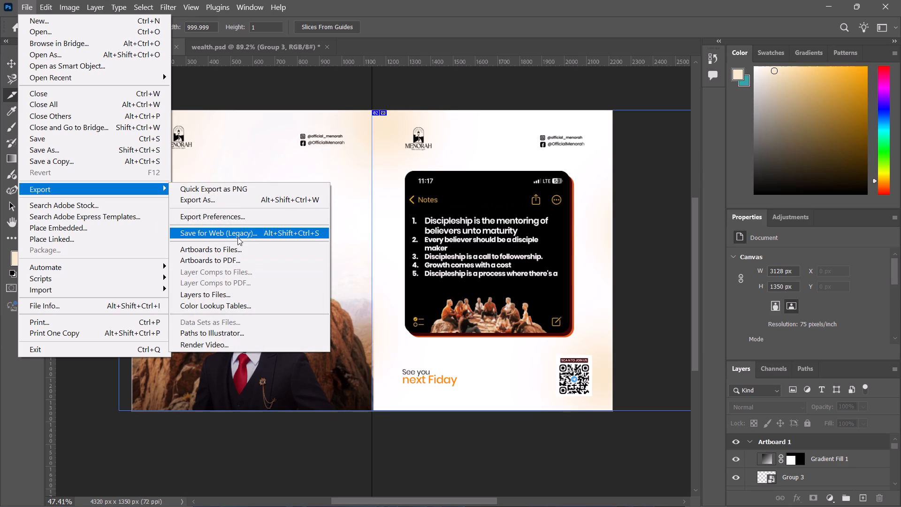
{"action": "left_click", "coordinate": [236, 233]}
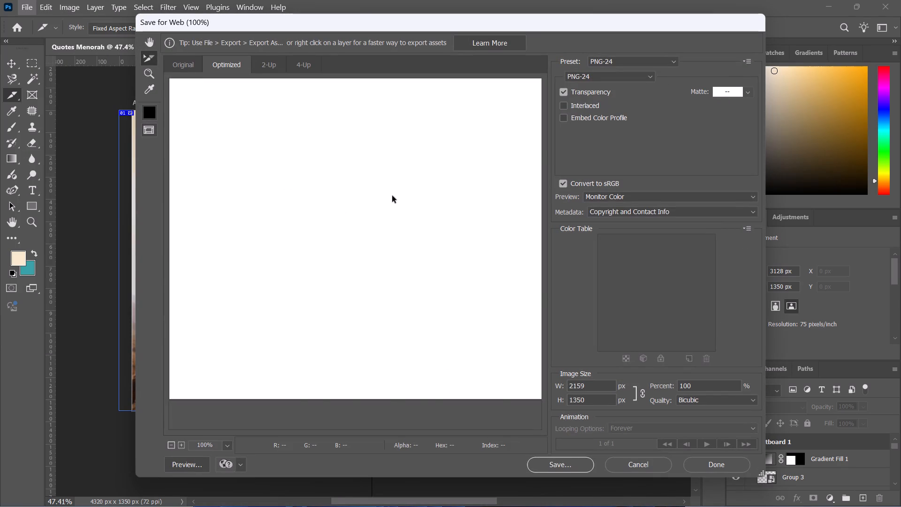
{"action": "scroll", "coordinate": [353, 203], "scroll_direction": "down", "scroll_amount": 2, "text": "ctrl"}
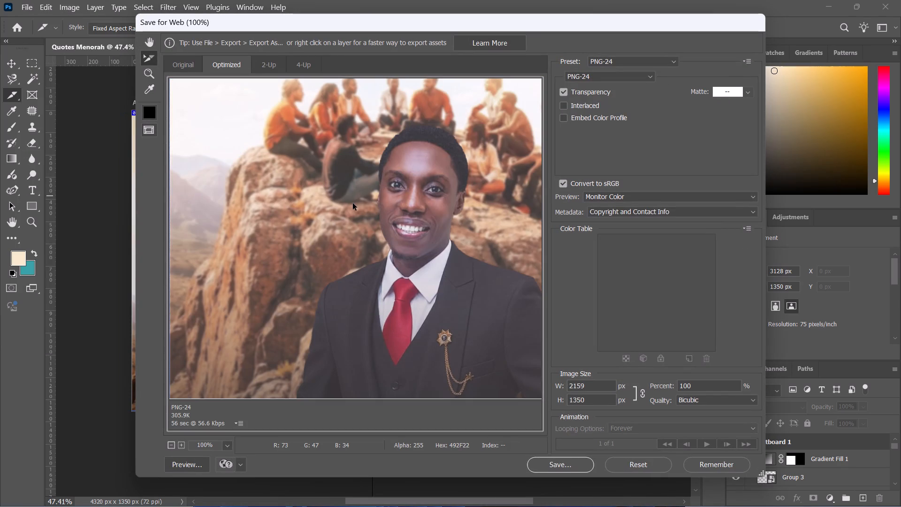
{"action": "scroll", "coordinate": [353, 203], "scroll_direction": "down", "scroll_amount": 4, "text": "ctrl+alt"}
{"action": "left_click", "coordinate": [292, 194]}
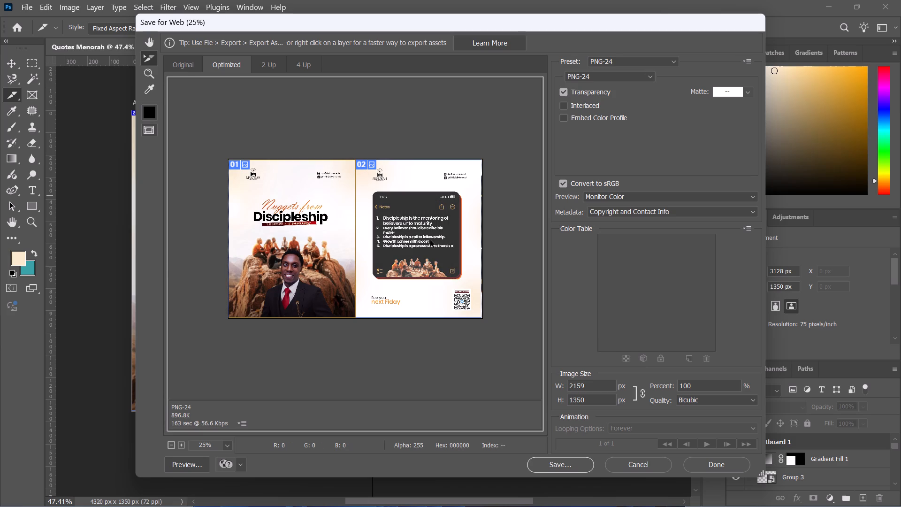
{"action": "left_click", "coordinate": [430, 240], "text": "shift"}
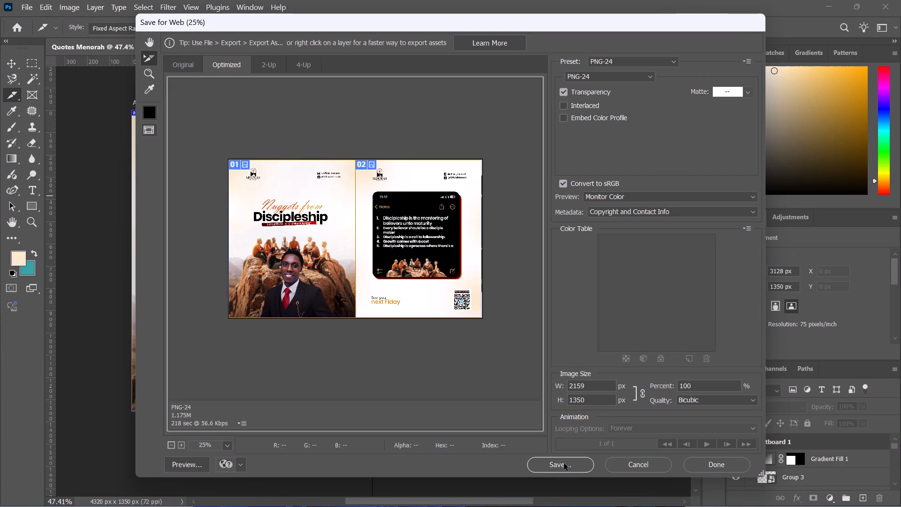
Save the optimized slices, picking the images folder within Pictures as the destination.
{"action": "left_click", "coordinate": [564, 463]}
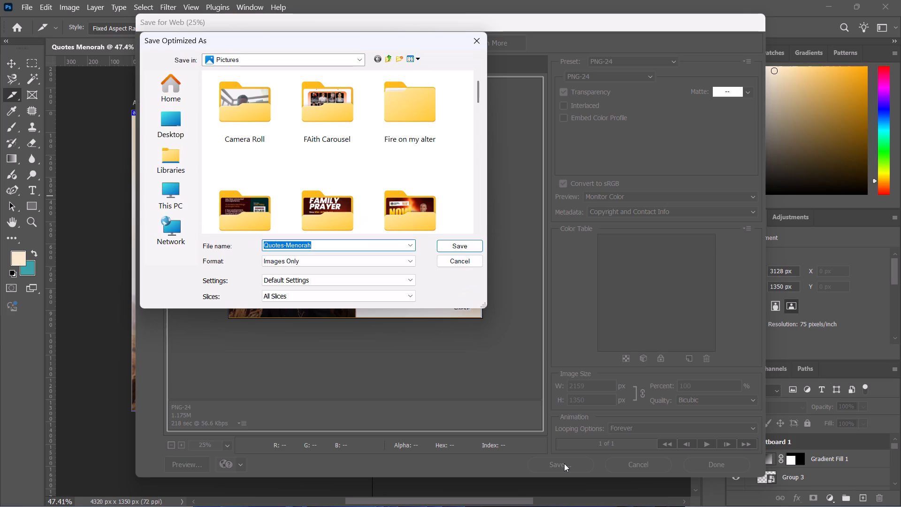
{"action": "left_click", "coordinate": [248, 180]}
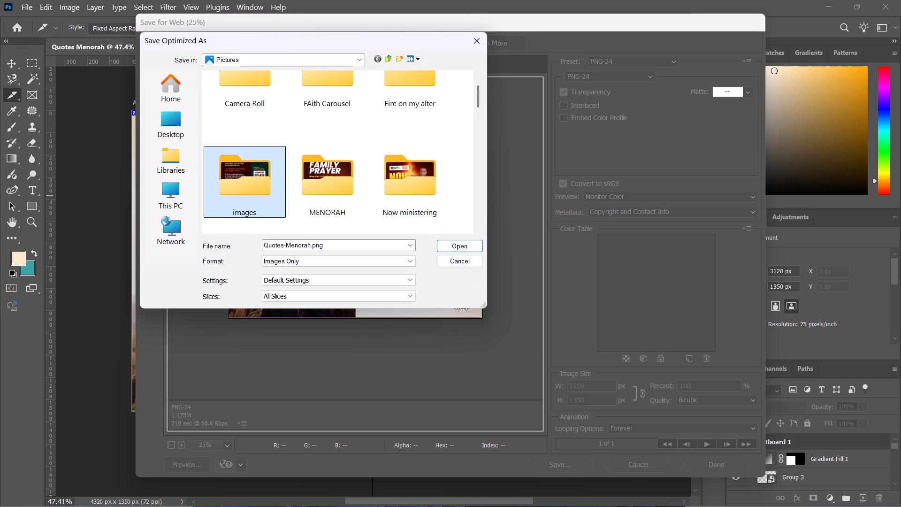
Open the images folder in Pictures and save all slices there as images only, with the file name Quotes-Menorah.png.
{"action": "left_click", "coordinate": [466, 240]}
{"action": "left_click", "coordinate": [457, 247]}
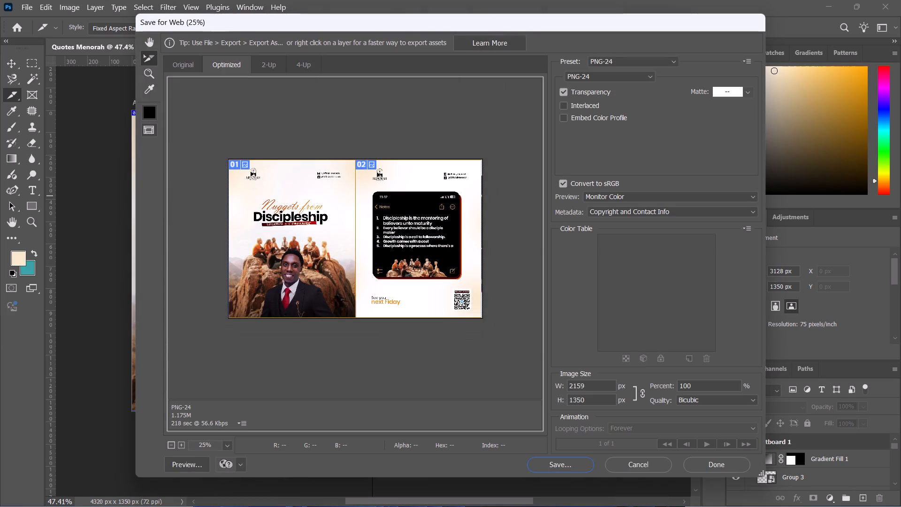
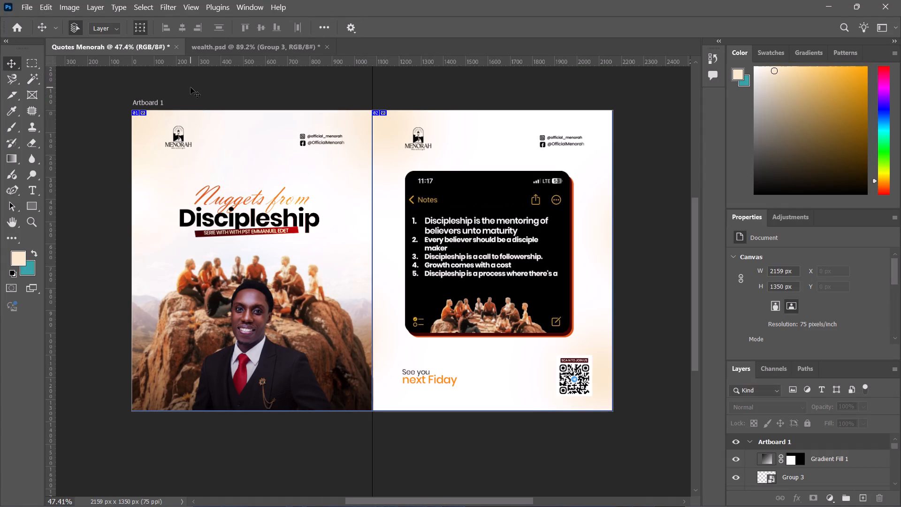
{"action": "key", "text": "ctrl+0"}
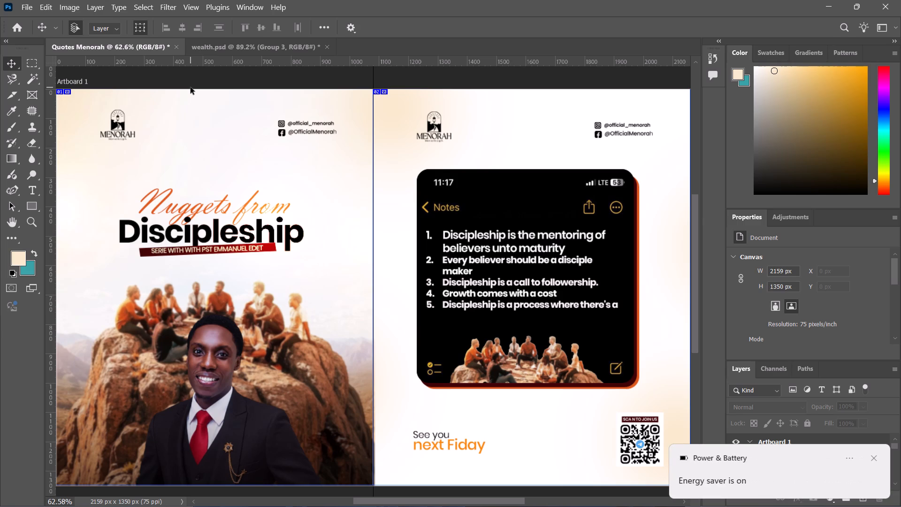
Convert Artboard 1, holding both the cover and notes slides, for smart filters.
{"action": "scroll", "coordinate": [191, 87], "scroll_direction": "down", "scroll_amount": 2, "text": "ctrl+alt"}
{"action": "left_click", "coordinate": [162, 9]}
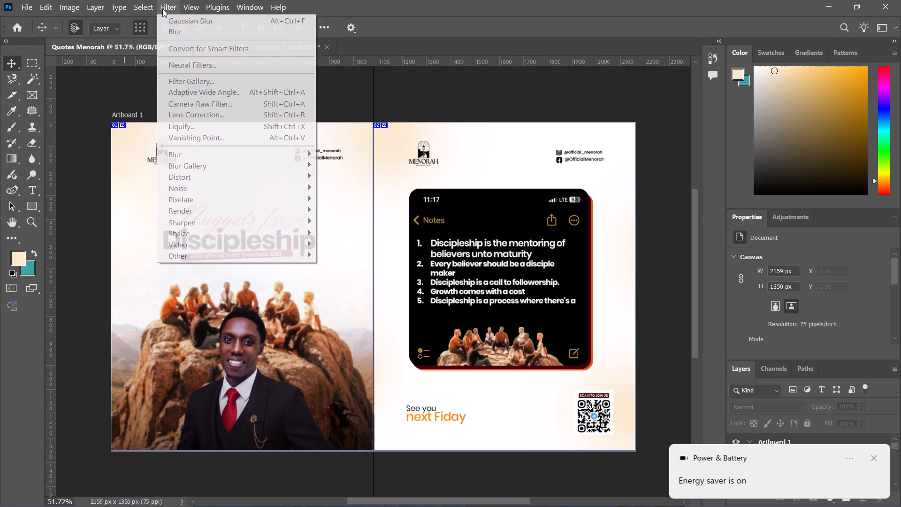
{"action": "left_click", "coordinate": [119, 115]}
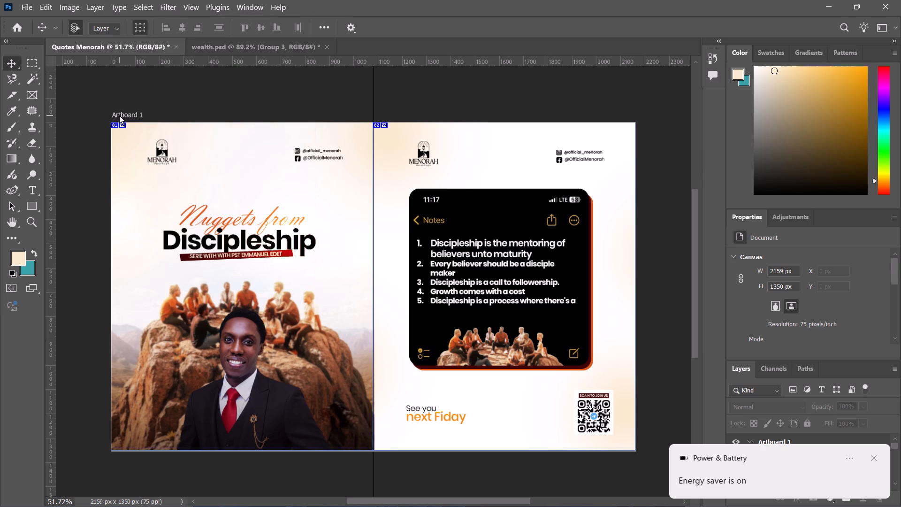
{"action": "left_click", "coordinate": [119, 115]}
{"action": "left_click", "coordinate": [236, 171]}
{"action": "left_click", "coordinate": [867, 458]}
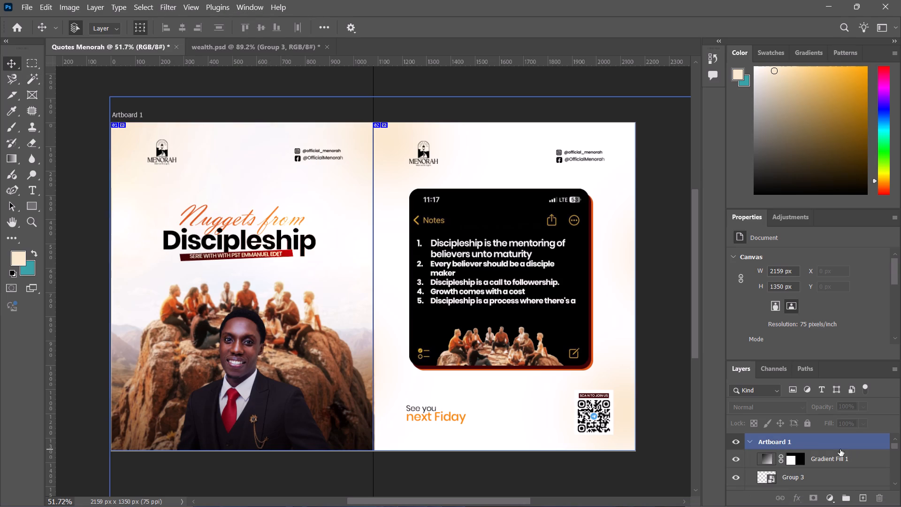
{"action": "left_click", "coordinate": [816, 440]}
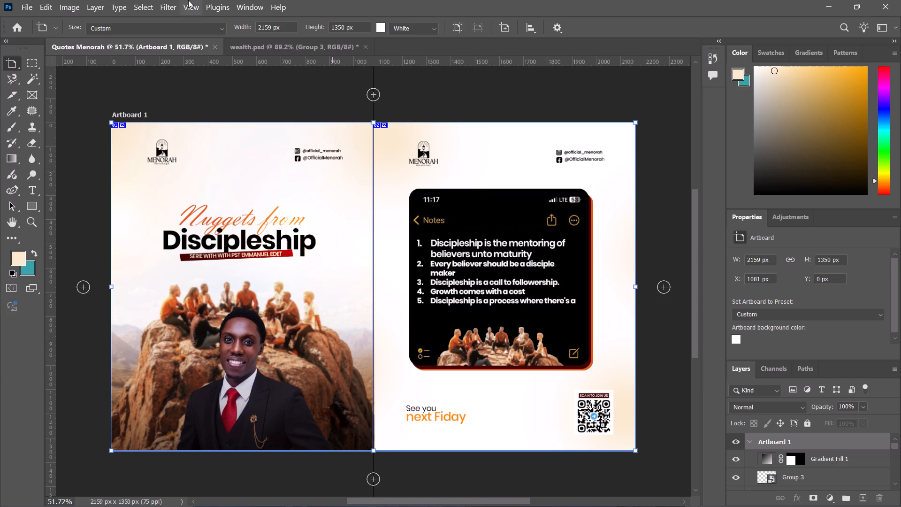
{"action": "left_click", "coordinate": [162, 0]}
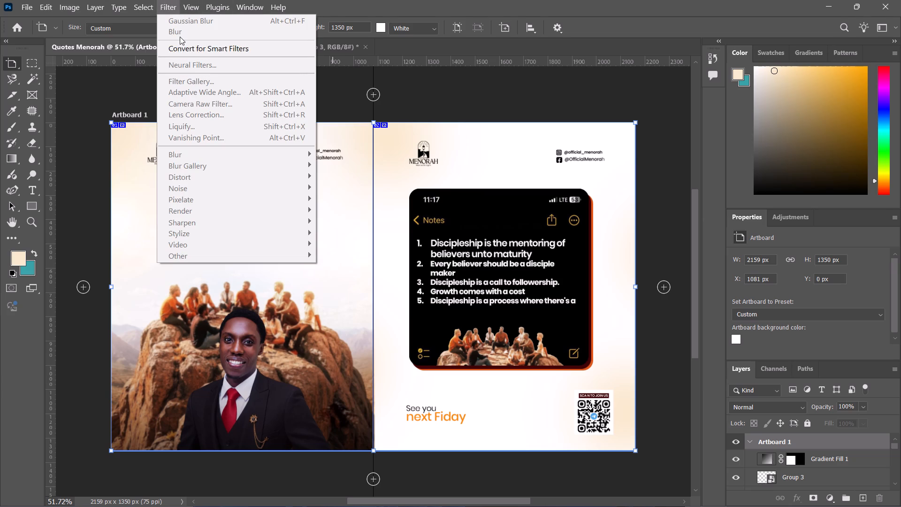
{"action": "left_click", "coordinate": [190, 53]}
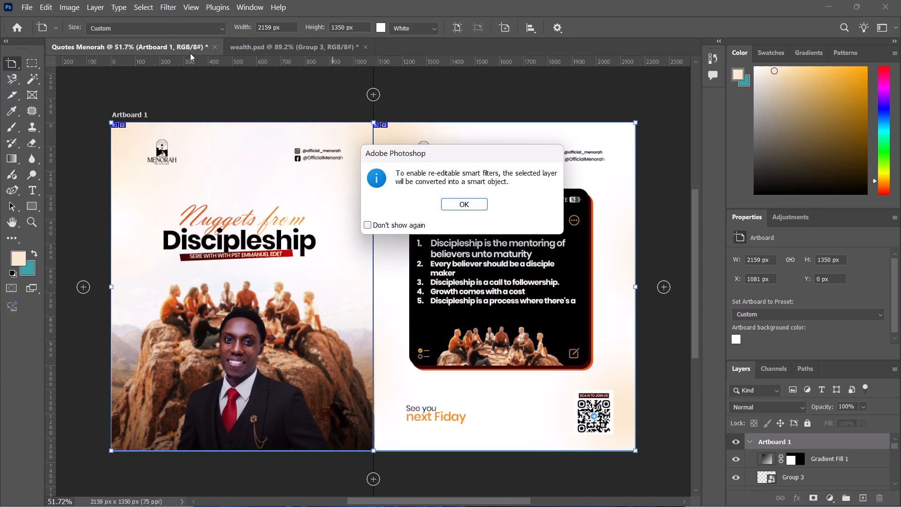
{"action": "left_click", "coordinate": [472, 207]}
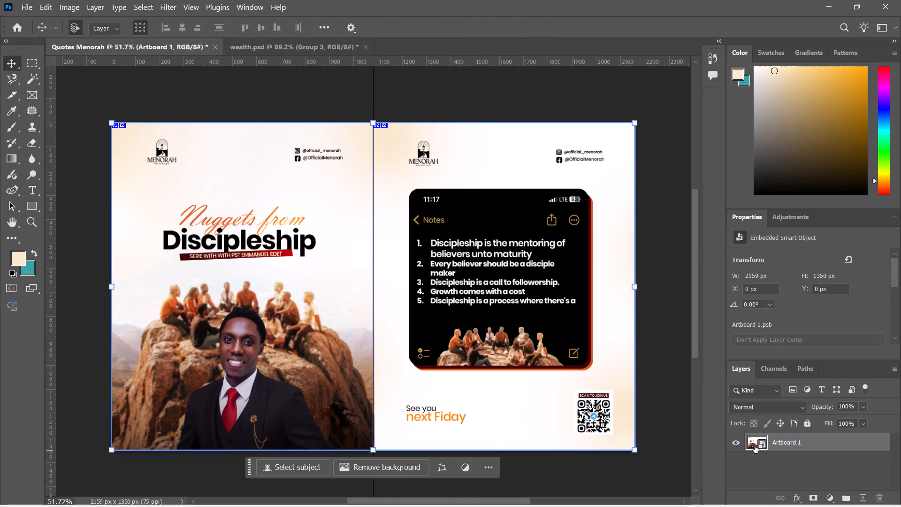
Bring the converted Artboard 1 into the Camera Raw Filter and apply the automatic tone and colour adjustment.
{"action": "left_click", "coordinate": [162, 0]}
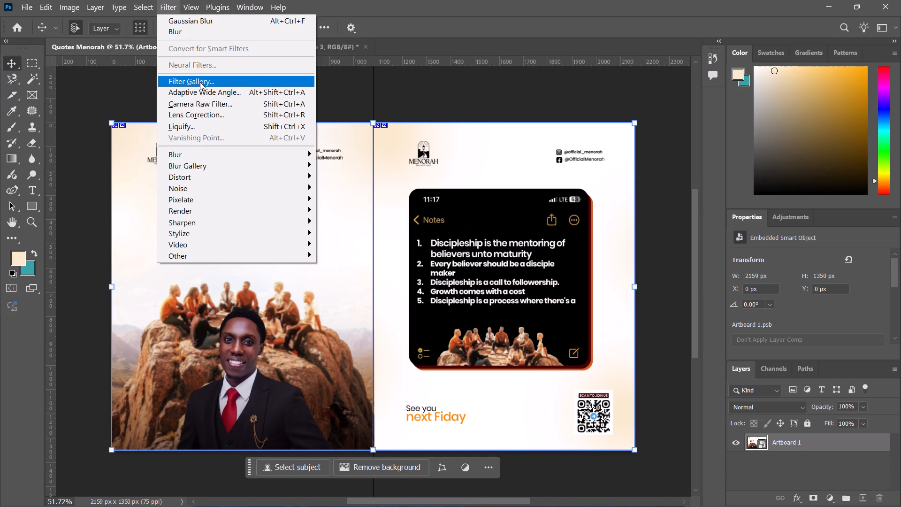
{"action": "left_click", "coordinate": [181, 108]}
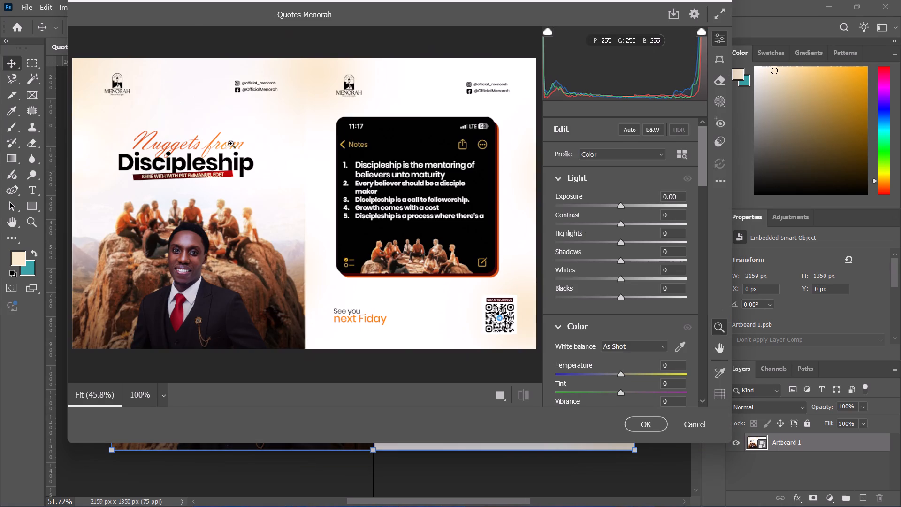
{"action": "scroll", "coordinate": [231, 144], "scroll_direction": "up", "scroll_amount": 8, "text": "ctrl"}
{"action": "scroll", "coordinate": [231, 144], "scroll_direction": "down", "scroll_amount": 10, "text": "ctrl"}
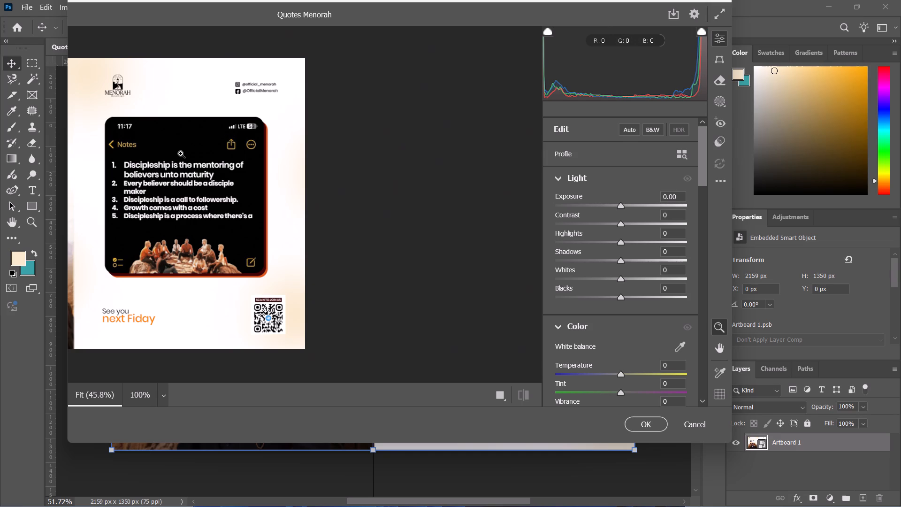
{"action": "scroll", "coordinate": [181, 154], "scroll_direction": "right", "scroll_amount": 4}
{"action": "scroll", "coordinate": [181, 154], "scroll_direction": "left", "scroll_amount": 1}
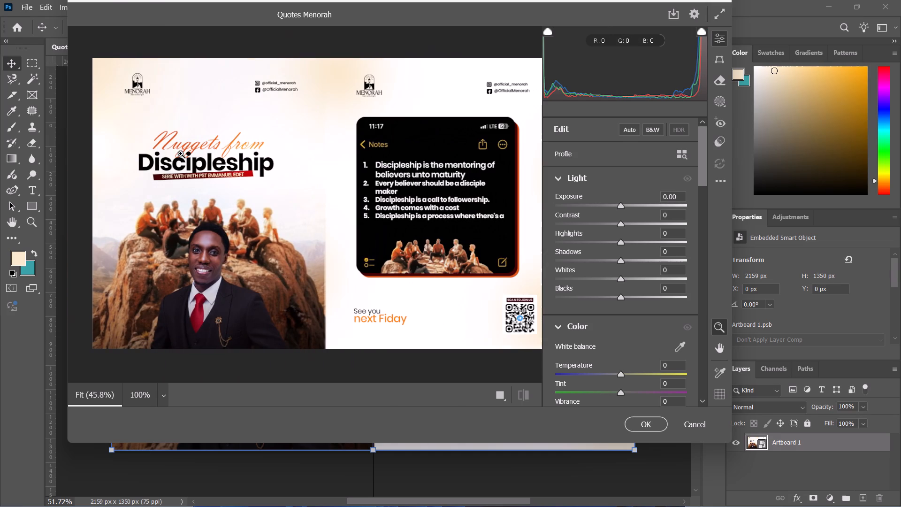
{"action": "scroll", "coordinate": [181, 154], "scroll_direction": "left", "scroll_amount": 1}
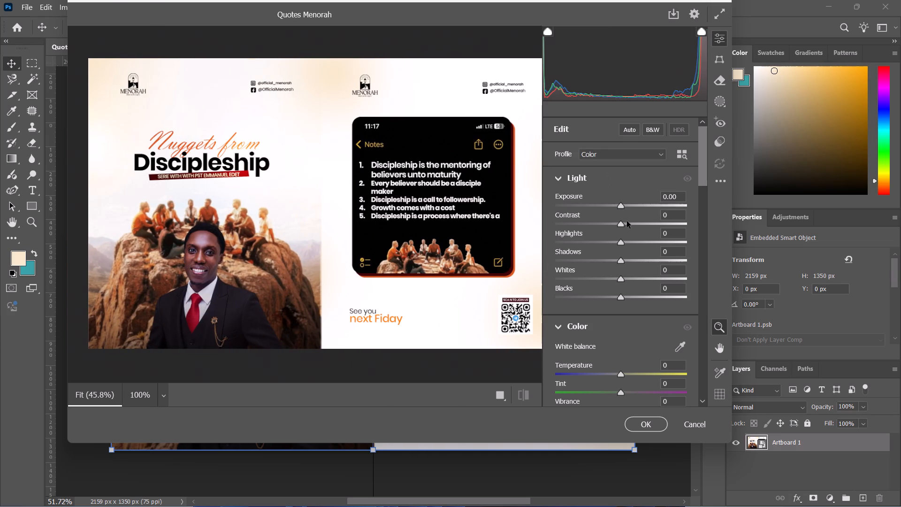
{"action": "left_click", "coordinate": [621, 227]}
{"action": "left_click", "coordinate": [626, 134]}
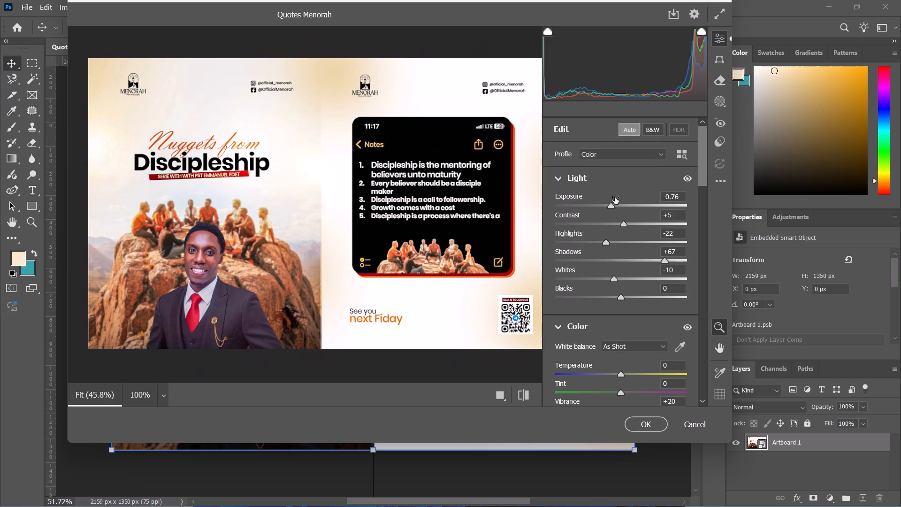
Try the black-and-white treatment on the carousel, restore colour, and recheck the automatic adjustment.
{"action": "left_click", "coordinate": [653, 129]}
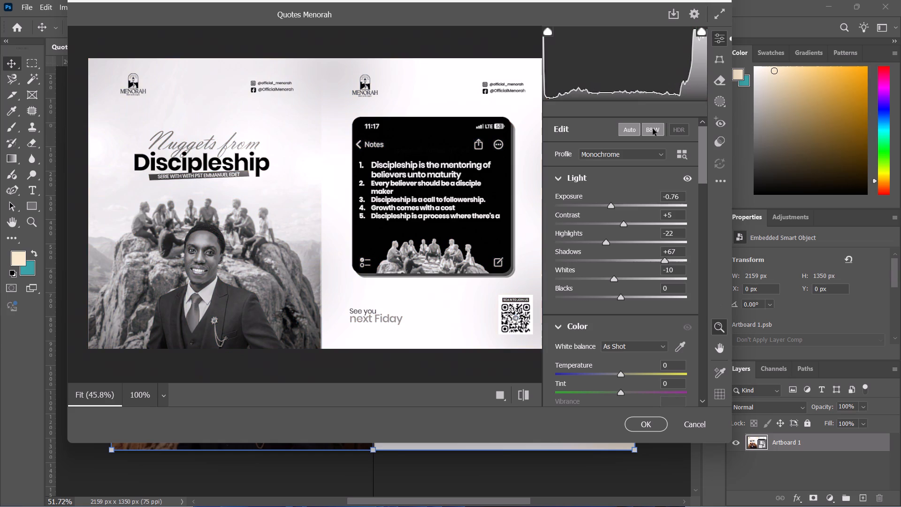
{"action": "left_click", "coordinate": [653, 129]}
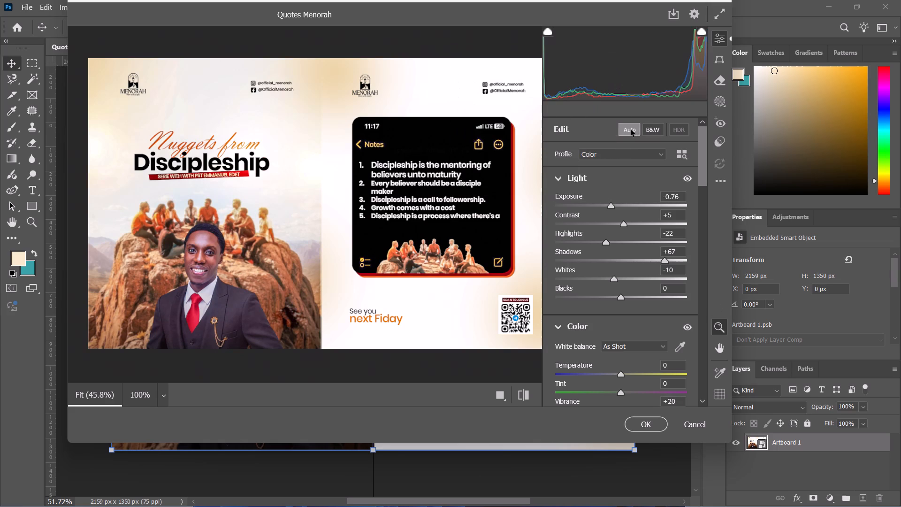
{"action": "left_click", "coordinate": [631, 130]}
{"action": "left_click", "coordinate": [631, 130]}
Lower Whites to -32 in the Light adjustments.
{"action": "left_click_drag", "start_coordinate": [616, 277], "coordinate": [620, 279]}
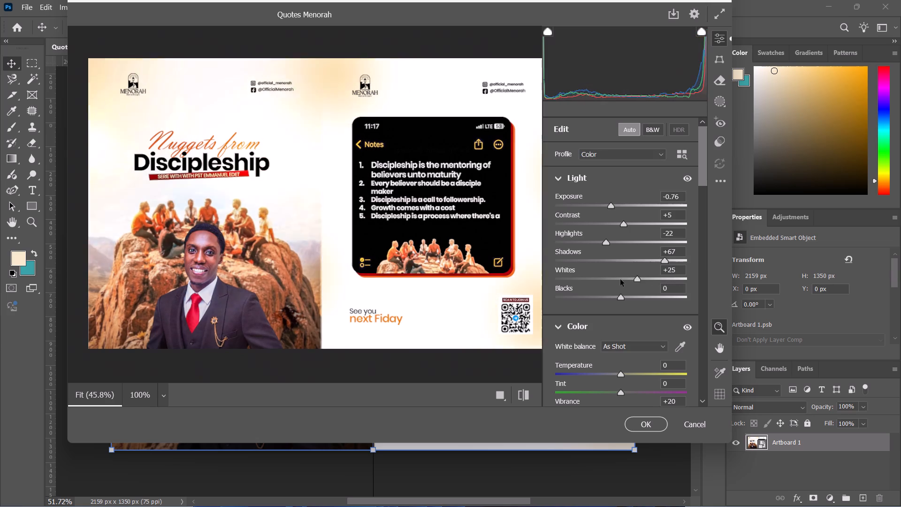
{"action": "left_click_drag", "start_coordinate": [620, 279], "coordinate": [602, 274]}
{"action": "left_click", "coordinate": [642, 301]}
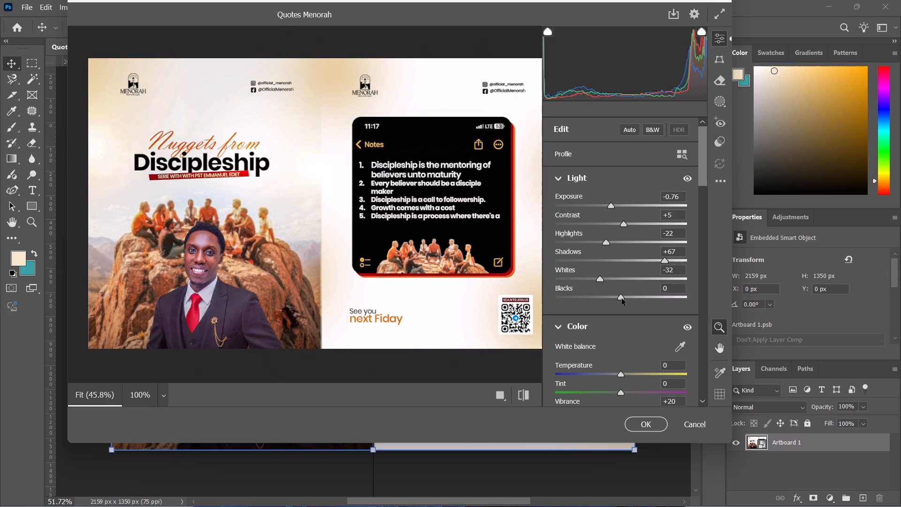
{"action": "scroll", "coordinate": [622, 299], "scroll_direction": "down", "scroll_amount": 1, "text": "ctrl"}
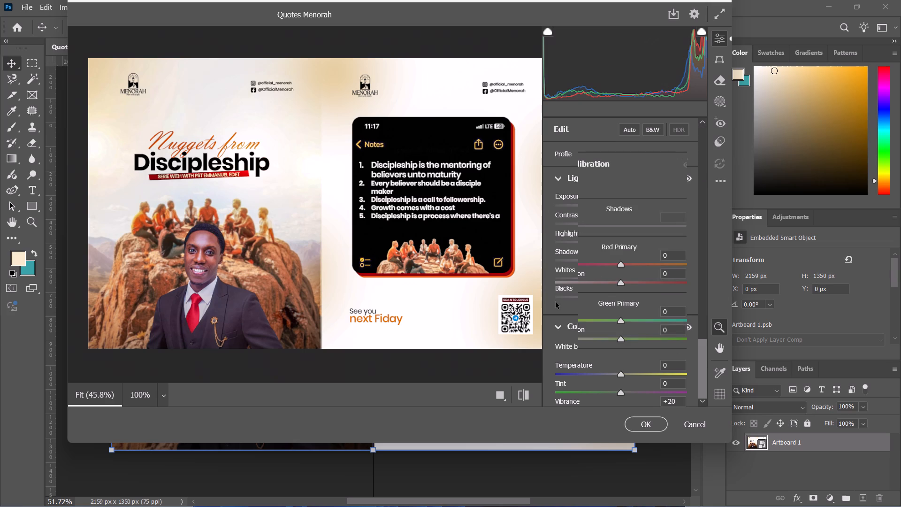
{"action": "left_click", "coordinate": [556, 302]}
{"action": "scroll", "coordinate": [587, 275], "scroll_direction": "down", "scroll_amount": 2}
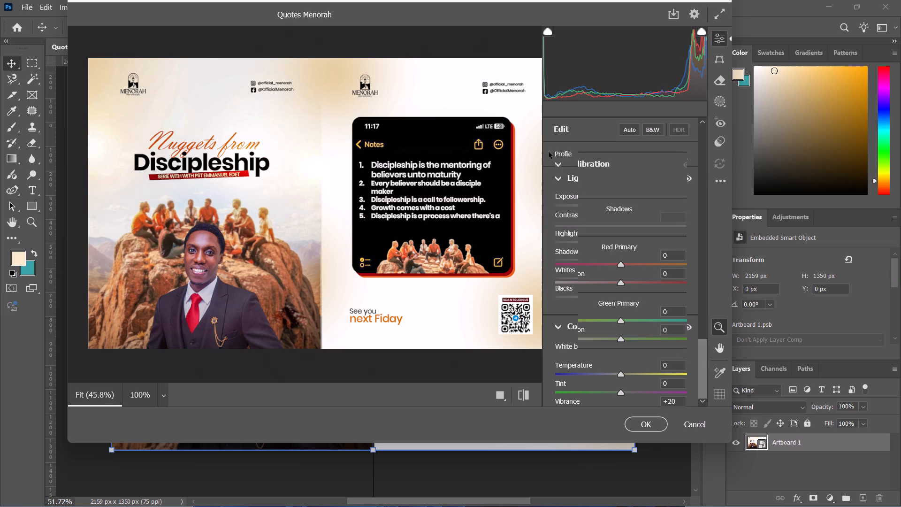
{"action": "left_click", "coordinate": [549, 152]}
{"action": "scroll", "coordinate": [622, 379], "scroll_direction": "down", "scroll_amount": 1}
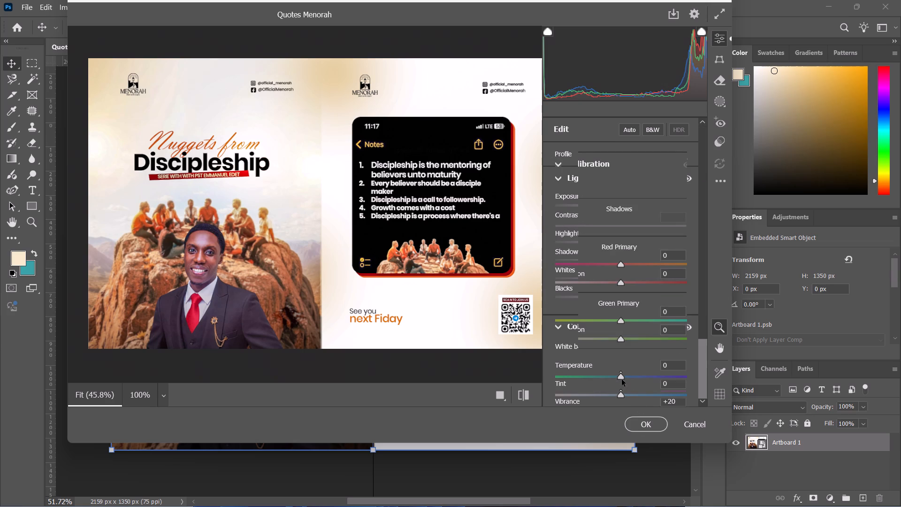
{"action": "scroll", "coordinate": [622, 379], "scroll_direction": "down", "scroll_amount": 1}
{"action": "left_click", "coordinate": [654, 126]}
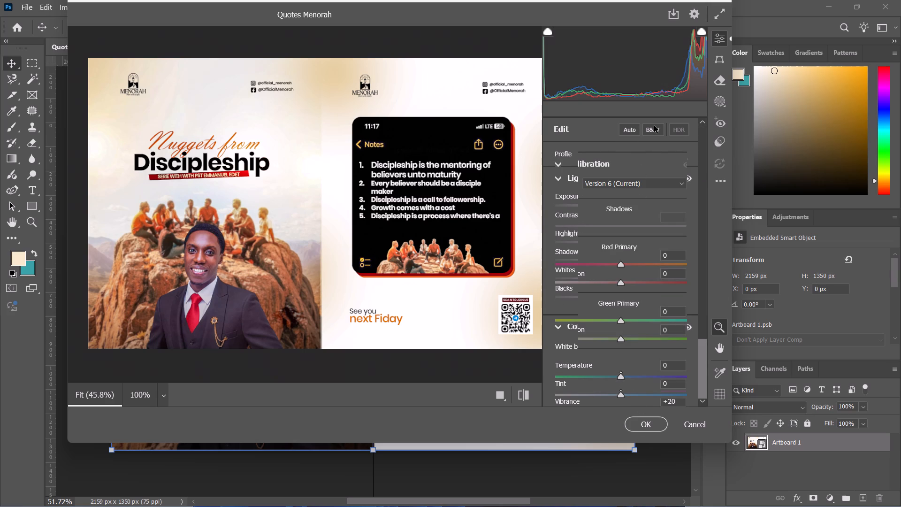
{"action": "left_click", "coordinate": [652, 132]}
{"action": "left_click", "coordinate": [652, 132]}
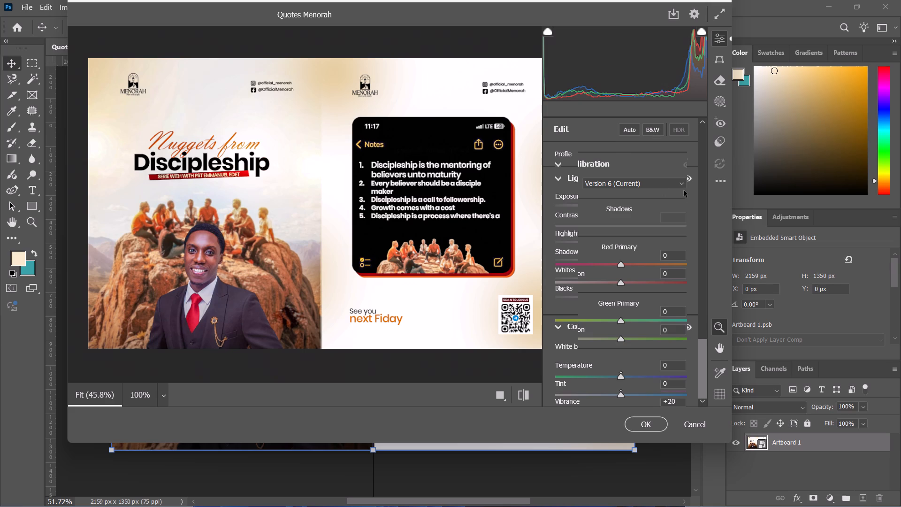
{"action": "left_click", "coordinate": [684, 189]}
Lower Blacks to -25 in the Light adjustments of the Camera Raw Filter.
{"action": "left_click", "coordinate": [723, 9]}
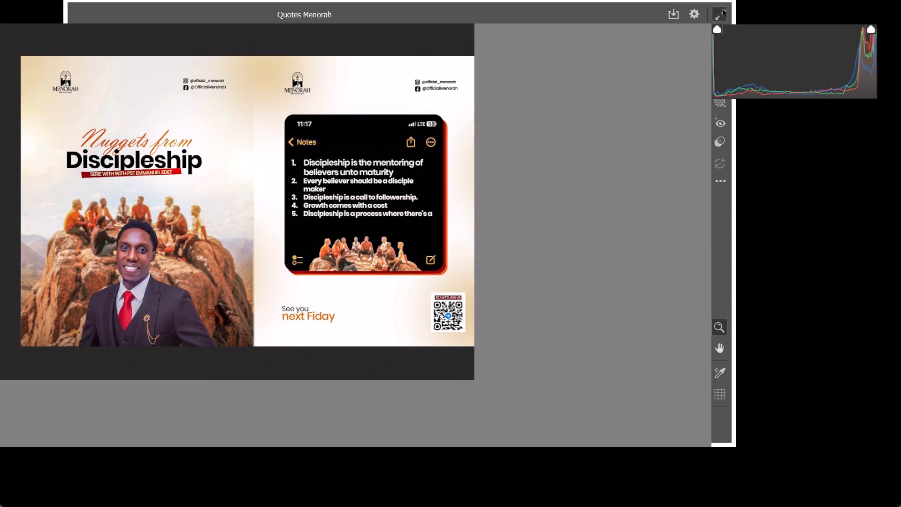
{"action": "left_click", "coordinate": [883, 10]}
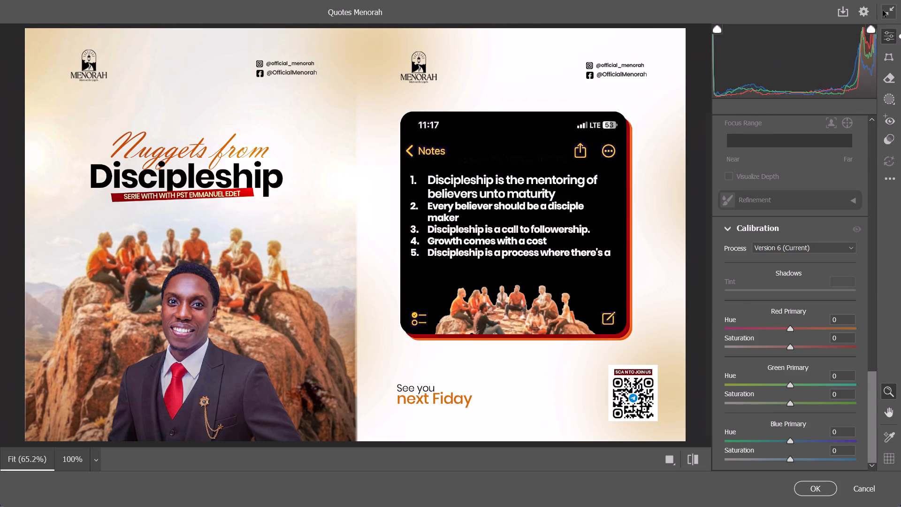
{"action": "scroll", "coordinate": [652, 217], "scroll_direction": "down", "scroll_amount": 3}
{"action": "scroll", "coordinate": [652, 217], "scroll_direction": "up", "scroll_amount": 10}
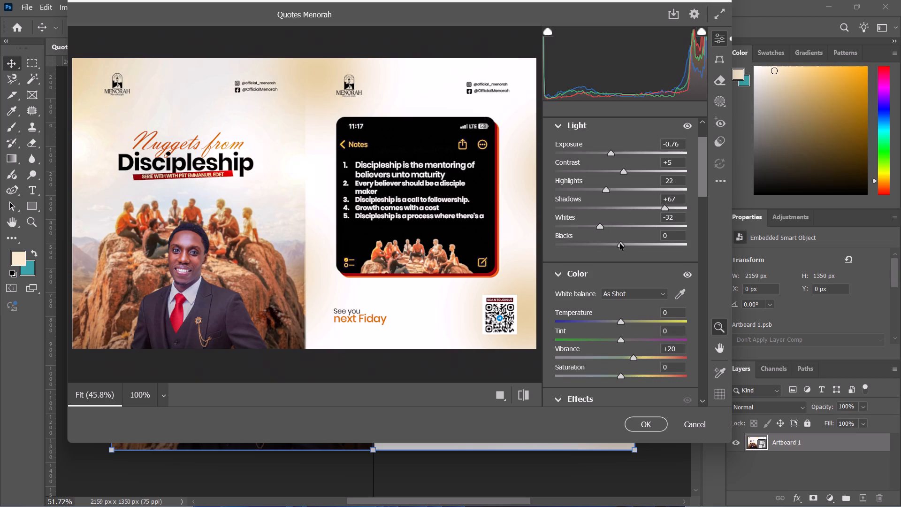
{"action": "left_click", "coordinate": [626, 245]}
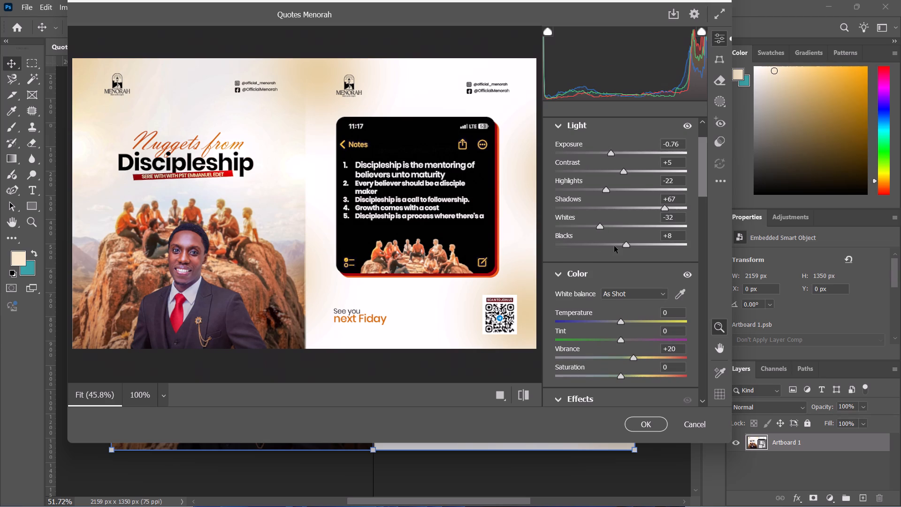
{"action": "left_click", "coordinate": [613, 246]}
{"action": "left_click", "coordinate": [604, 246]}
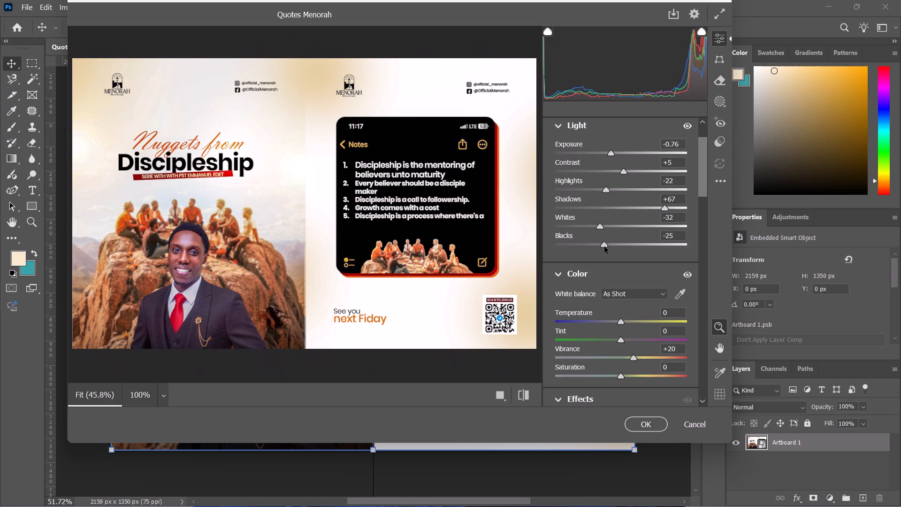
Raise Texture to +2 in the Effects adjustments.
{"action": "scroll", "coordinate": [628, 300], "scroll_direction": "down", "scroll_amount": 1}
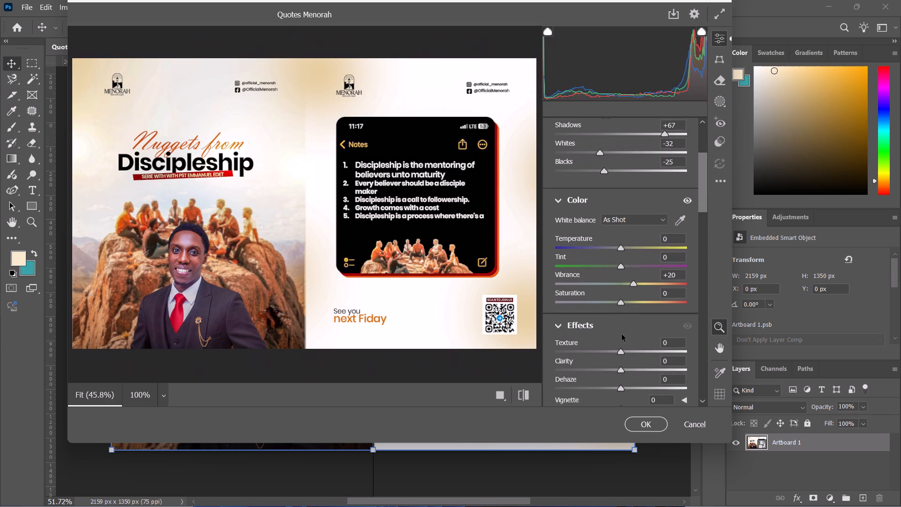
{"action": "scroll", "coordinate": [622, 334], "scroll_direction": "down", "scroll_amount": 1}
{"action": "left_click", "coordinate": [624, 291]}
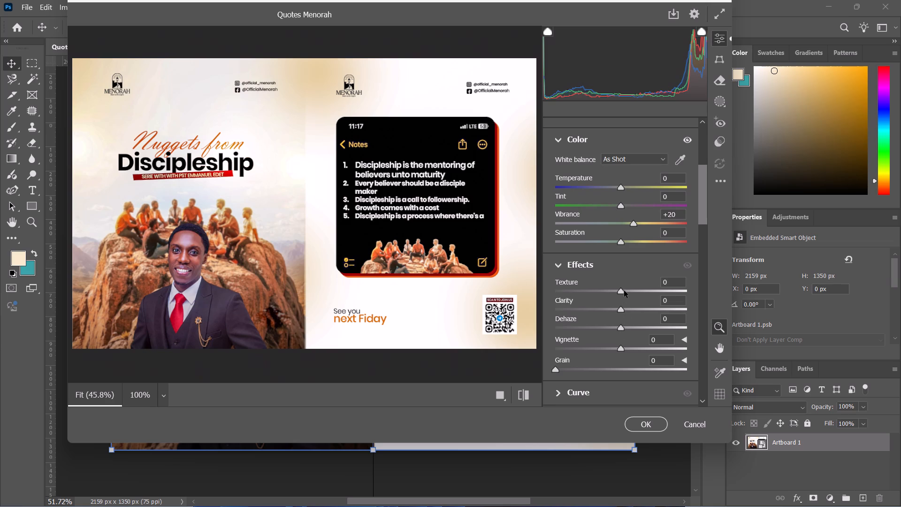
{"action": "left_click", "coordinate": [629, 292]}
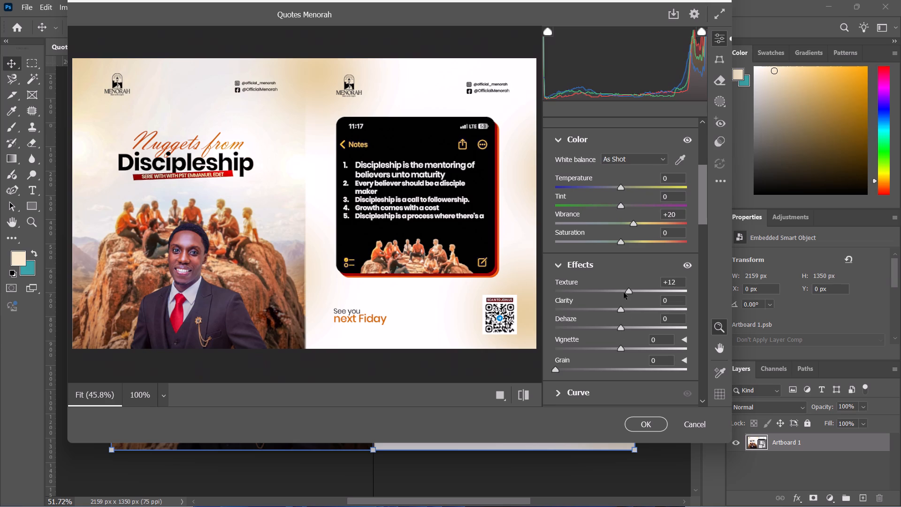
{"action": "left_click", "coordinate": [622, 292]}
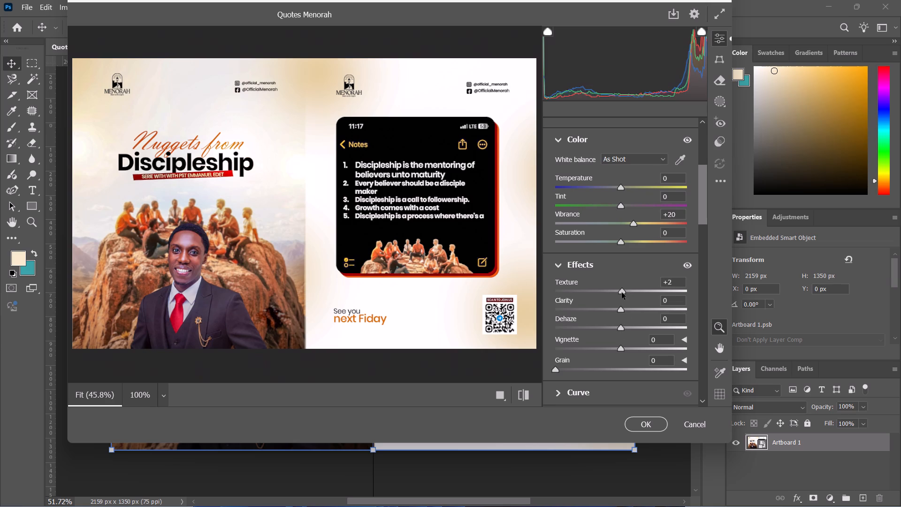
Raise Clarity to +21 in the Effects adjustments of the Camera Raw Filter.
{"action": "left_click", "coordinate": [625, 313]}
{"action": "left_click", "coordinate": [633, 312]}
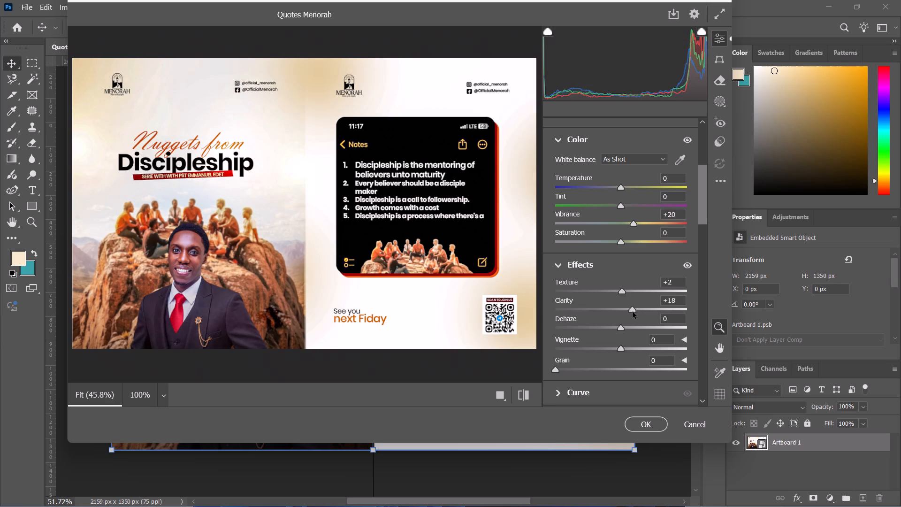
{"action": "left_click", "coordinate": [625, 310]}
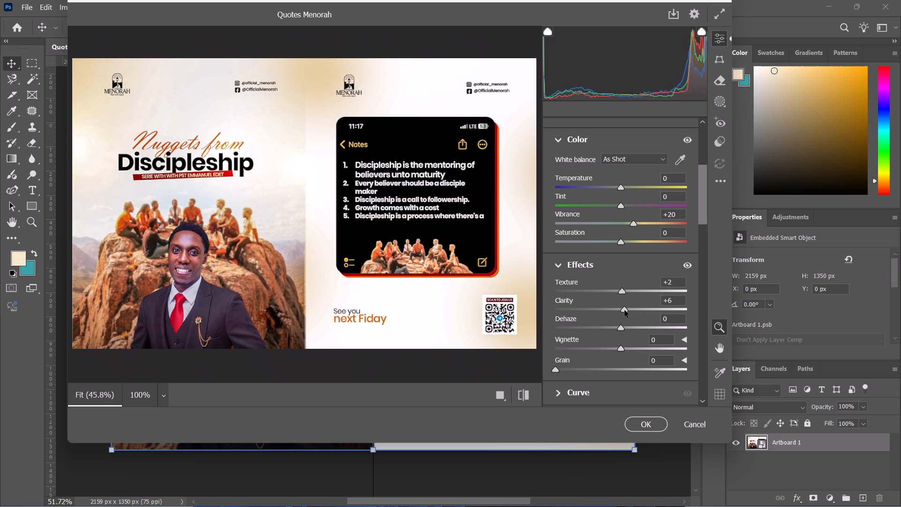
{"action": "left_click", "coordinate": [628, 310]}
{"action": "left_click", "coordinate": [634, 310]}
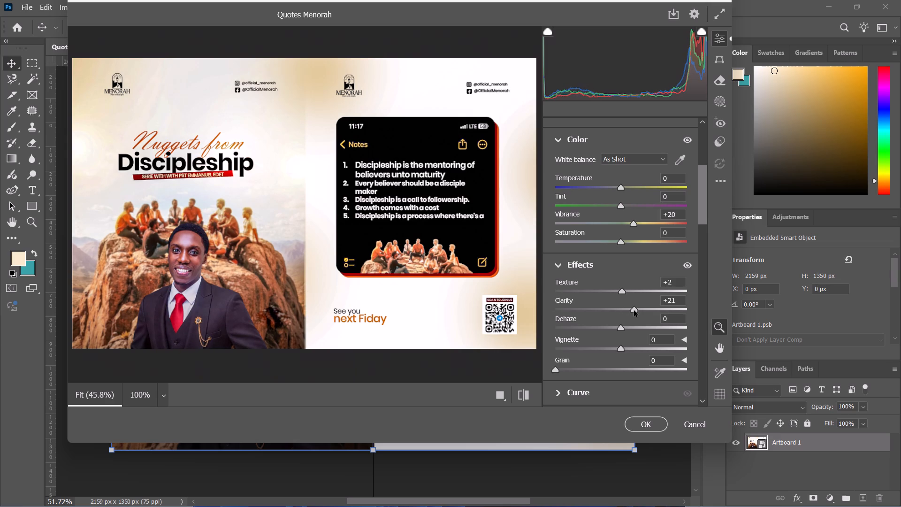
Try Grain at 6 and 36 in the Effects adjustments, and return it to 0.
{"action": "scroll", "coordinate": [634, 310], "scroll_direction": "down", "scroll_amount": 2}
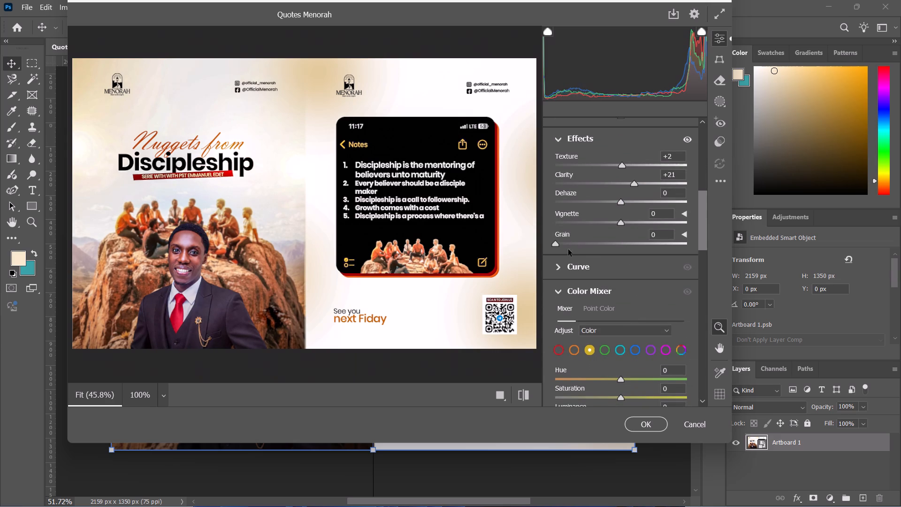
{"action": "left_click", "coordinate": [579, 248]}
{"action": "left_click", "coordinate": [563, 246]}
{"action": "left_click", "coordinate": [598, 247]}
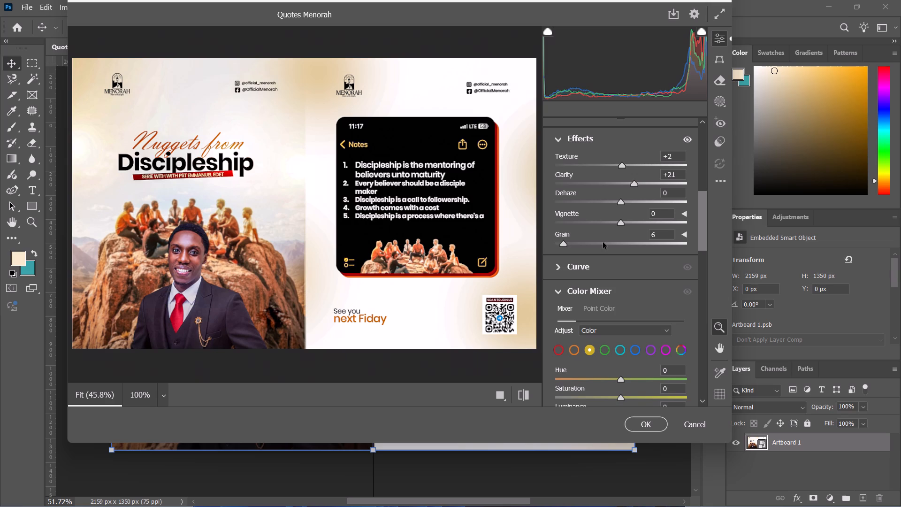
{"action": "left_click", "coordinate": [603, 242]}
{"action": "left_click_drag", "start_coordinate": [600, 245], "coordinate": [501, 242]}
Look through the remaining Camera Raw adjustments down to Calibration and apply the filter to the combined carousel layer.
{"action": "scroll", "coordinate": [575, 310], "scroll_direction": "down", "scroll_amount": 1}
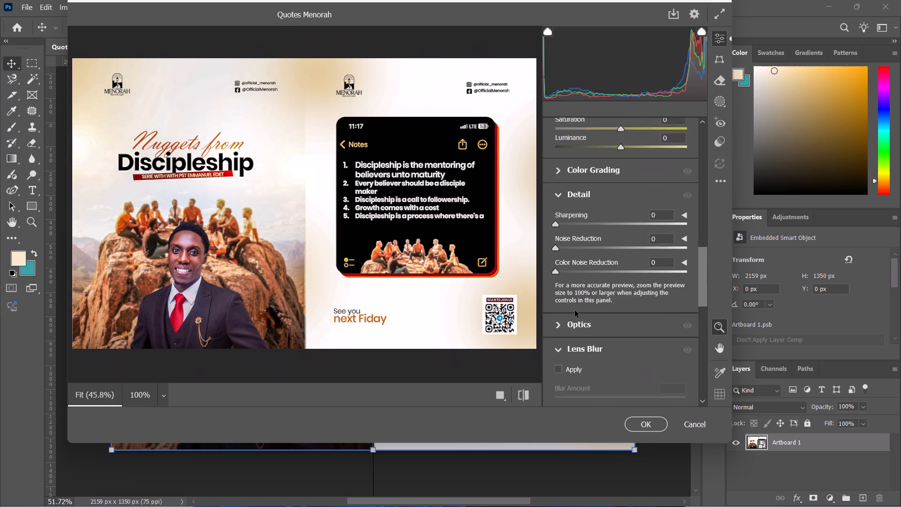
{"action": "scroll", "coordinate": [575, 310], "scroll_direction": "down", "scroll_amount": 1}
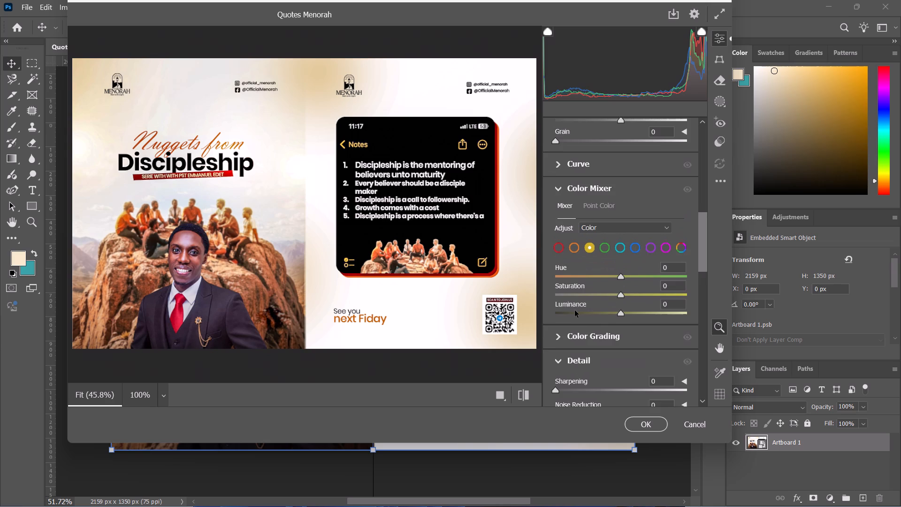
{"action": "scroll", "coordinate": [575, 310], "scroll_direction": "down", "scroll_amount": 2}
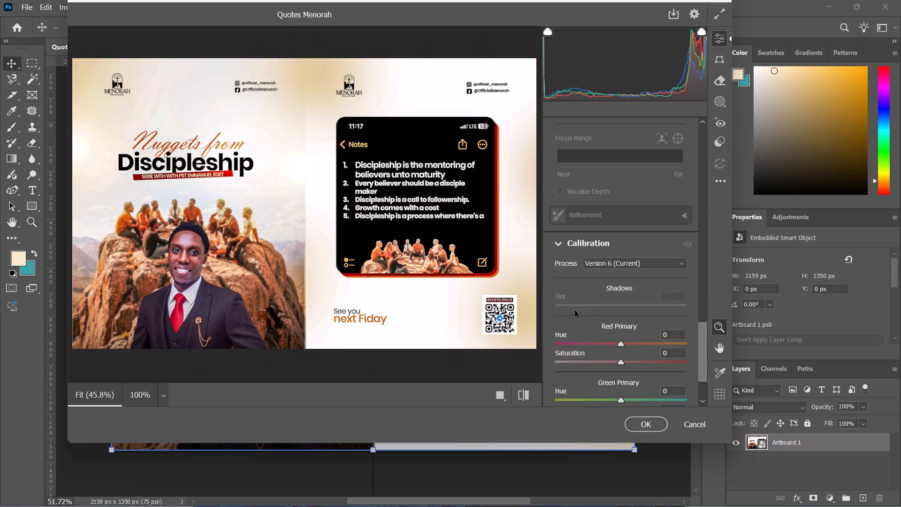
{"action": "scroll", "coordinate": [575, 310], "scroll_direction": "down", "scroll_amount": 5}
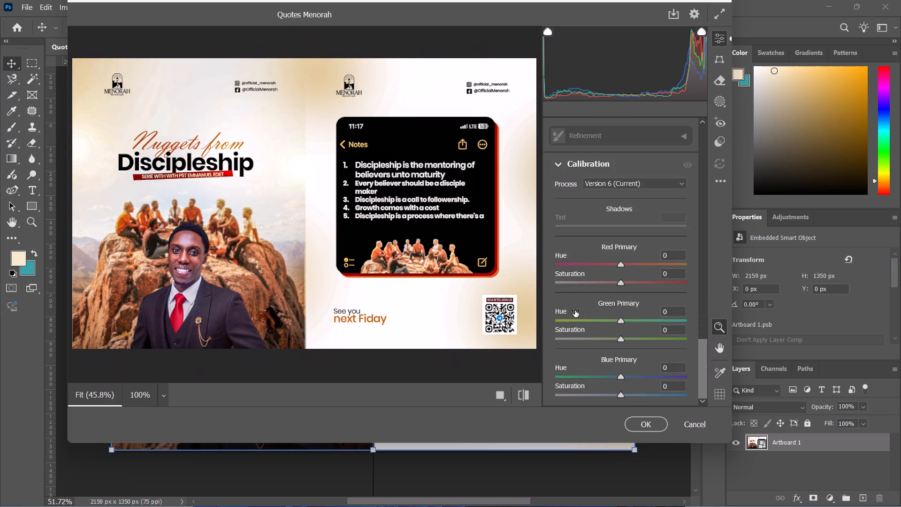
{"action": "left_click", "coordinate": [641, 431]}
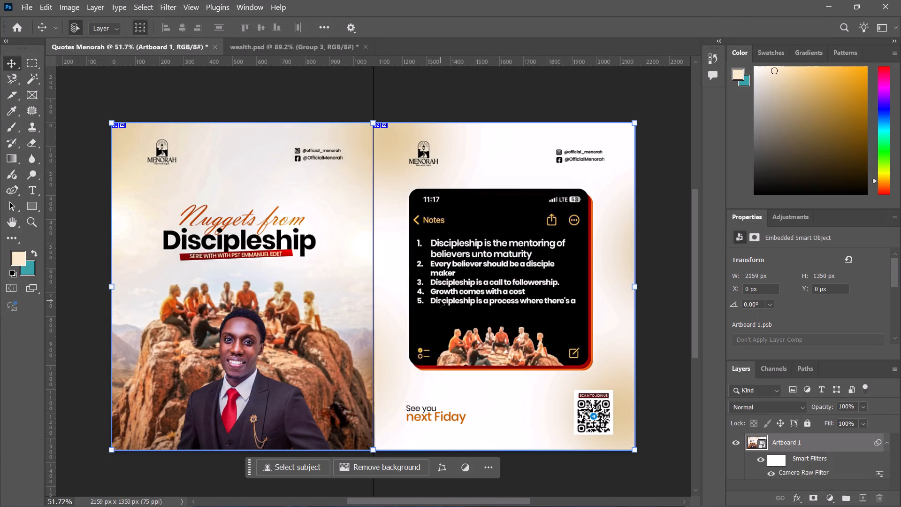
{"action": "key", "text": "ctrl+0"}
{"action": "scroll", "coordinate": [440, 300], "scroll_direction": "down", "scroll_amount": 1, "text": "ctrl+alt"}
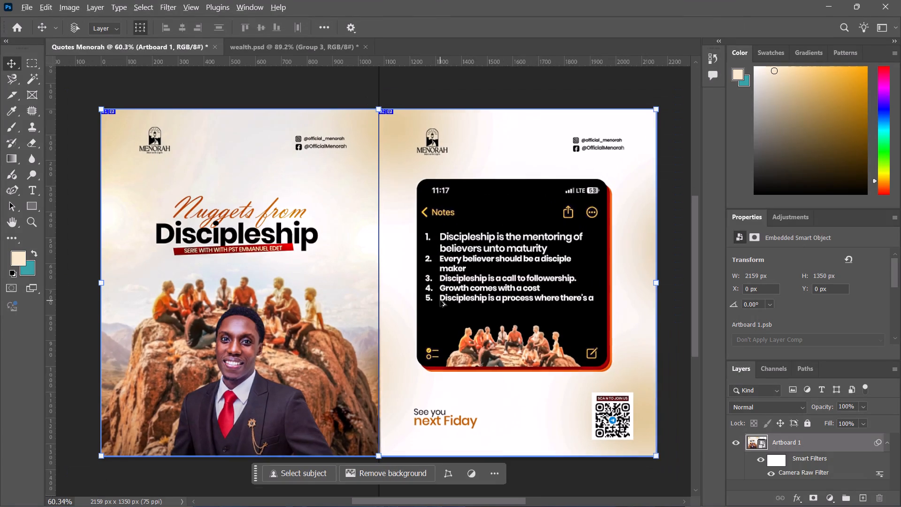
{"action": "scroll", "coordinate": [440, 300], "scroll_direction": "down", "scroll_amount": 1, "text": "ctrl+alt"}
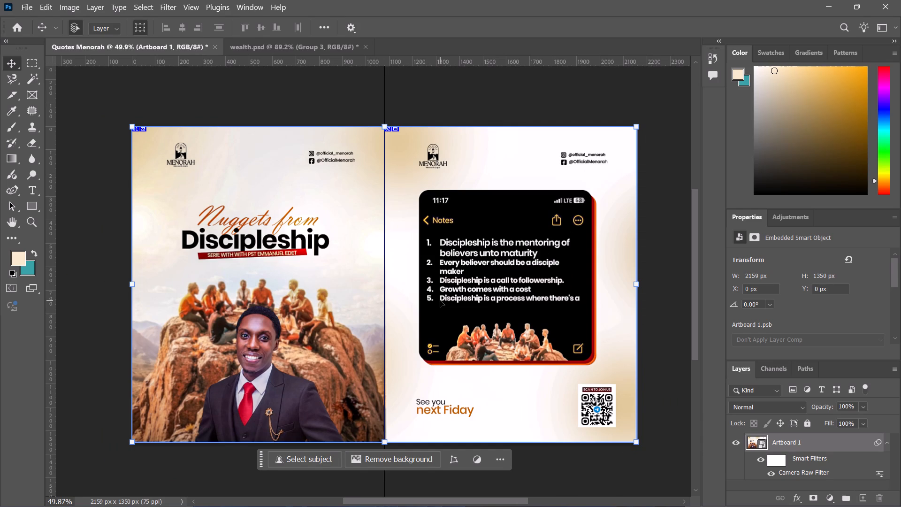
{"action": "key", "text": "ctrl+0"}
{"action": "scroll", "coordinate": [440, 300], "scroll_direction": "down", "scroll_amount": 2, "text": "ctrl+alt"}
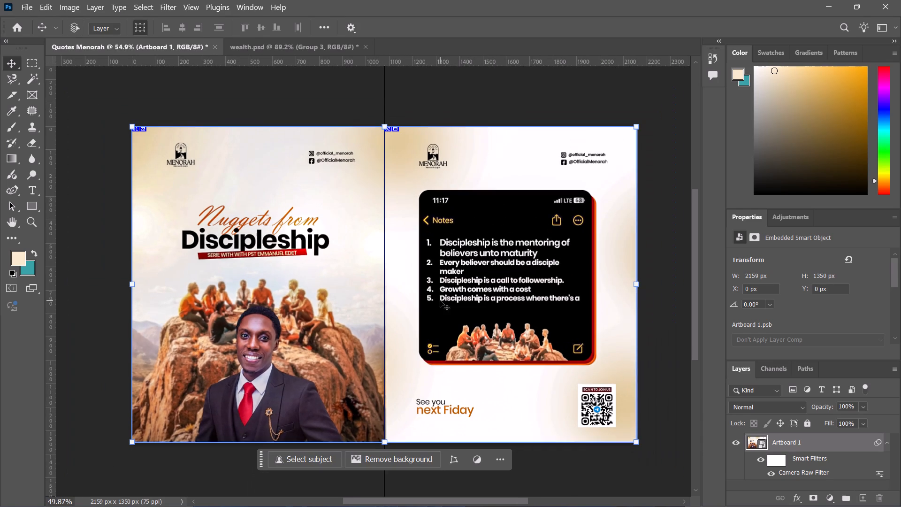
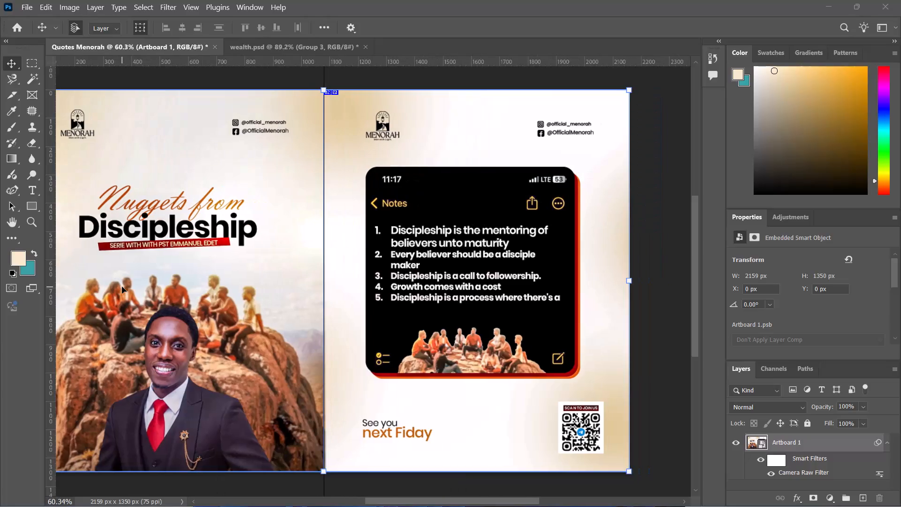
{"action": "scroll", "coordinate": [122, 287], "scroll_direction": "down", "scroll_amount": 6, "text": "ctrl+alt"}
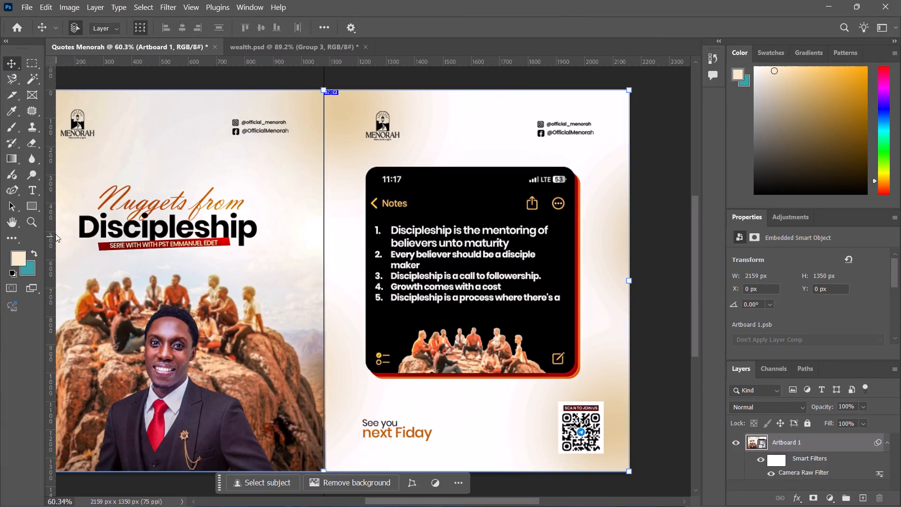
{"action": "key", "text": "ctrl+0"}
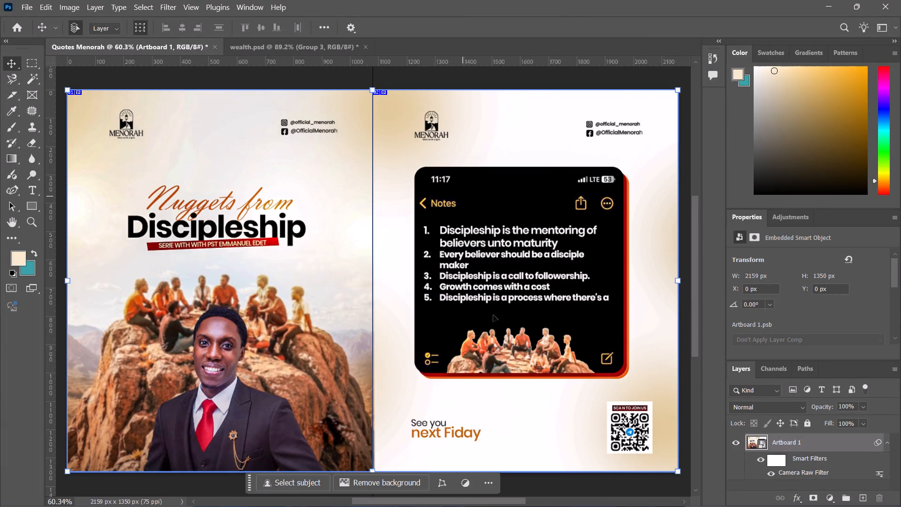
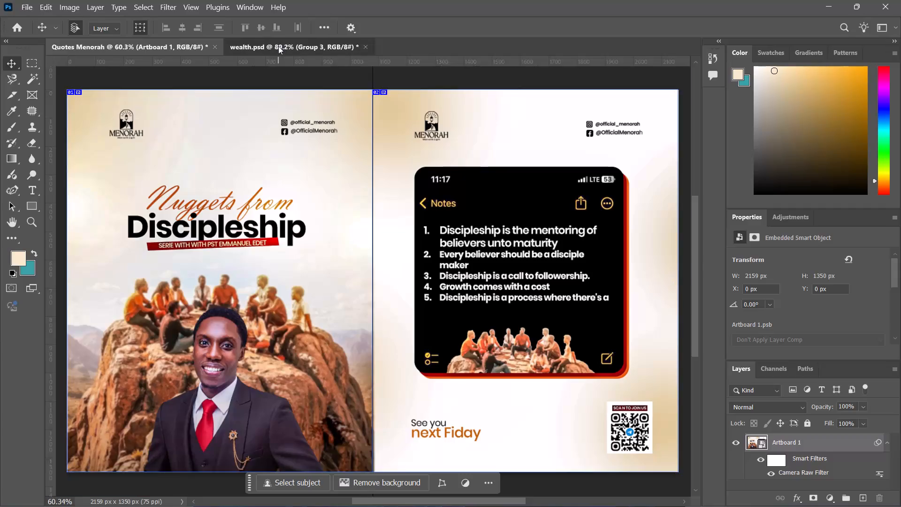
Review the four-slide wealth.psd carousel and the recent files alongside the Menorah discipleship slides.
{"action": "key", "text": "ctrl+0"}
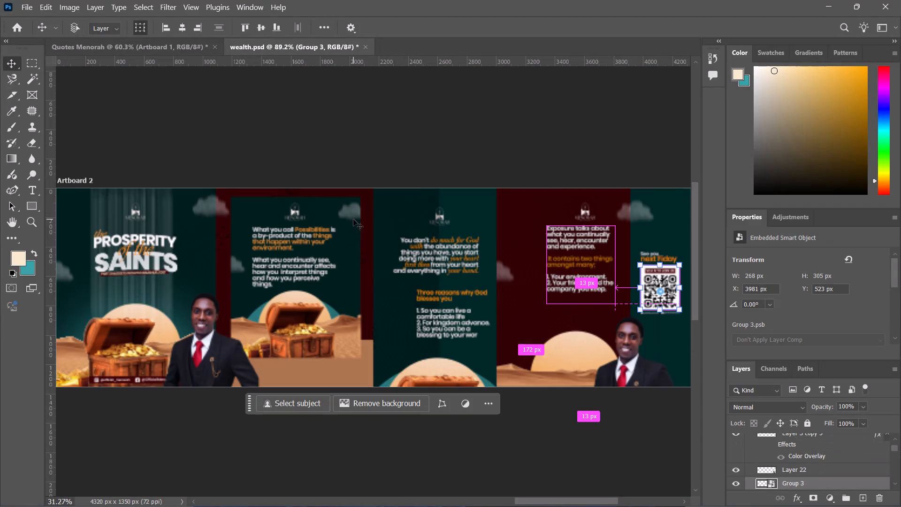
{"action": "scroll", "coordinate": [353, 219], "scroll_direction": "down", "scroll_amount": 3, "text": "ctrl+alt"}
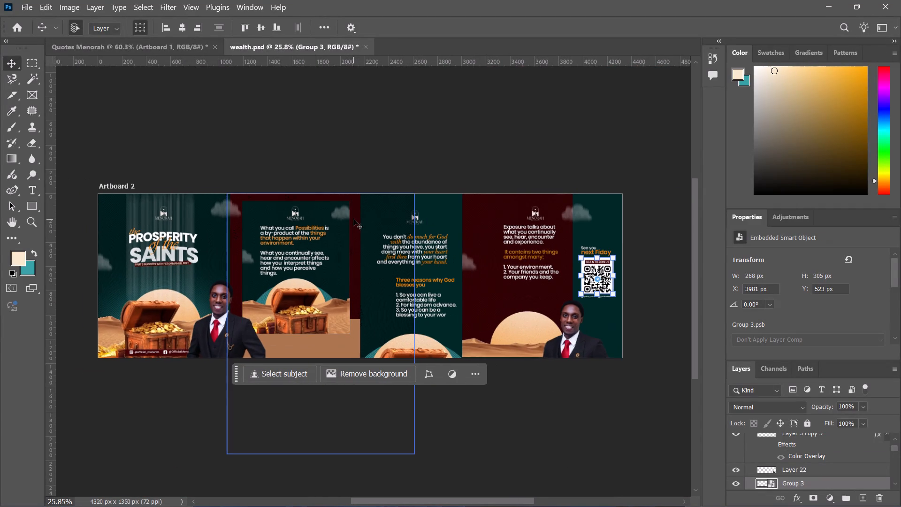
{"action": "scroll", "coordinate": [353, 219], "scroll_direction": "down", "scroll_amount": 2, "text": "ctrl+alt"}
{"action": "left_click", "coordinate": [323, 147]}
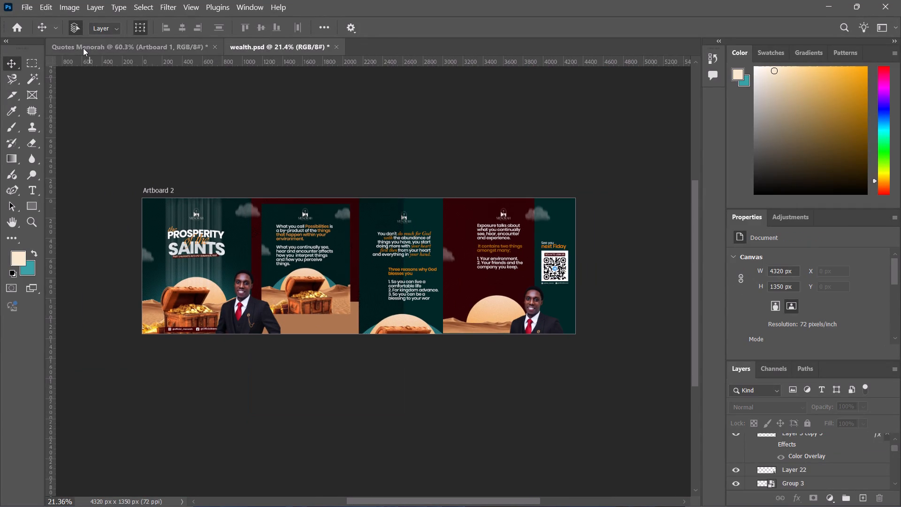
{"action": "left_click", "coordinate": [83, 48]}
{"action": "left_click", "coordinate": [16, 28]}
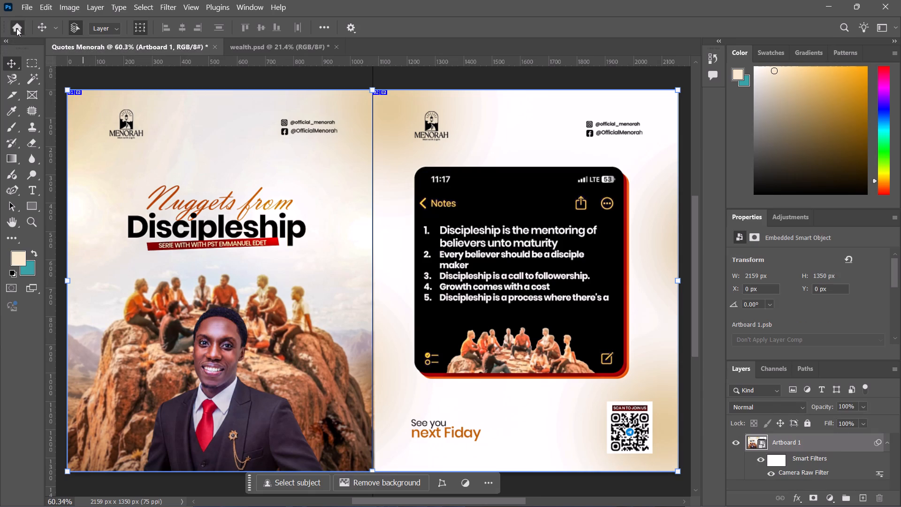
{"action": "left_click", "coordinate": [6, 35]}
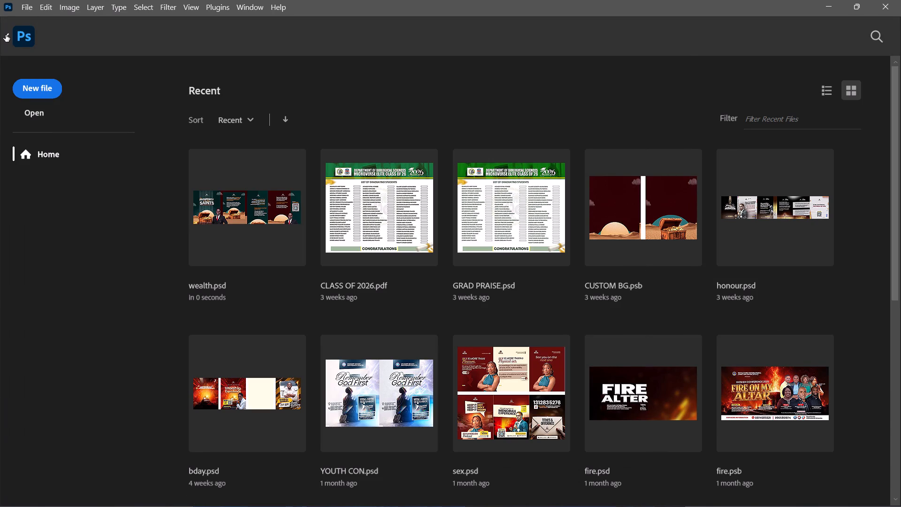
{"action": "scroll", "coordinate": [408, 295], "scroll_direction": "down", "scroll_amount": 2, "text": "ctrl"}
{"action": "scroll", "coordinate": [408, 295], "scroll_direction": "down", "scroll_amount": 5, "text": "ctrl+alt"}
{"action": "key", "text": "ctrl+0"}
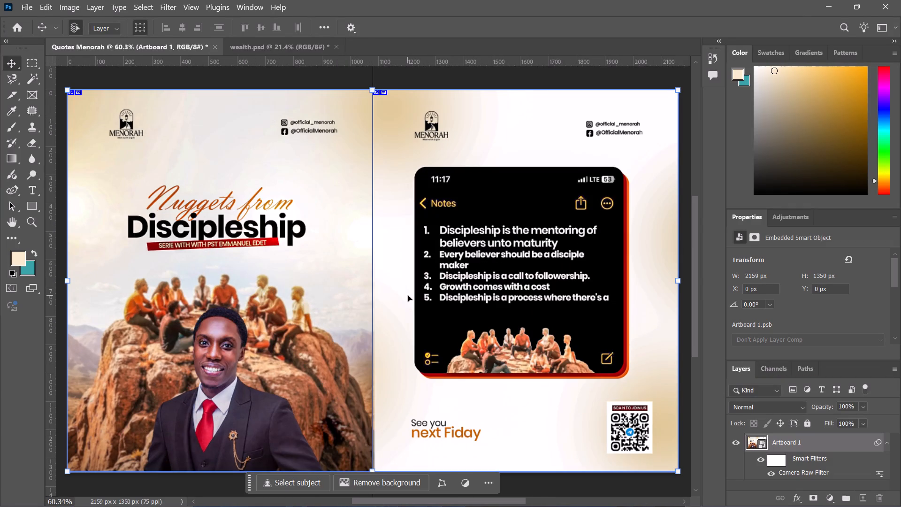
{"action": "scroll", "coordinate": [408, 295], "scroll_direction": "down", "scroll_amount": 5, "text": "ctrl+alt"}
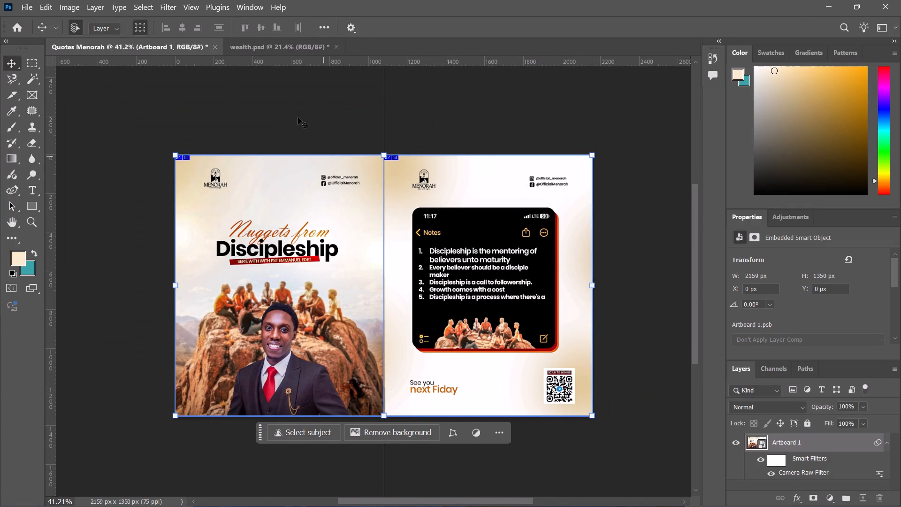
Examine the overall layout of the "Prosperity of the Saints" carousel in wealth.psd.
{"action": "left_click", "coordinate": [270, 45]}
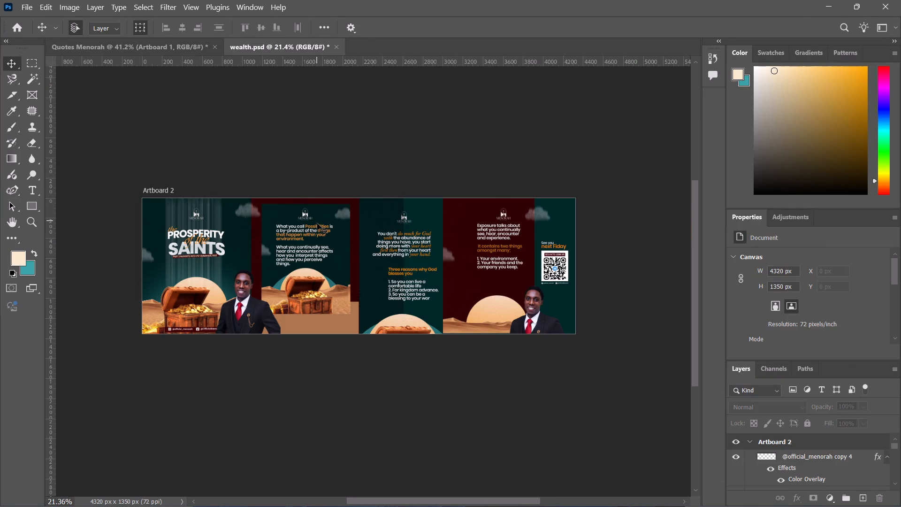
{"action": "left_click", "coordinate": [317, 223]}
{"action": "key", "text": "ctrl+0"}
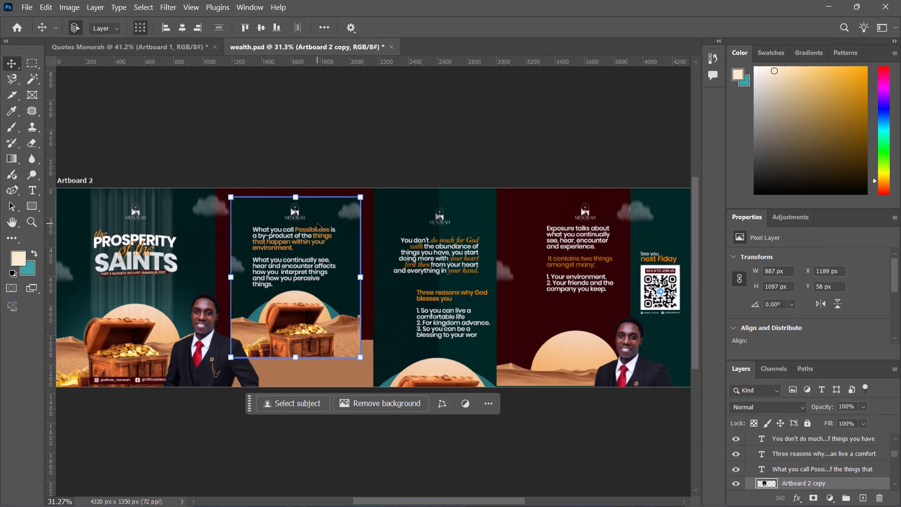
{"action": "scroll", "coordinate": [317, 223], "scroll_direction": "down", "scroll_amount": 3, "text": "ctrl+alt"}
{"action": "left_click", "coordinate": [272, 151]}
{"action": "scroll", "coordinate": [272, 151], "scroll_direction": "down", "scroll_amount": 2, "text": "ctrl+alt"}
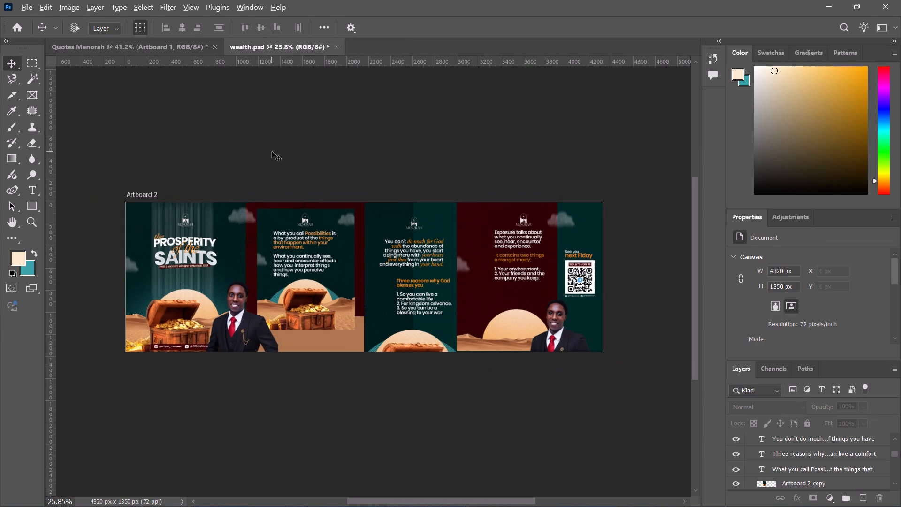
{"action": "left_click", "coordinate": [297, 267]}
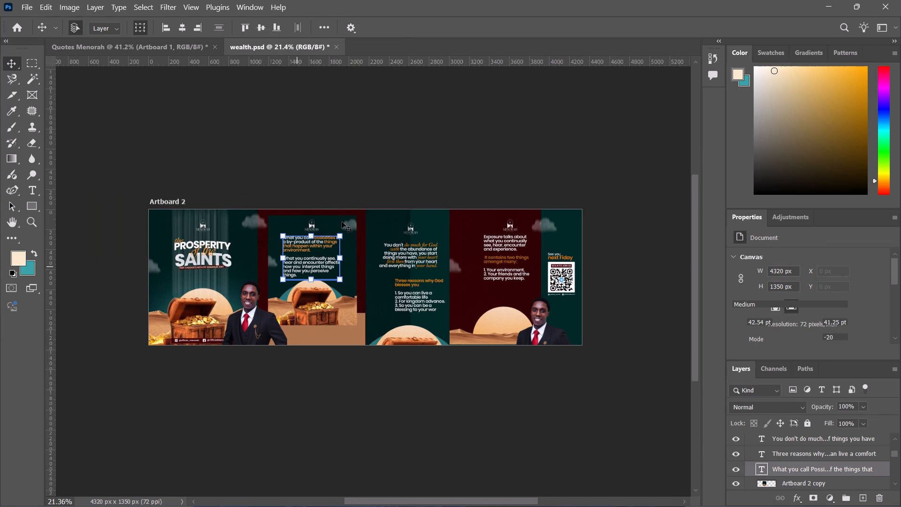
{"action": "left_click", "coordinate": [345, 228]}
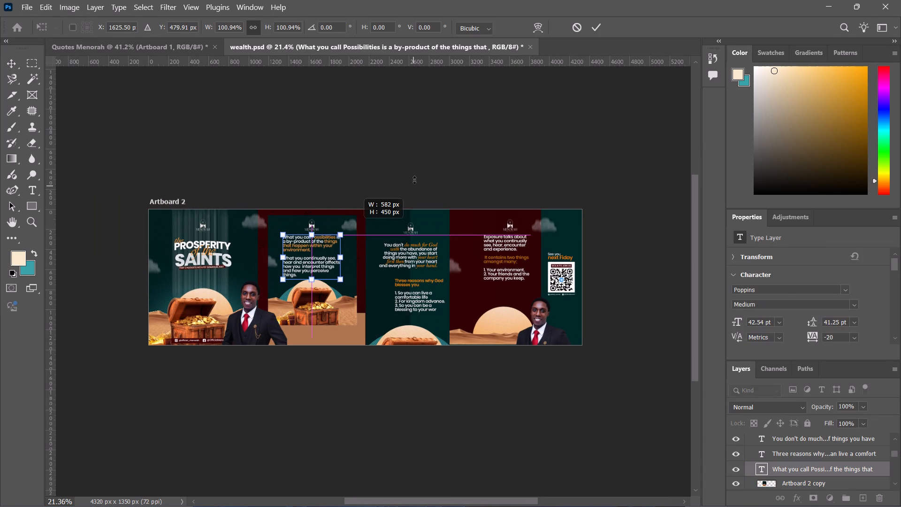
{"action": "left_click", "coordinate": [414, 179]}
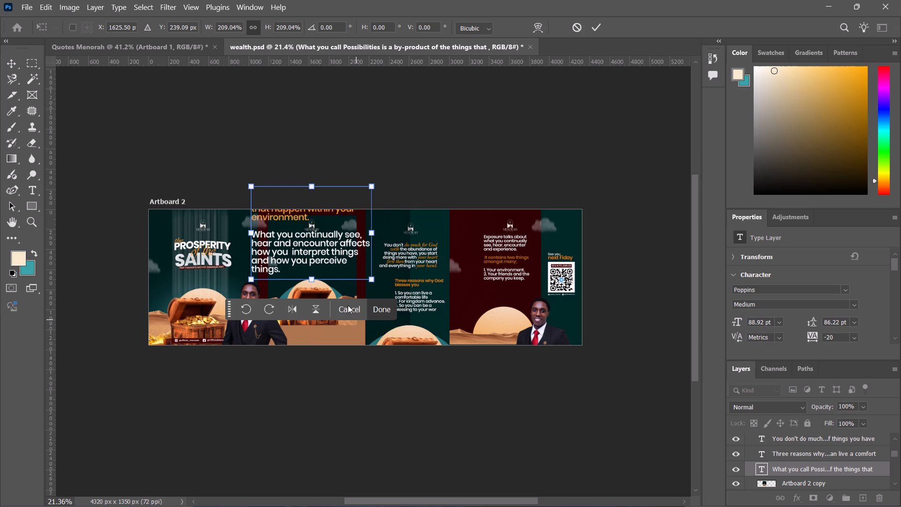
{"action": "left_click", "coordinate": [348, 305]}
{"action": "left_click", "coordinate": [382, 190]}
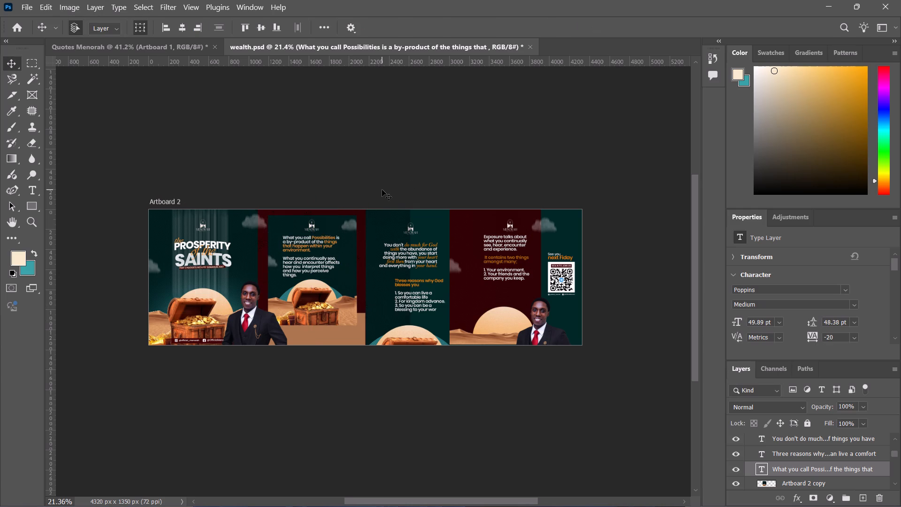
Examine the individual slides of the "Prosperity of the Saints" carousel, including their backgrounds, headline and text blocks.
{"action": "left_click", "coordinate": [381, 224]}
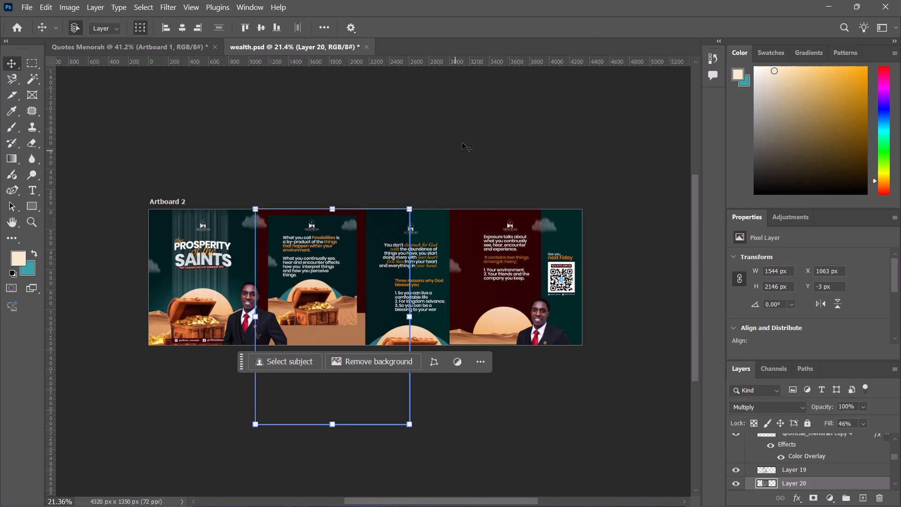
{"action": "left_click", "coordinate": [470, 134]}
{"action": "left_click", "coordinate": [449, 224]}
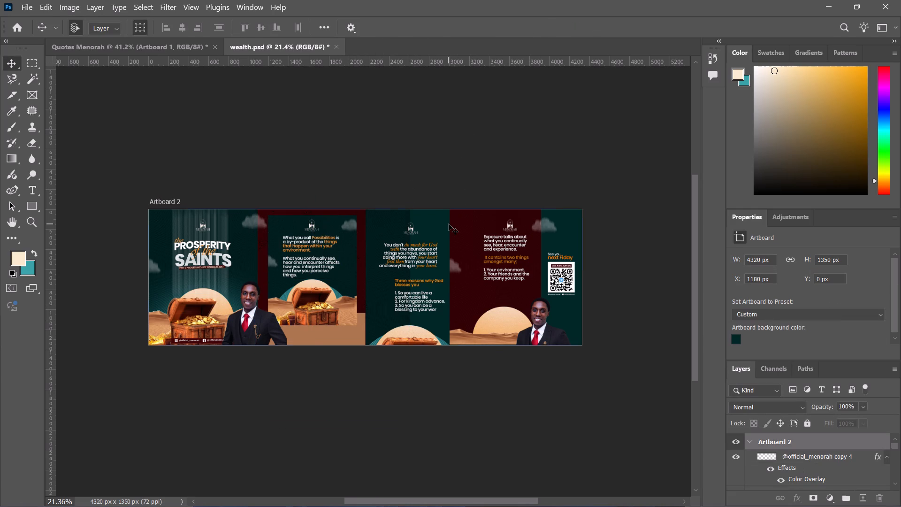
{"action": "left_click", "coordinate": [486, 223]}
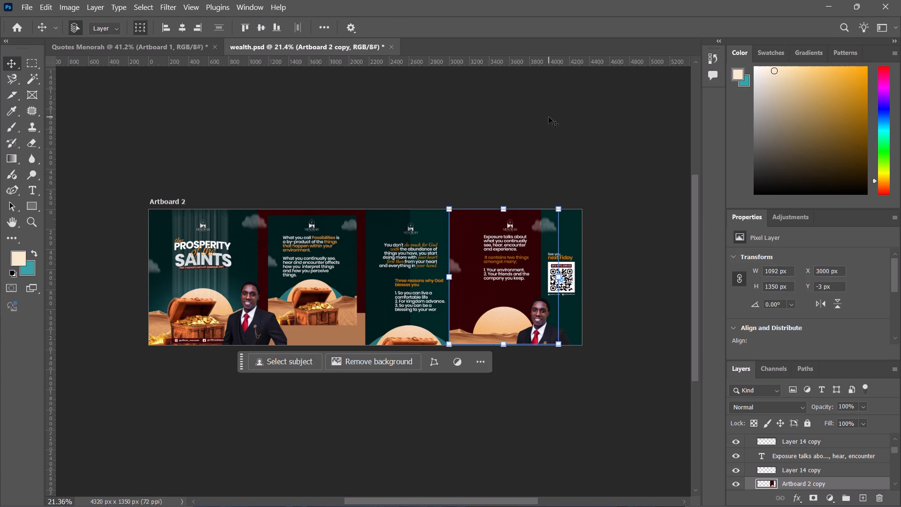
{"action": "left_click", "coordinate": [549, 117]}
{"action": "left_click", "coordinate": [568, 229]}
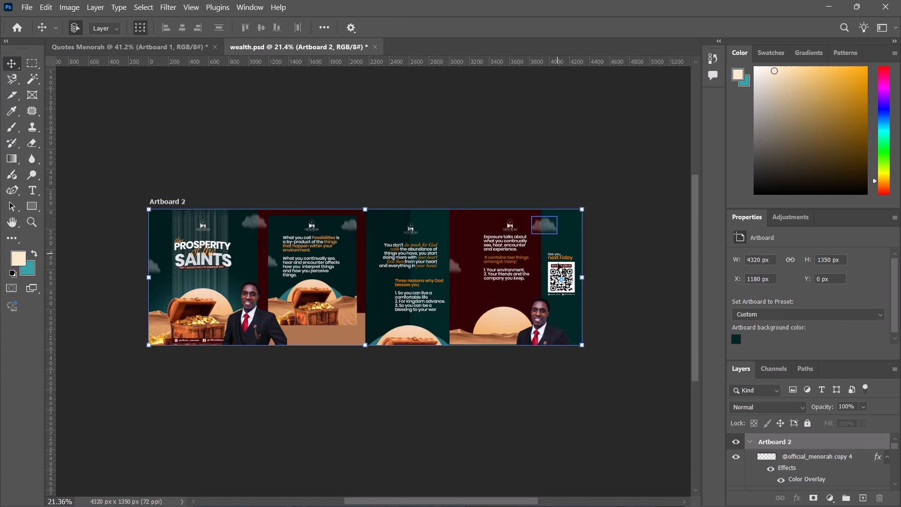
{"action": "left_click", "coordinate": [557, 267]}
{"action": "left_click", "coordinate": [521, 159]}
{"action": "key", "text": "shift+parenright"}
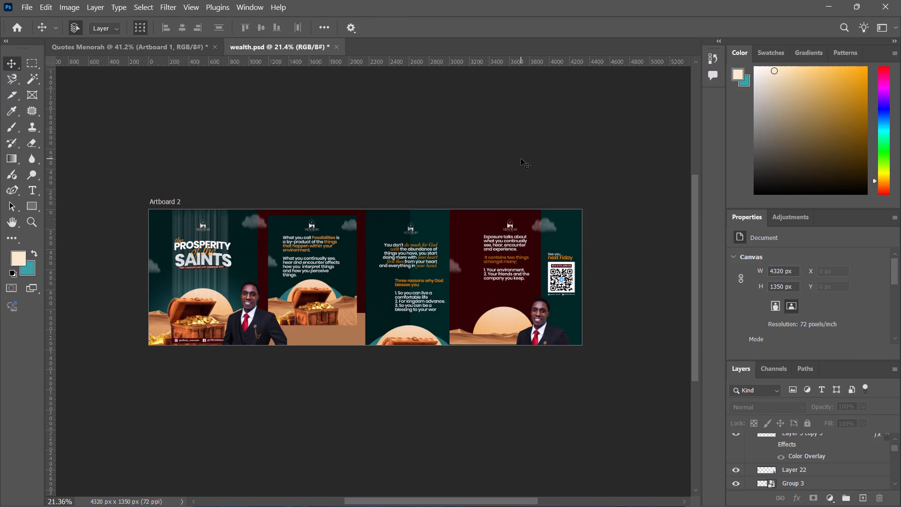
{"action": "key", "text": "ctrl+0"}
{"action": "scroll", "coordinate": [521, 159], "scroll_direction": "down", "scroll_amount": 3, "text": "ctrl+alt"}
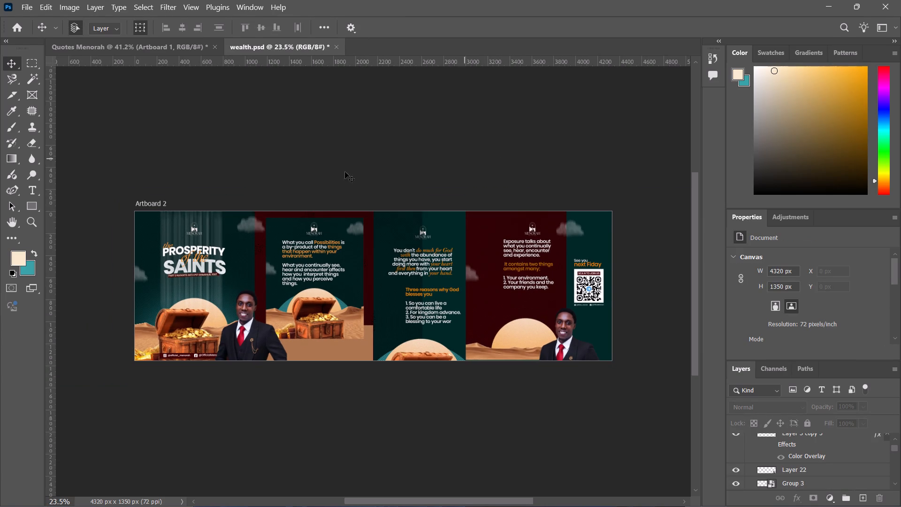
{"action": "left_click", "coordinate": [171, 259]}
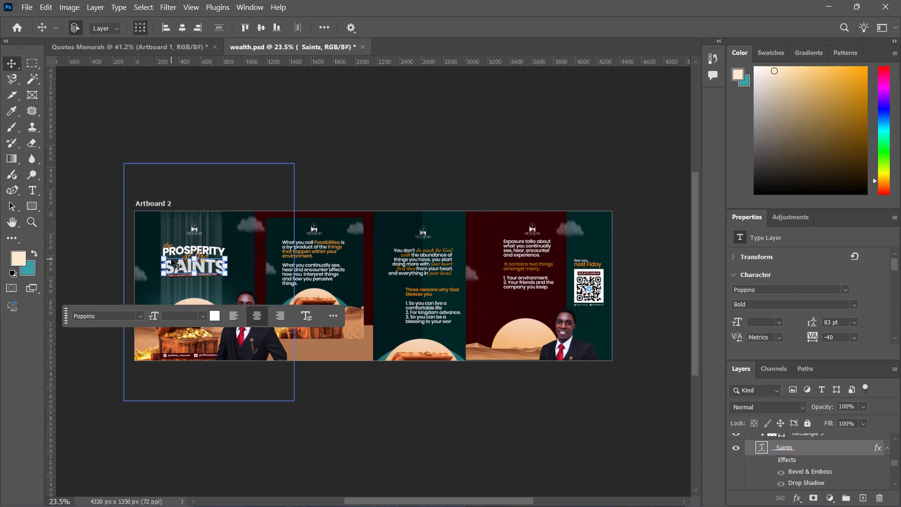
{"action": "left_click", "coordinate": [361, 125]}
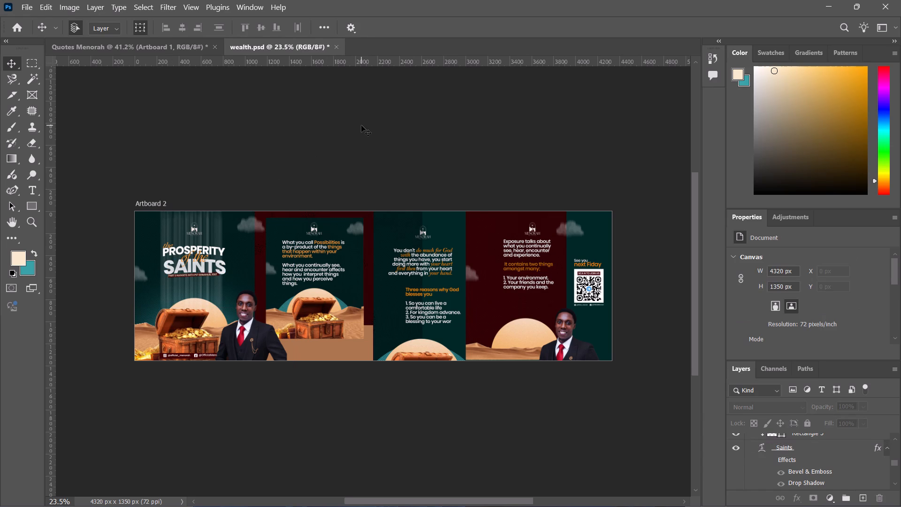
{"action": "left_click", "coordinate": [316, 254]}
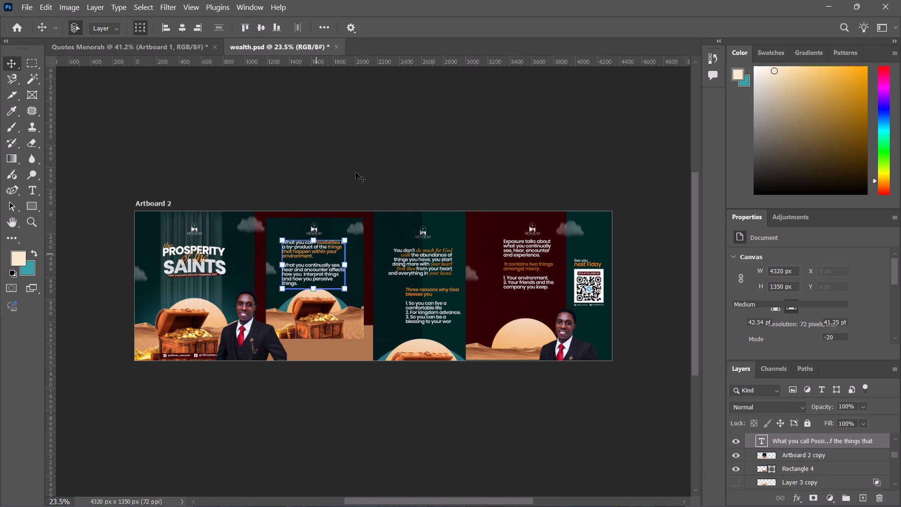
{"action": "left_click", "coordinate": [356, 172]}
{"action": "left_click", "coordinate": [310, 231]}
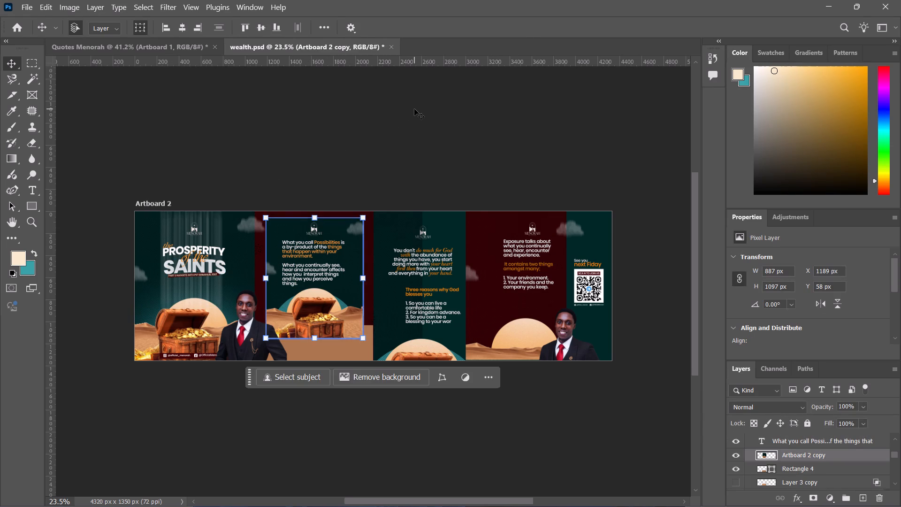
{"action": "left_click", "coordinate": [414, 109]}
{"action": "left_click", "coordinate": [427, 233]}
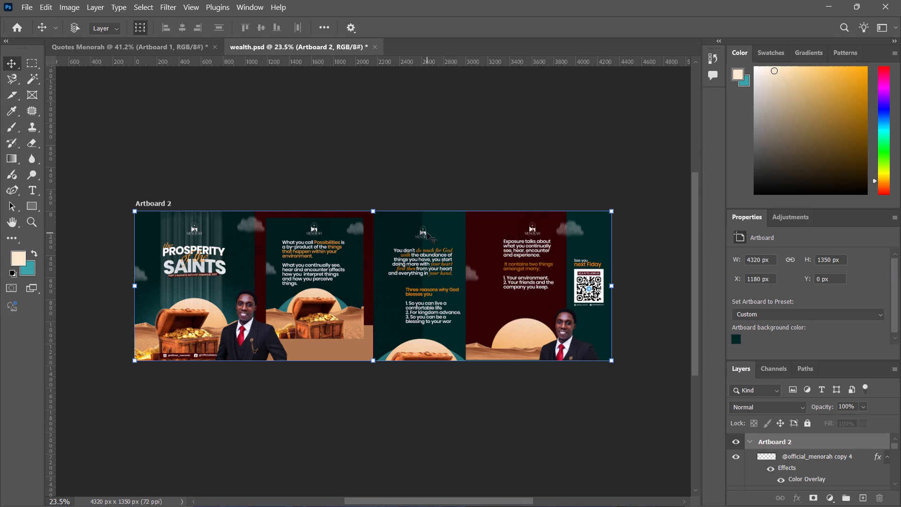
{"action": "key", "text": "ctrl+0"}
{"action": "scroll", "coordinate": [427, 233], "scroll_direction": "down", "scroll_amount": 2, "text": "ctrl+alt"}
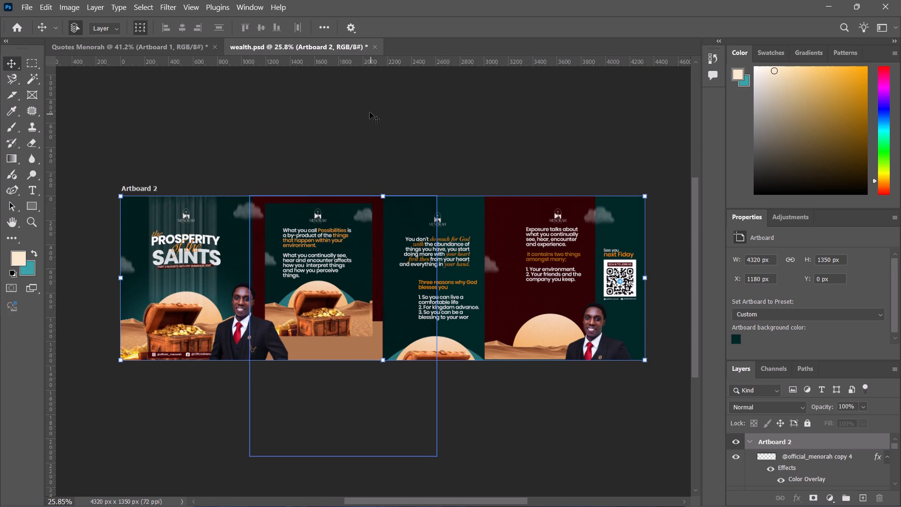
{"action": "left_click", "coordinate": [370, 112]}
{"action": "key", "text": "ctrl+0"}
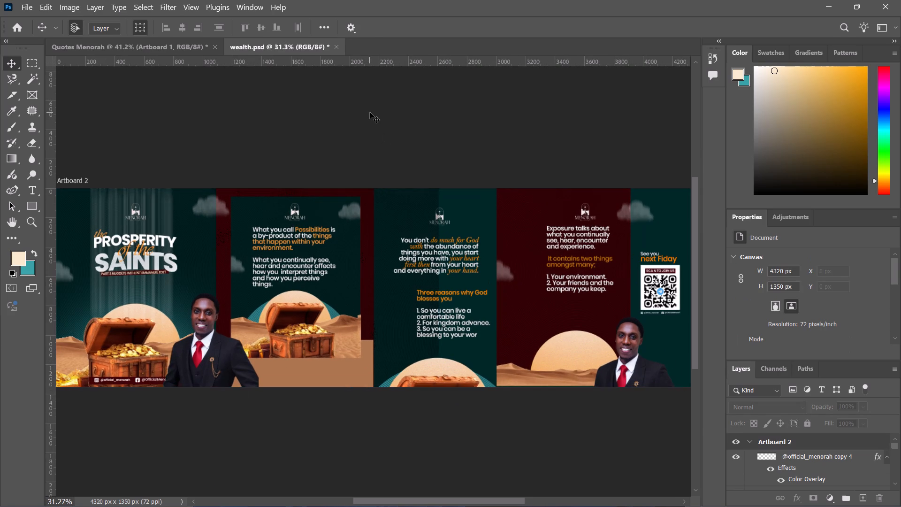
Review the colour-graded discipleship cover and notes slides in the Quotes Menorah document as a whole.
{"action": "left_click", "coordinate": [133, 46]}
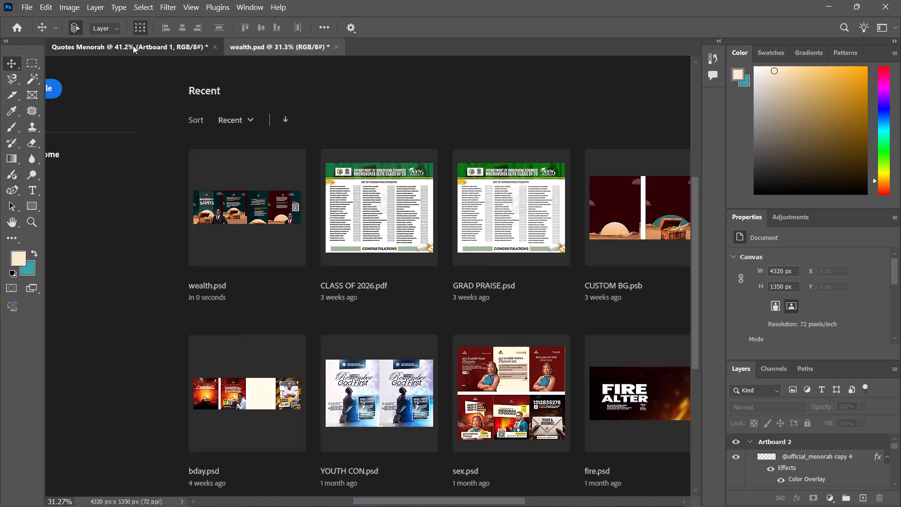
{"action": "key", "text": "ctrl+0"}
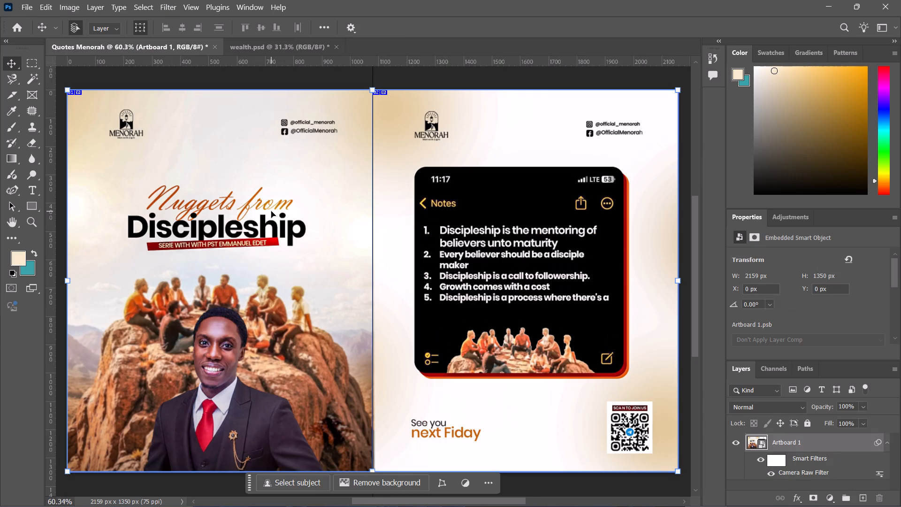
{"action": "scroll", "coordinate": [270, 199], "scroll_direction": "down", "scroll_amount": 2, "text": "ctrl"}
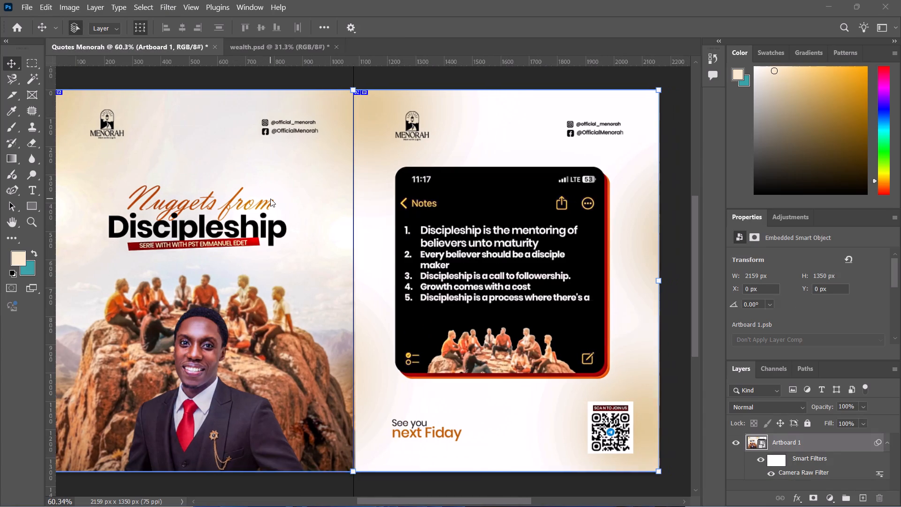
{"action": "scroll", "coordinate": [270, 199], "scroll_direction": "down", "scroll_amount": 2, "text": "ctrl+alt"}
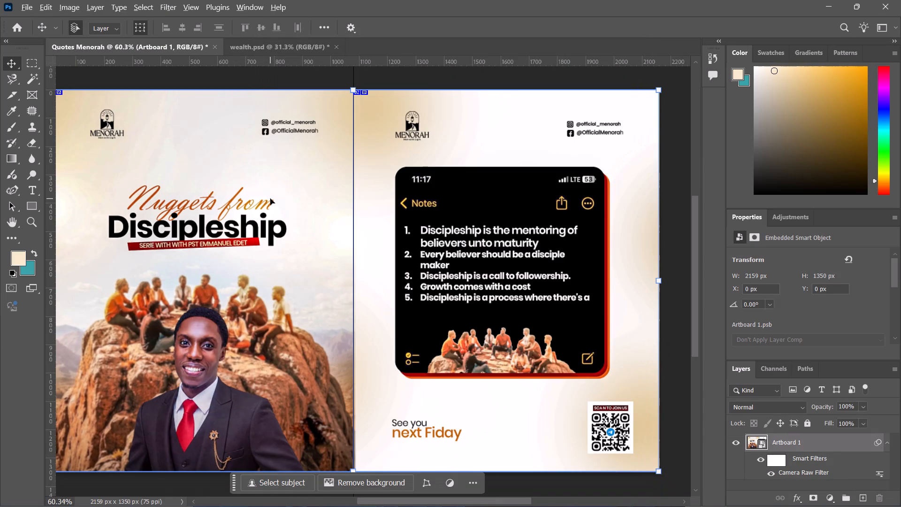
{"action": "key", "text": "ctrl+0"}
{"action": "scroll", "coordinate": [270, 199], "scroll_direction": "down", "scroll_amount": 1, "text": "ctrl+alt"}
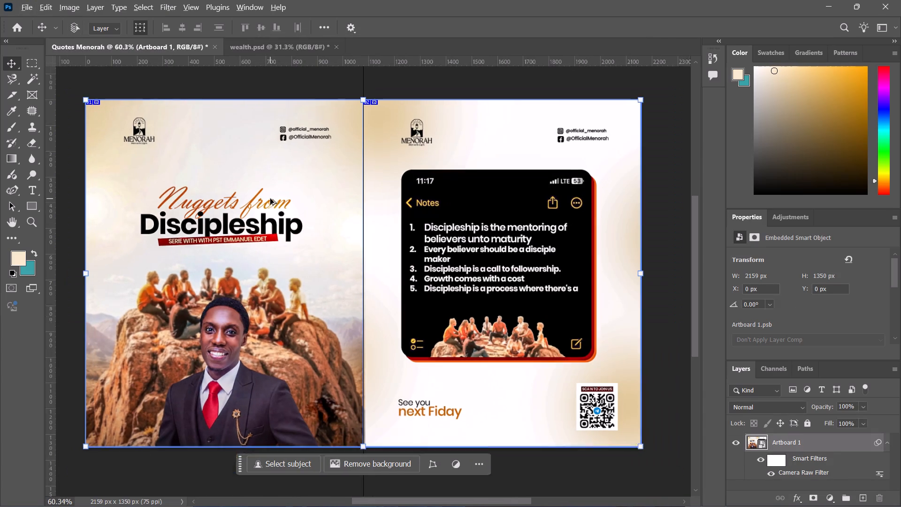
{"action": "scroll", "coordinate": [270, 199], "scroll_direction": "down", "scroll_amount": 1, "text": "ctrl+alt"}
{"action": "left_click", "coordinate": [446, 84]}
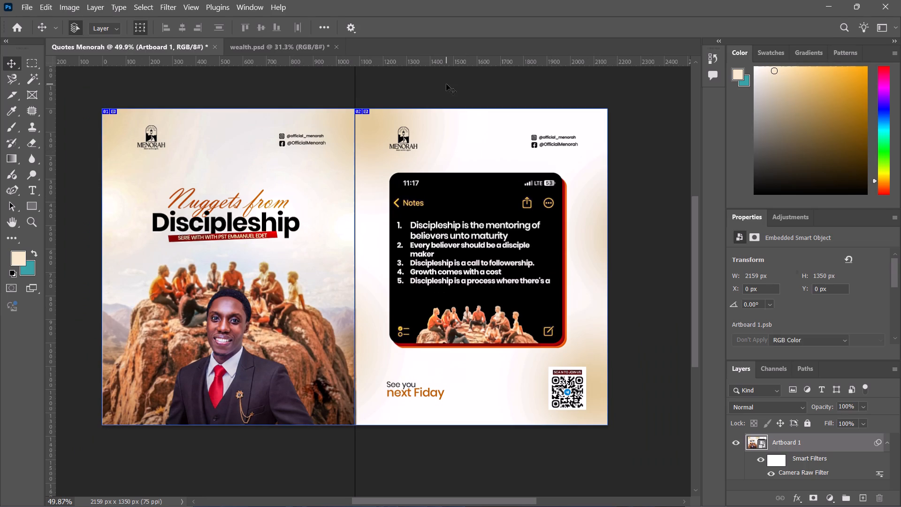
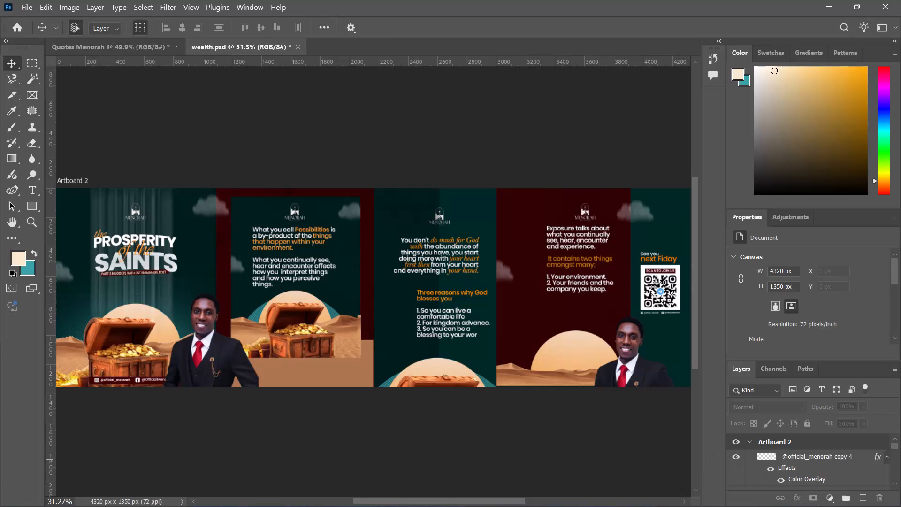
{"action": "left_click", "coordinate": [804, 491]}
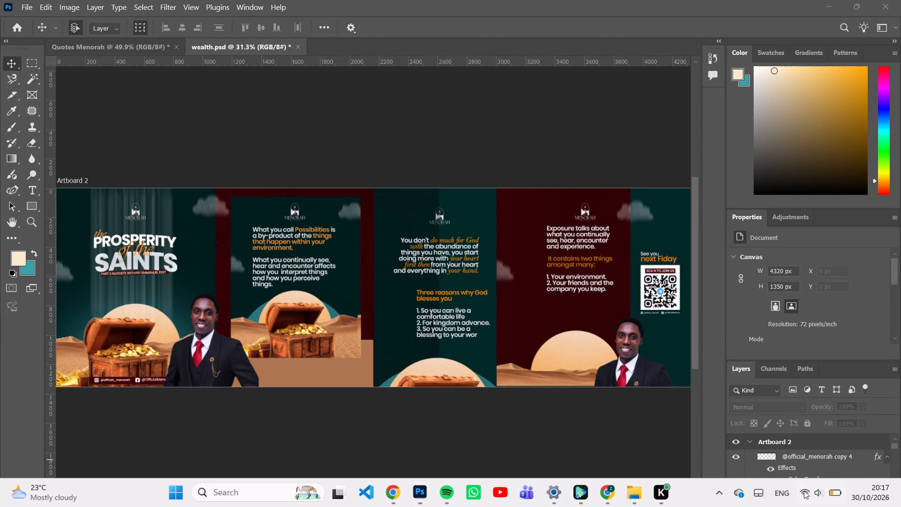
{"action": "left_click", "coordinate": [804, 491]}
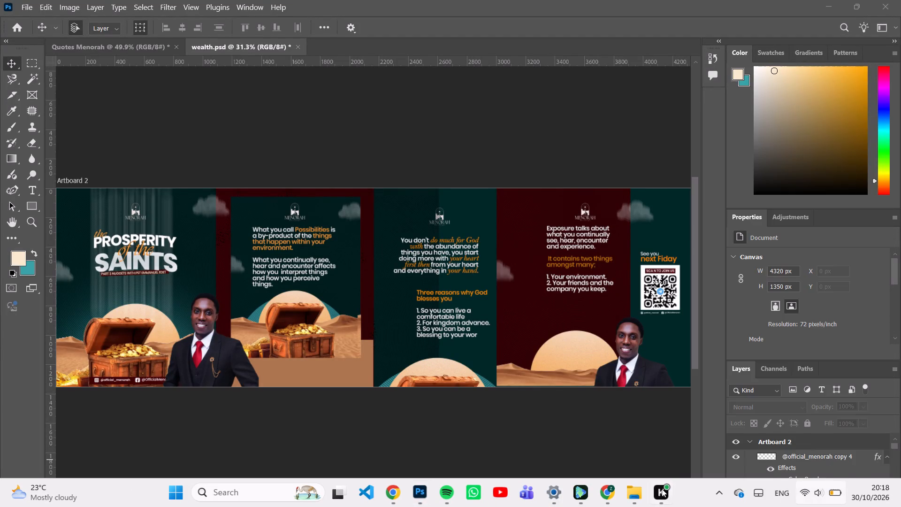
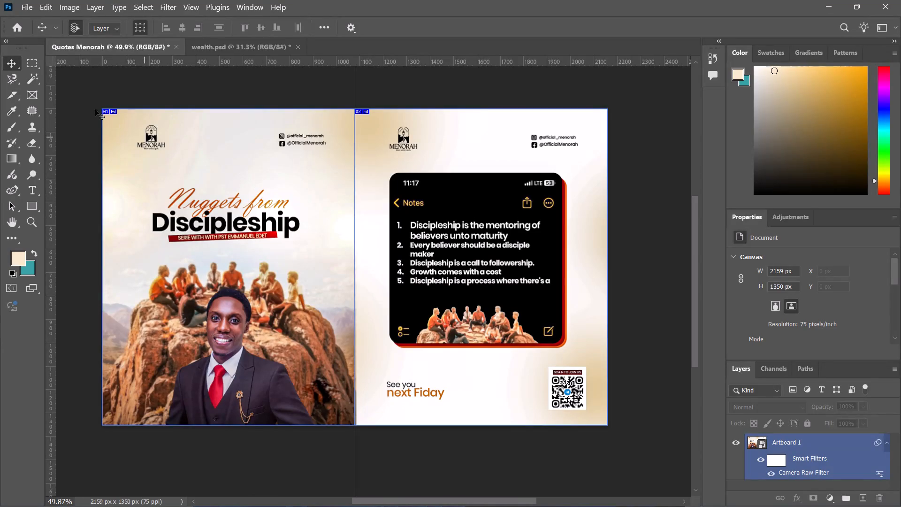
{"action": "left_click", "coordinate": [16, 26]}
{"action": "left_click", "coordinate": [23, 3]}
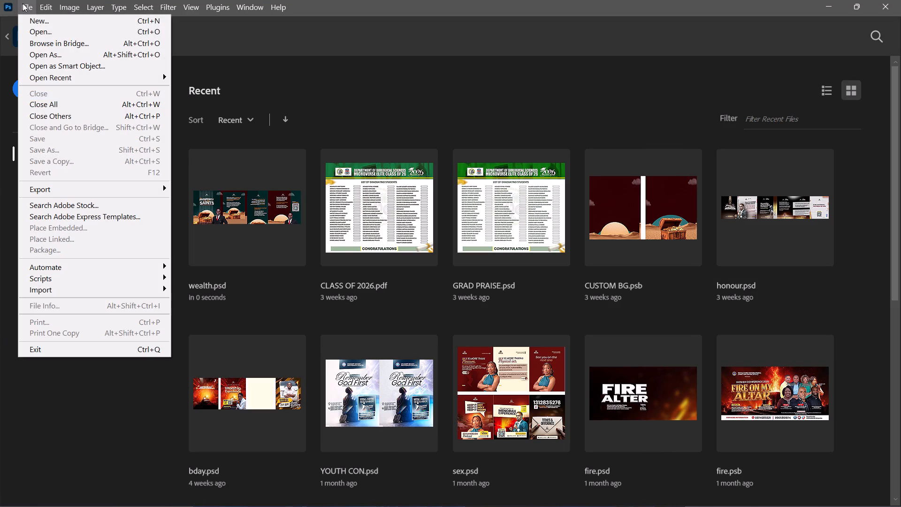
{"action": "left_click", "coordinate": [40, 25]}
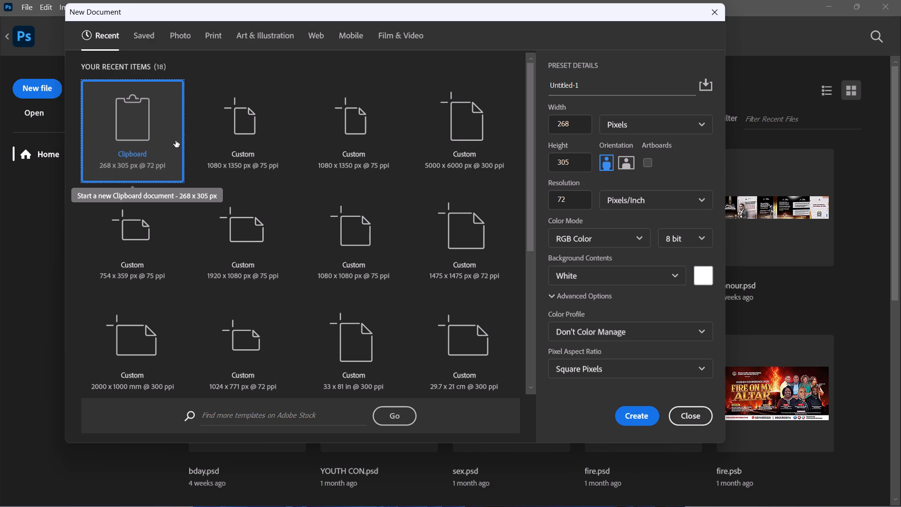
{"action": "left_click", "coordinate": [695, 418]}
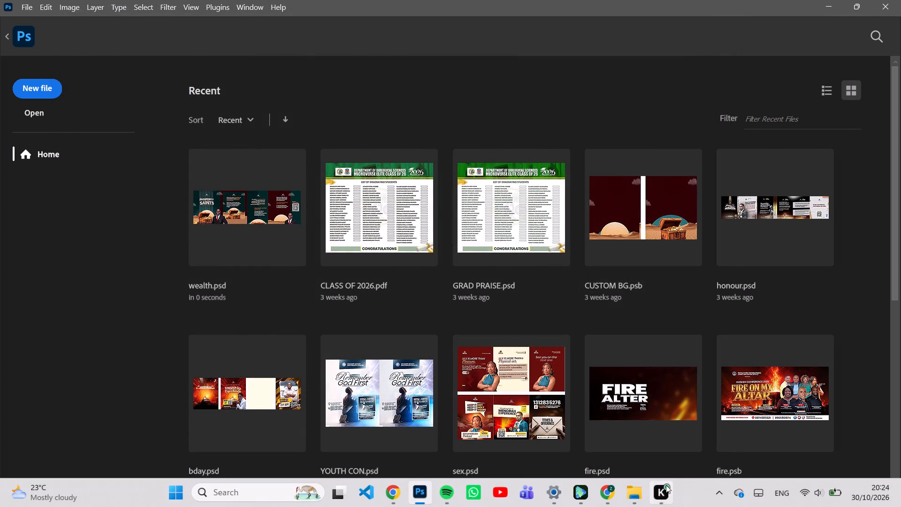
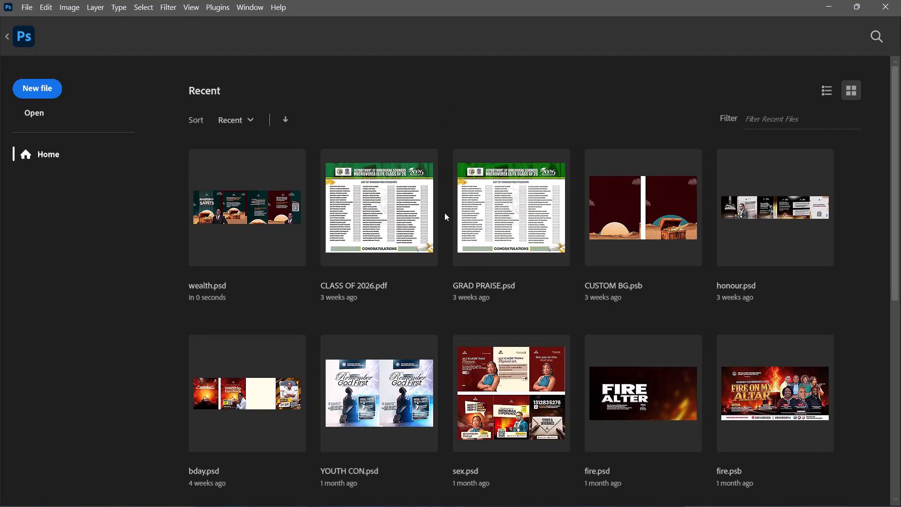
Return from the home screen to the open Quotes Menorah document.
{"action": "left_click", "coordinate": [5, 38]}
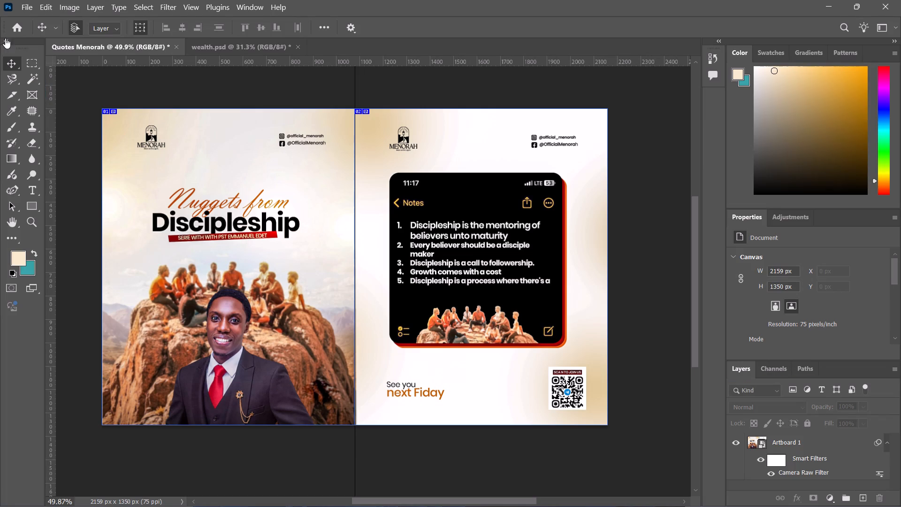
{"action": "key", "text": "ctrl+0"}
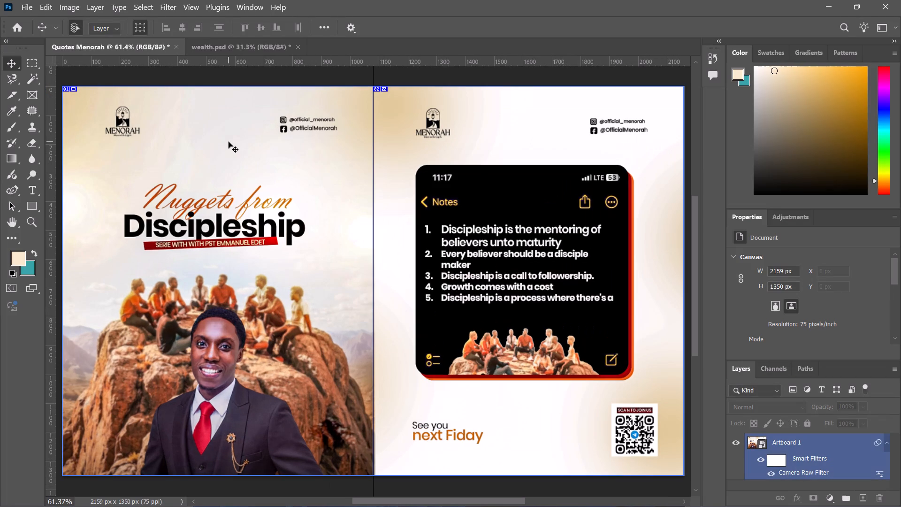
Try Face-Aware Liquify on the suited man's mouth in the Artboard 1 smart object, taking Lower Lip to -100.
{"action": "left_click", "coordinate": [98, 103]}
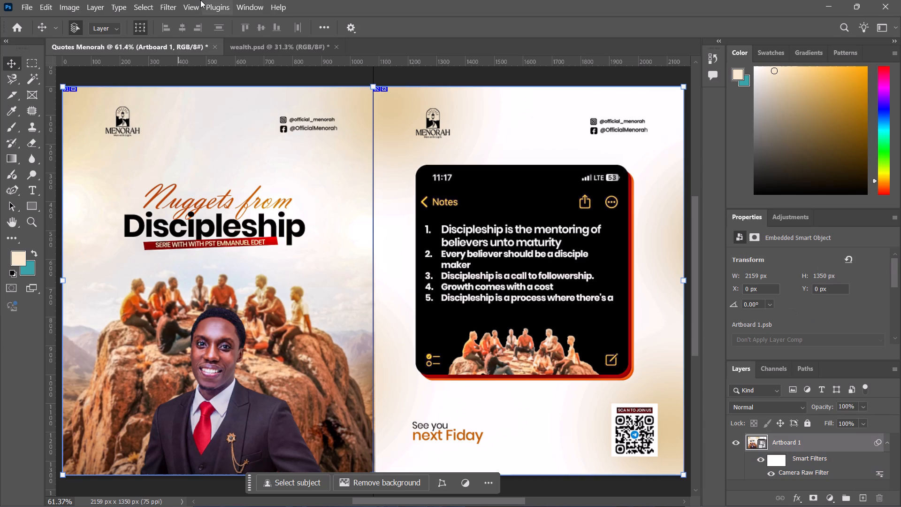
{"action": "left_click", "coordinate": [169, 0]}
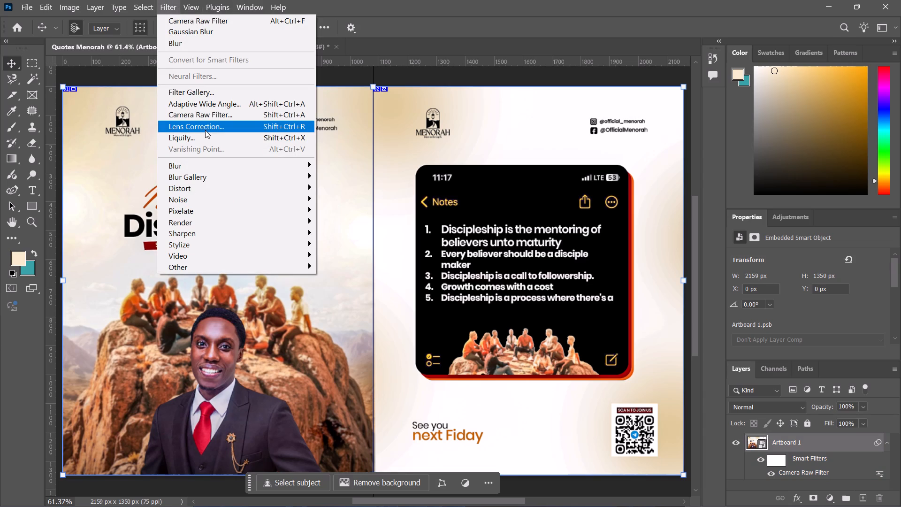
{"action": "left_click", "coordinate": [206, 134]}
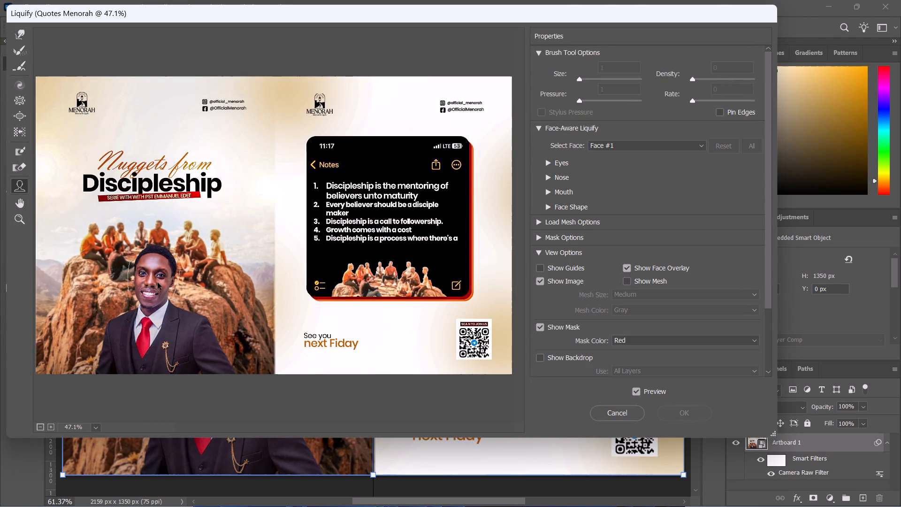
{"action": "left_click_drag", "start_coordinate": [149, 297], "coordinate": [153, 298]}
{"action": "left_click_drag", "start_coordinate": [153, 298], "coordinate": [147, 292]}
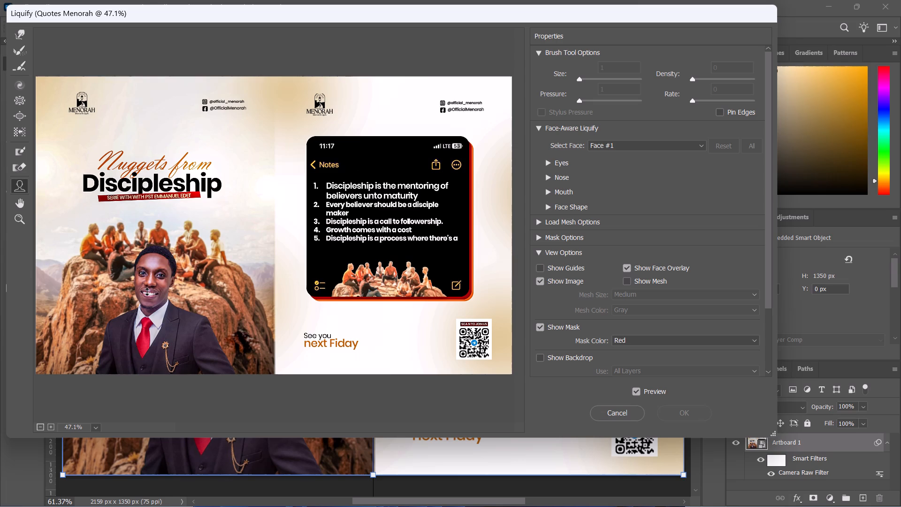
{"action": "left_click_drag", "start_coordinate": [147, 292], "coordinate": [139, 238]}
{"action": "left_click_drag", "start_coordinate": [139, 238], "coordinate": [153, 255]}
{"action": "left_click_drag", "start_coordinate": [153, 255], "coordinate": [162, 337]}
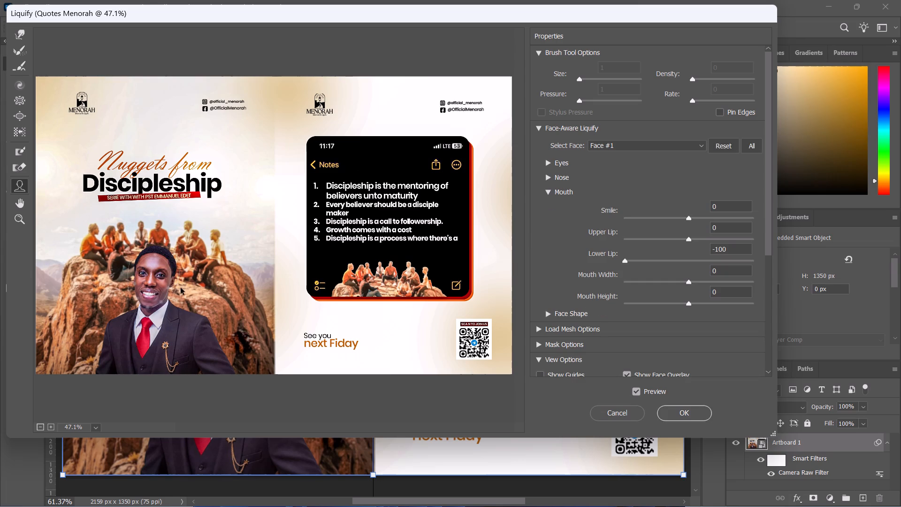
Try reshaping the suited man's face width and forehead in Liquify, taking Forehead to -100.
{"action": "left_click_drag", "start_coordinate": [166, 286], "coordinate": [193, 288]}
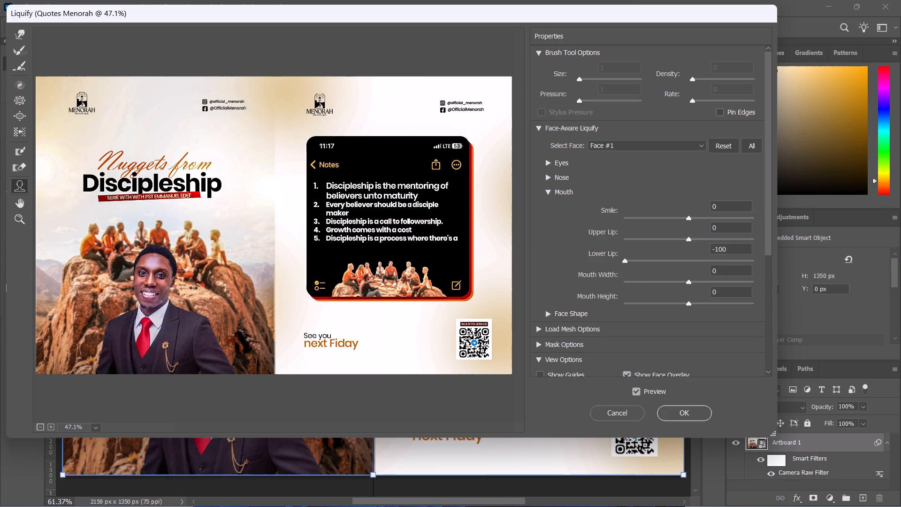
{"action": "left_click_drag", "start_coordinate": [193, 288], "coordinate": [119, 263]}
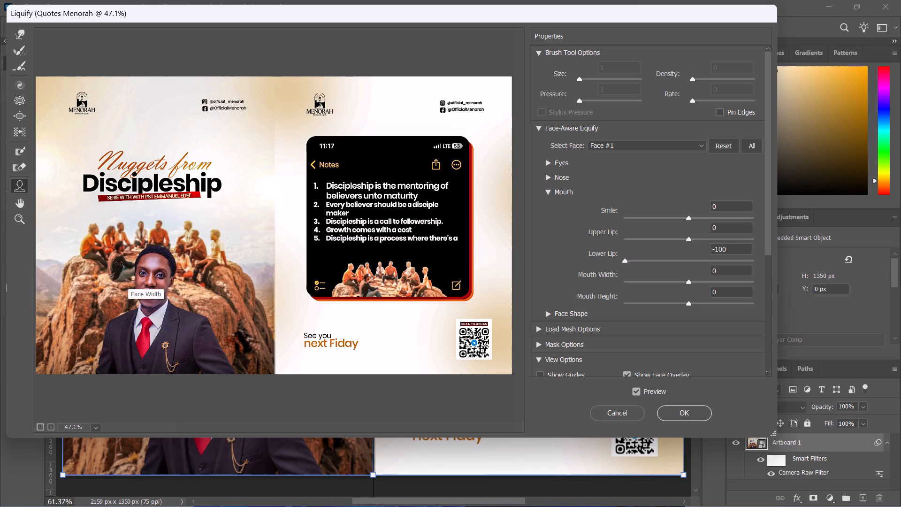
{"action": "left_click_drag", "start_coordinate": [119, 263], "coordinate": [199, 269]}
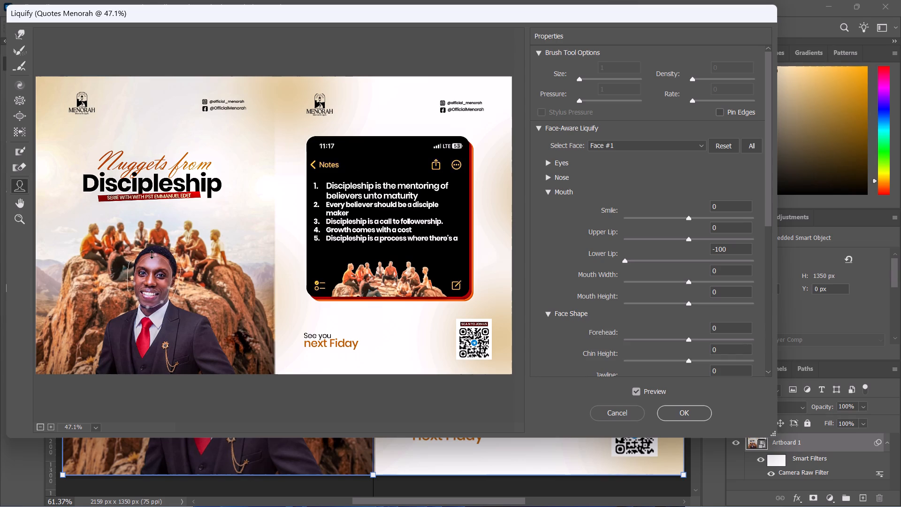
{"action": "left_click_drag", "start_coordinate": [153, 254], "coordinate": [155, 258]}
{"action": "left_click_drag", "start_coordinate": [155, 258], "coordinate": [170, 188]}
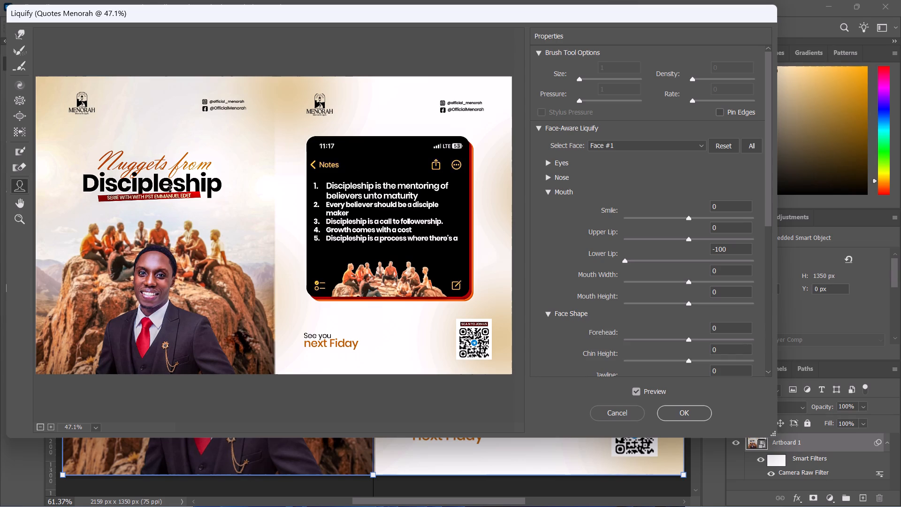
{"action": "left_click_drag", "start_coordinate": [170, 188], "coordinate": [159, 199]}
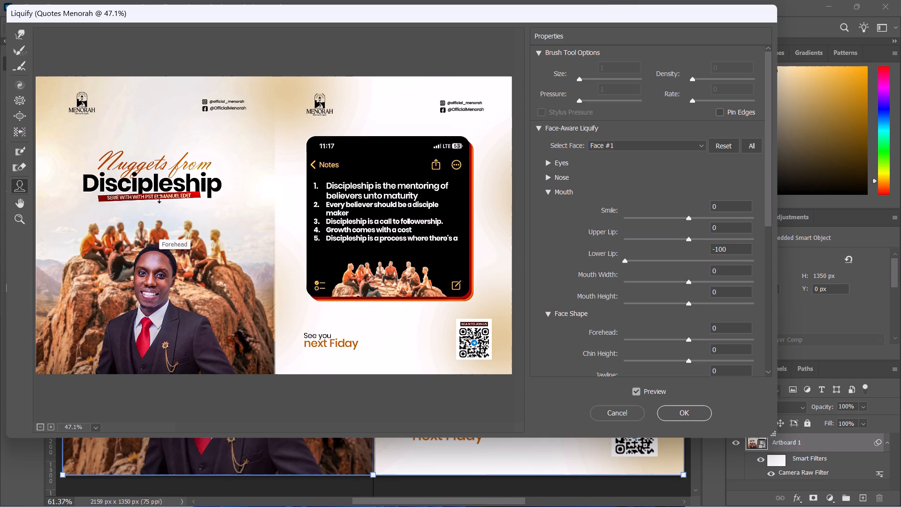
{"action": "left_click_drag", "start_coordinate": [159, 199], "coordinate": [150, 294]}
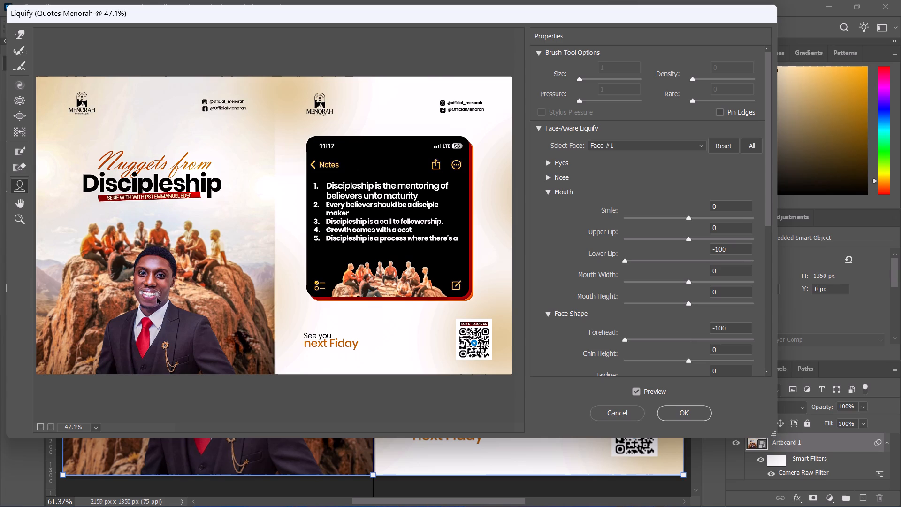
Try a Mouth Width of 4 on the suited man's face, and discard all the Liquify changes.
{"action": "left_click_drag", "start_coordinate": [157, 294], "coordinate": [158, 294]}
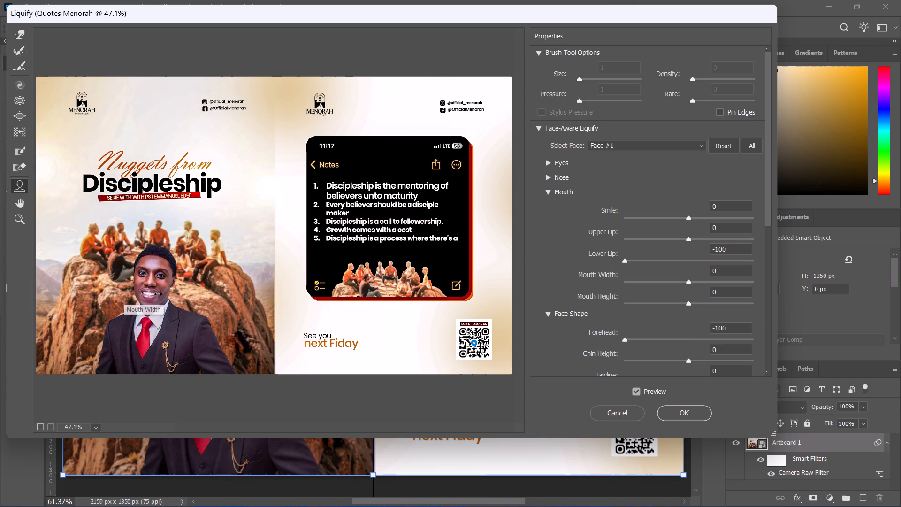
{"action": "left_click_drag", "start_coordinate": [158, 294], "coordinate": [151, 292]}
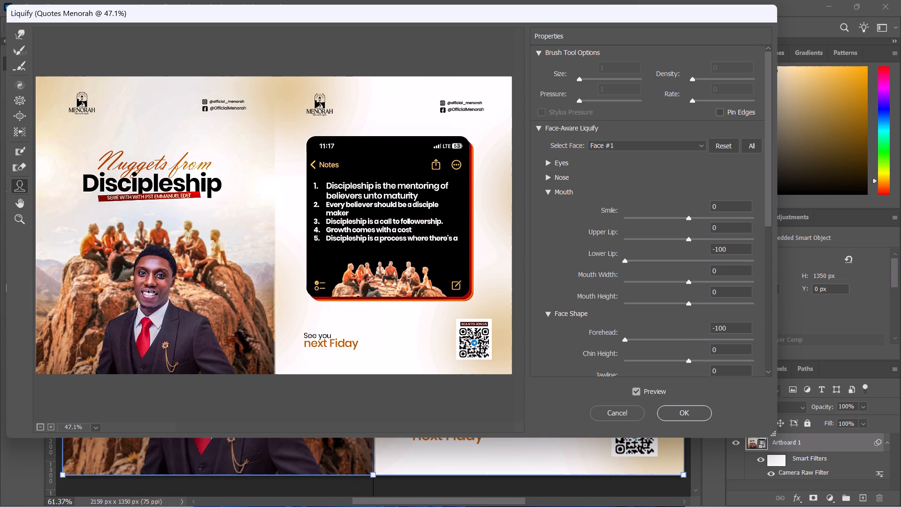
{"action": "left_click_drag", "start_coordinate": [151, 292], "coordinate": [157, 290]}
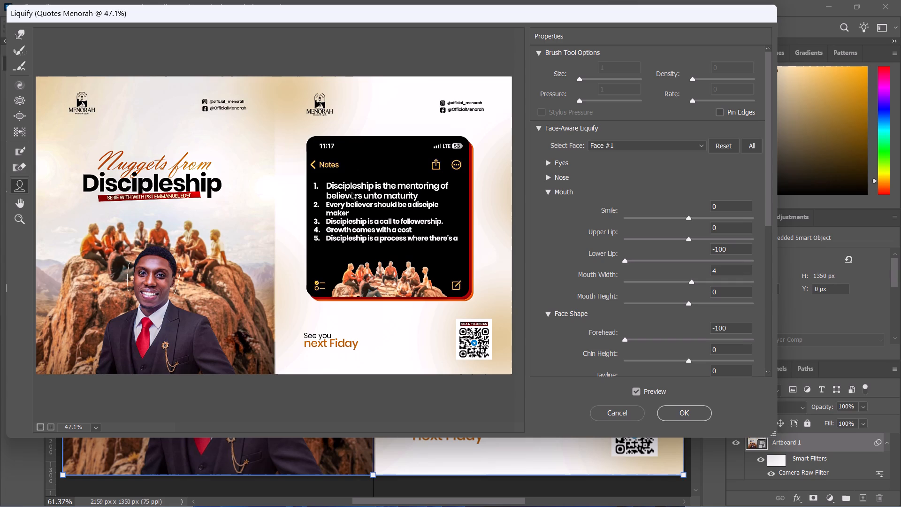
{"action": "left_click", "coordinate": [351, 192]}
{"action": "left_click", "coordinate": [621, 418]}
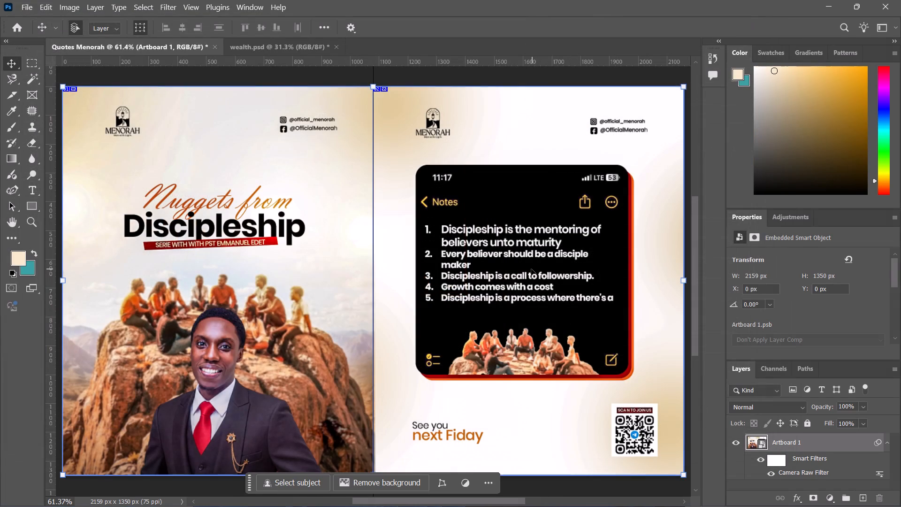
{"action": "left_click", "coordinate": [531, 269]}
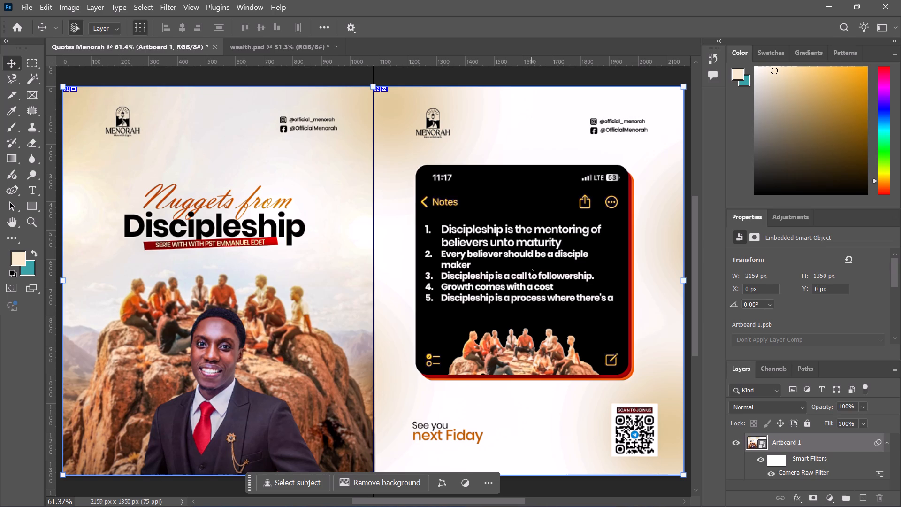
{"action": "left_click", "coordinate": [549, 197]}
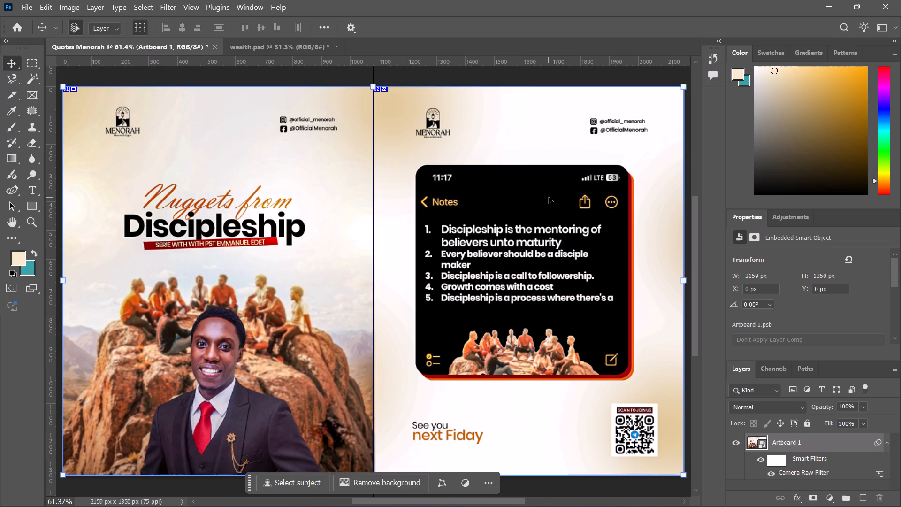